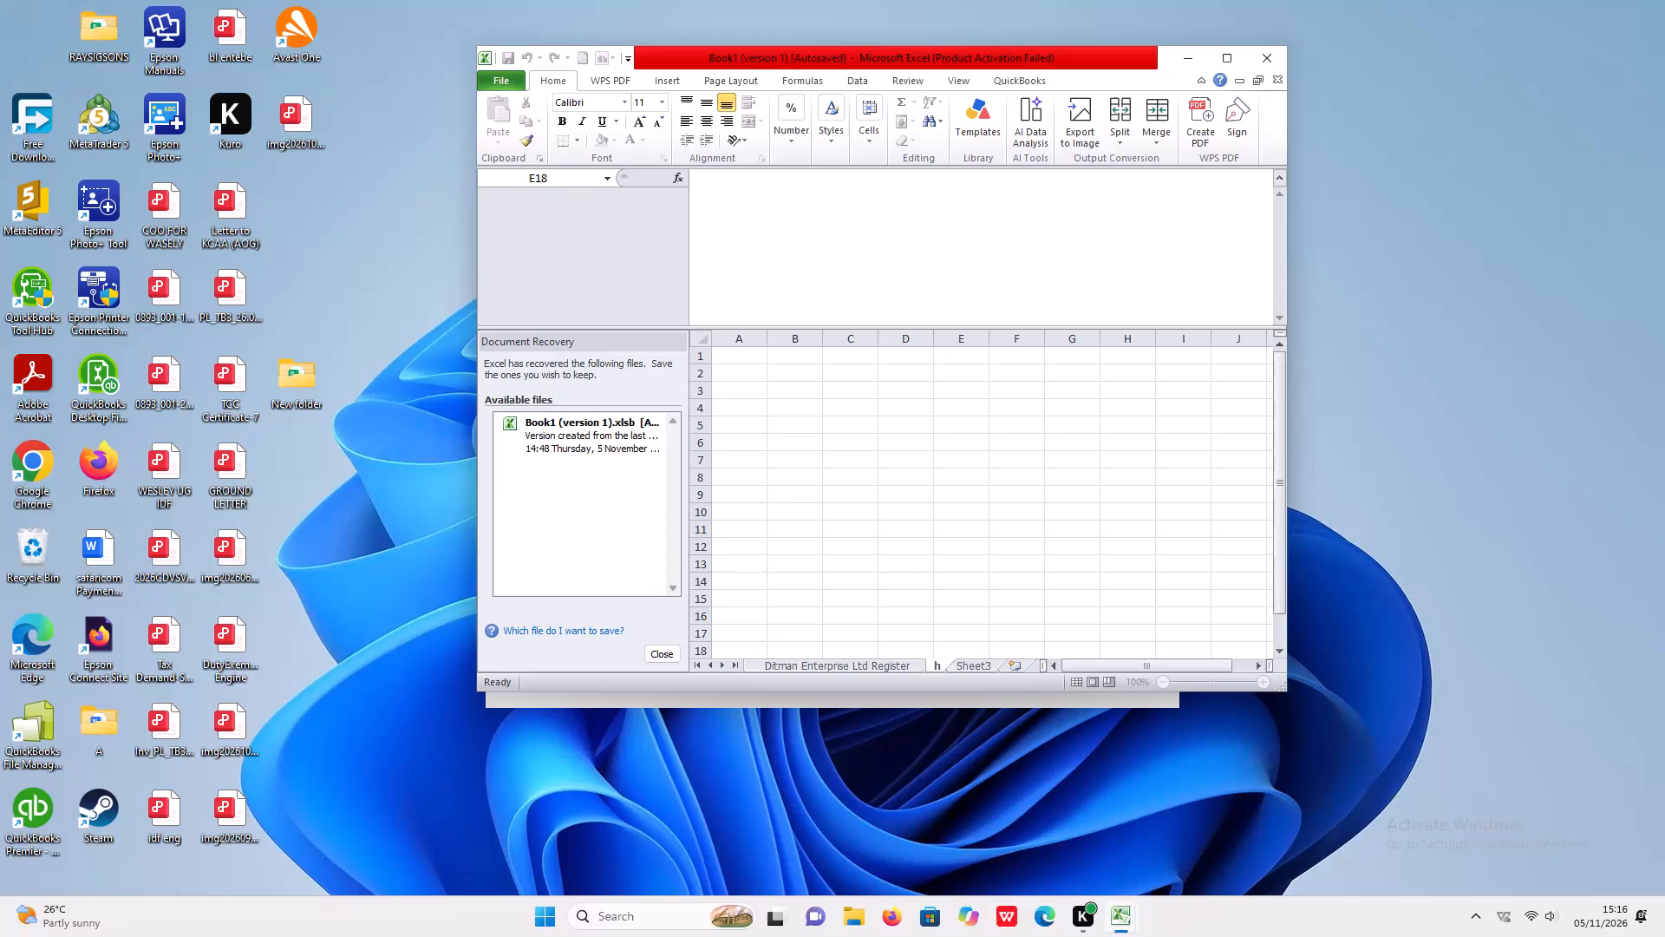
Rename the sheet between Ditman Enterprise Ltd Register and Sheet3 as "HR Report".
key("BackSpace")
key("h")
key("r")
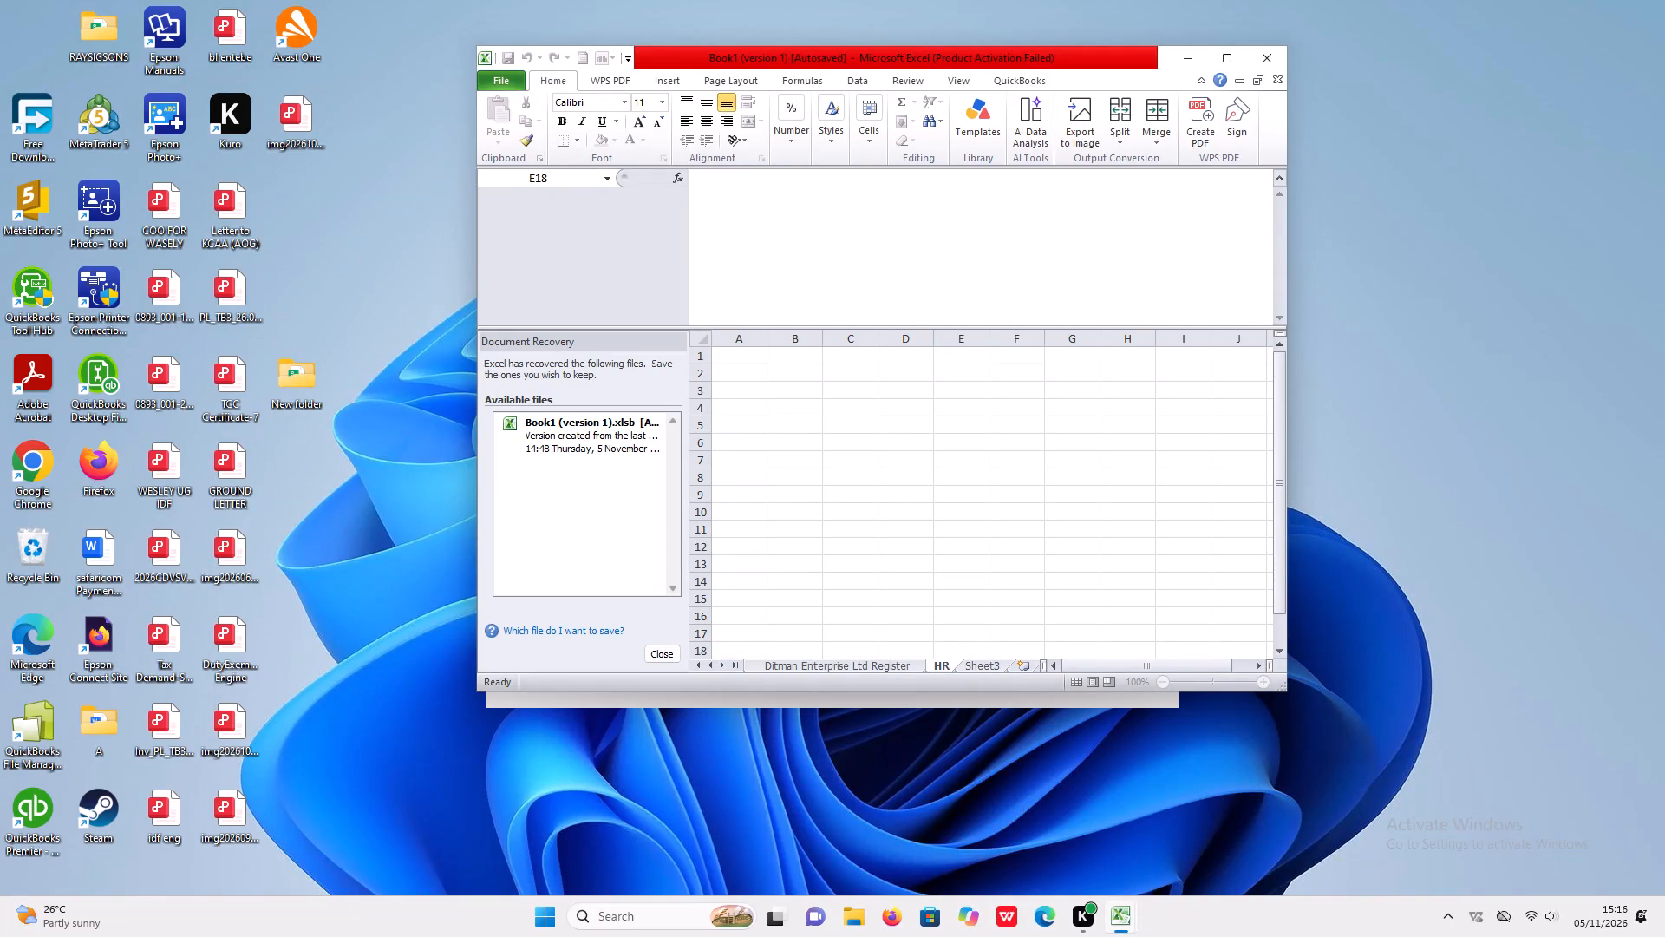
key("space")
key("r")
key("BackSpace")
key("r")
key("e")
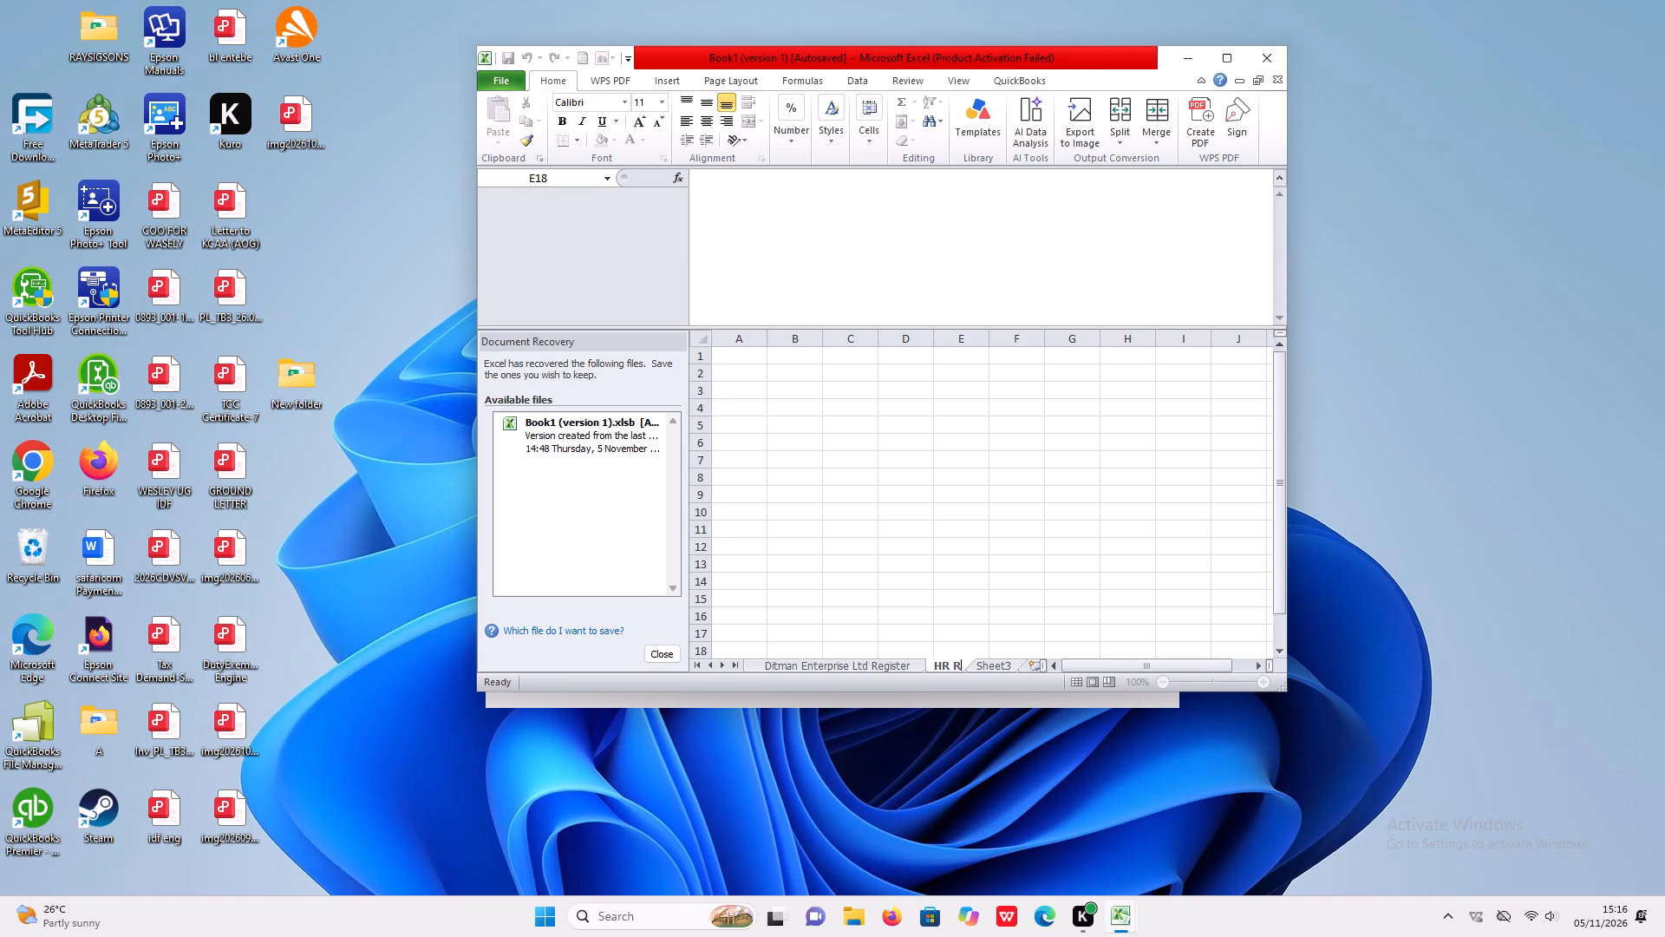
type("port")
Enter the heading "HUMAN RESOURC E" in cell A1 of the HR Report sheet, closing the empty browser tab.
left_click(738, 355)
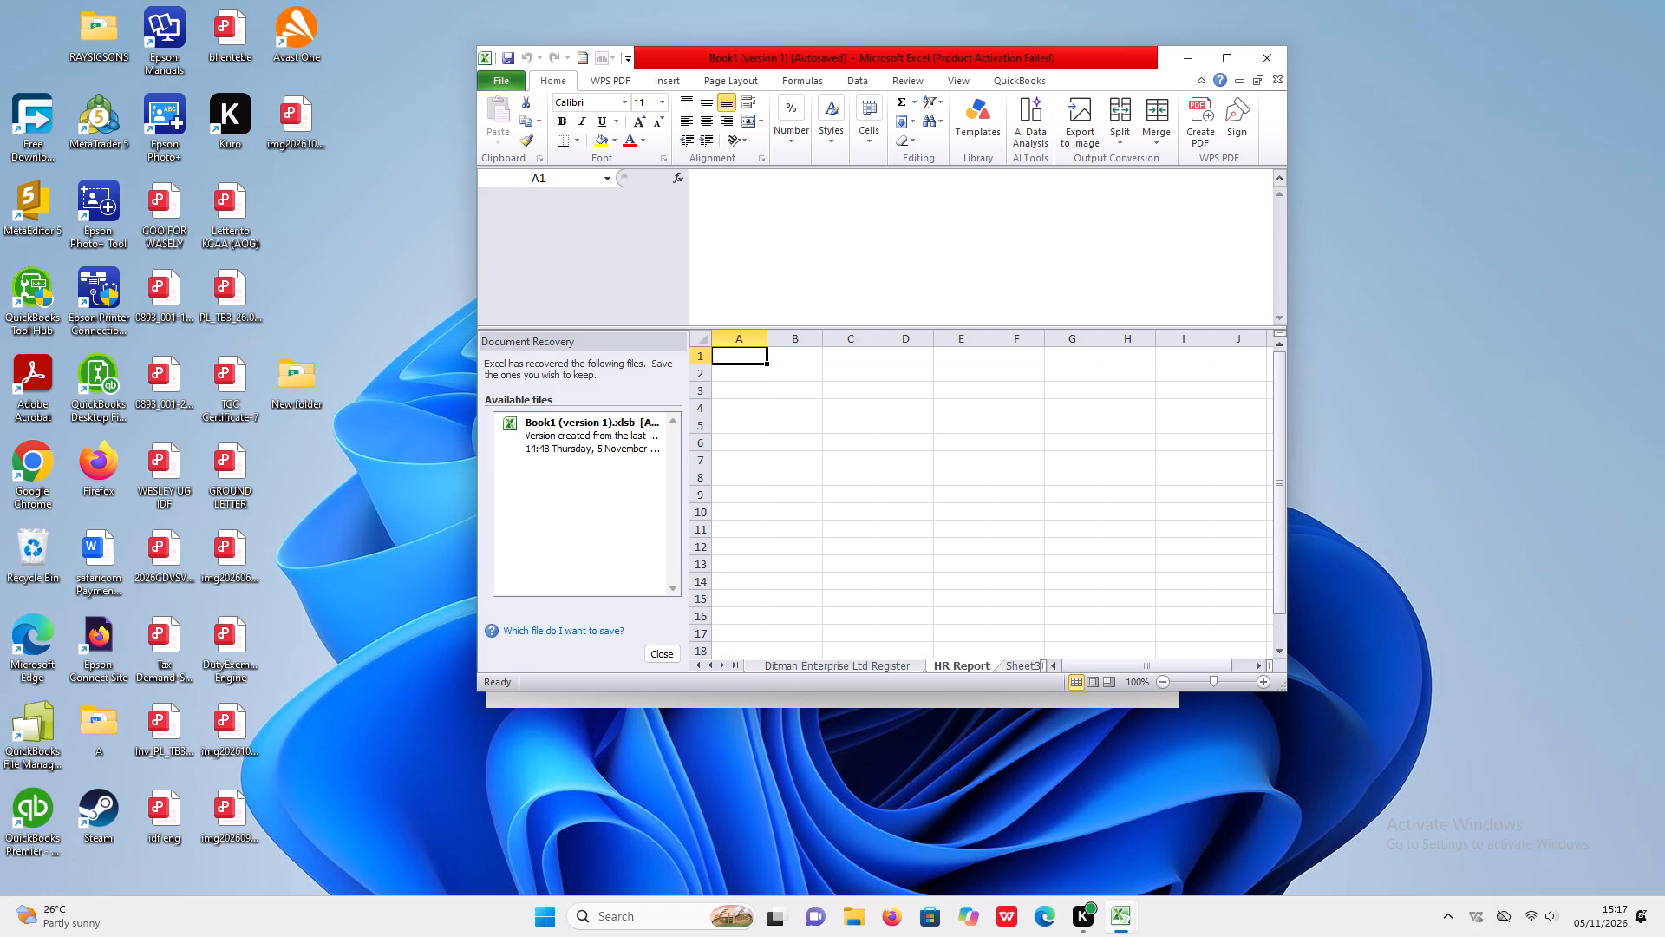
key("h")
key("u")
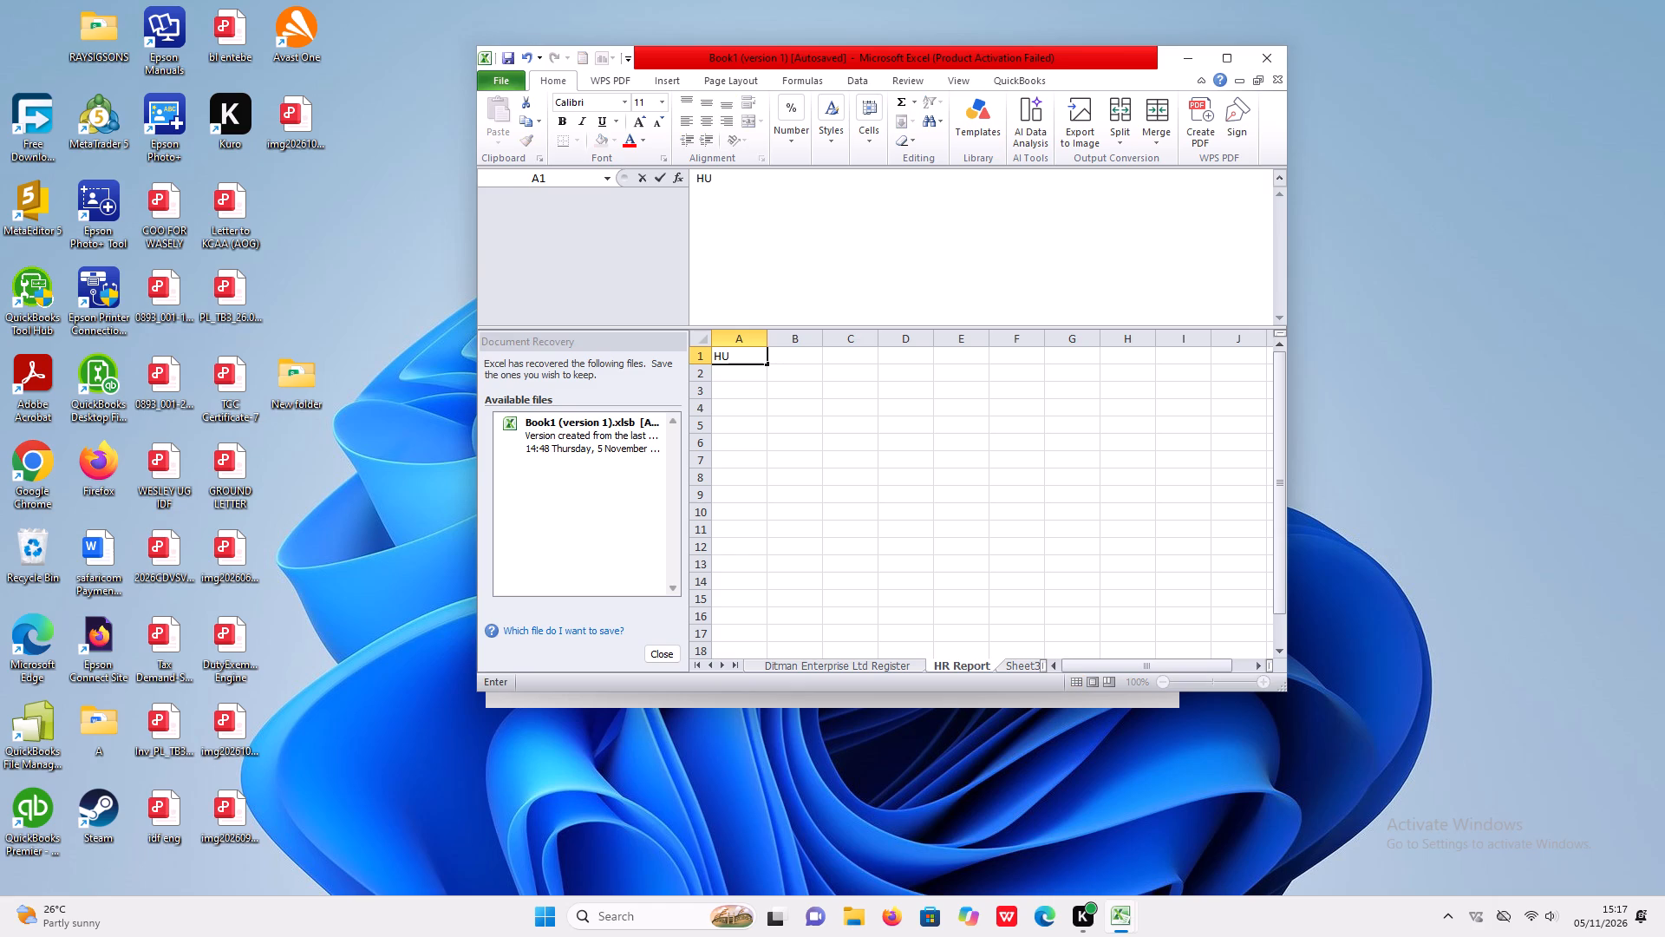
type("MAN")
key("space")
type("ree")
key("BackSpace")
key("BackSpace")
key("BackSpace")
key("r")
type("ESOURC")
key("space")
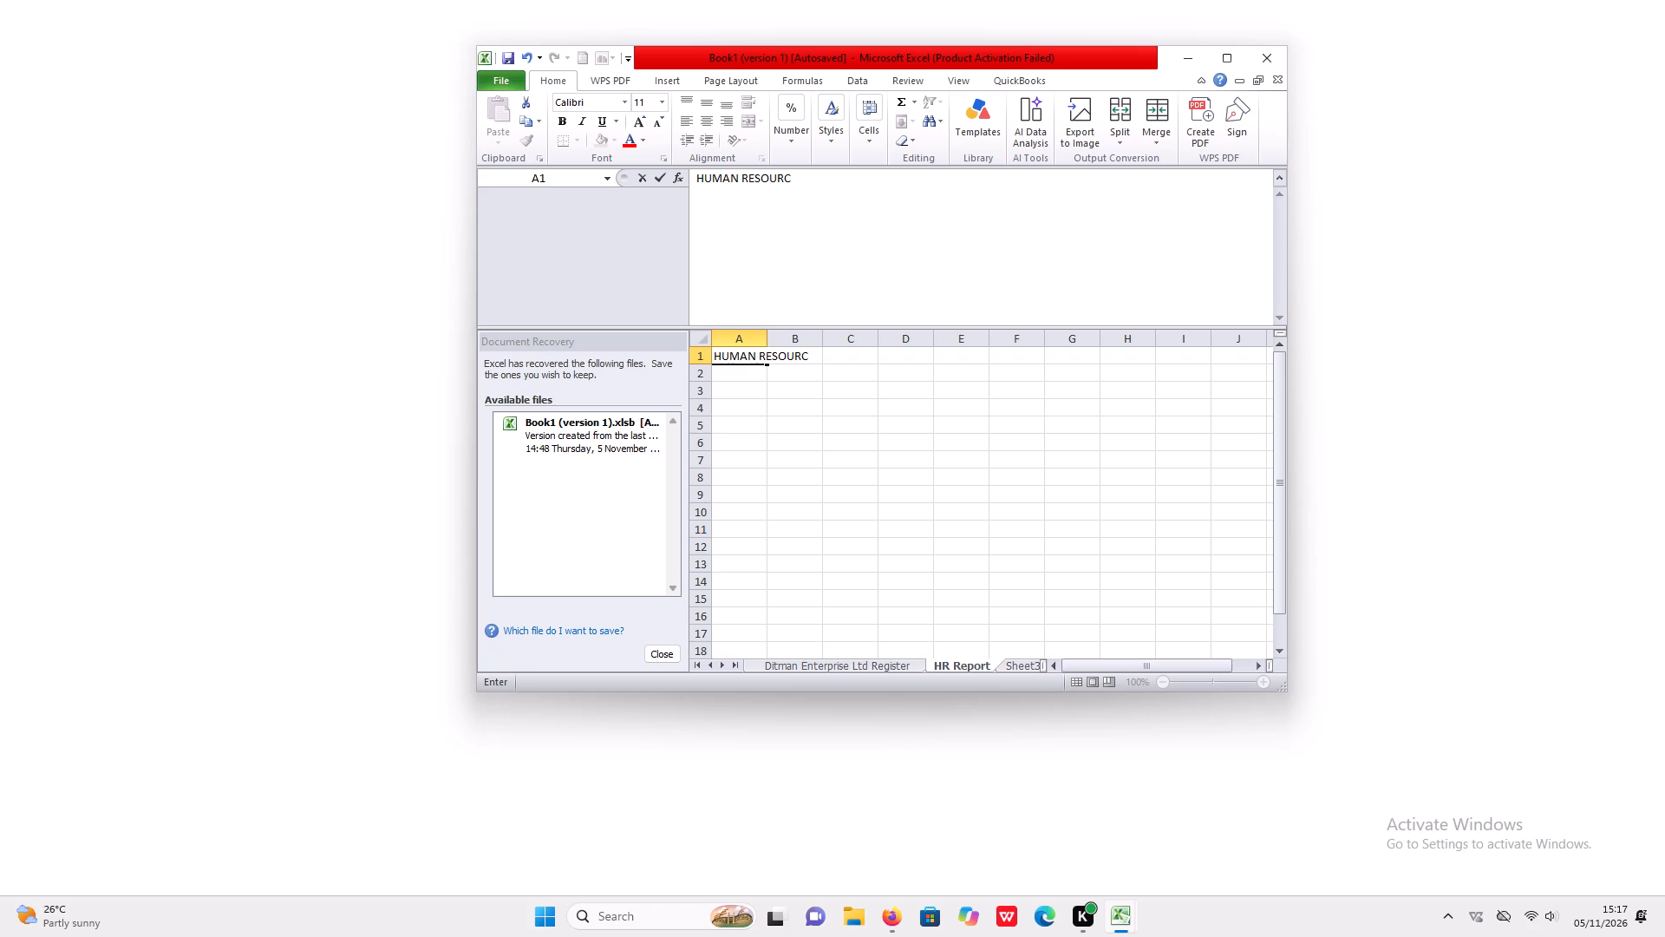
type("E")
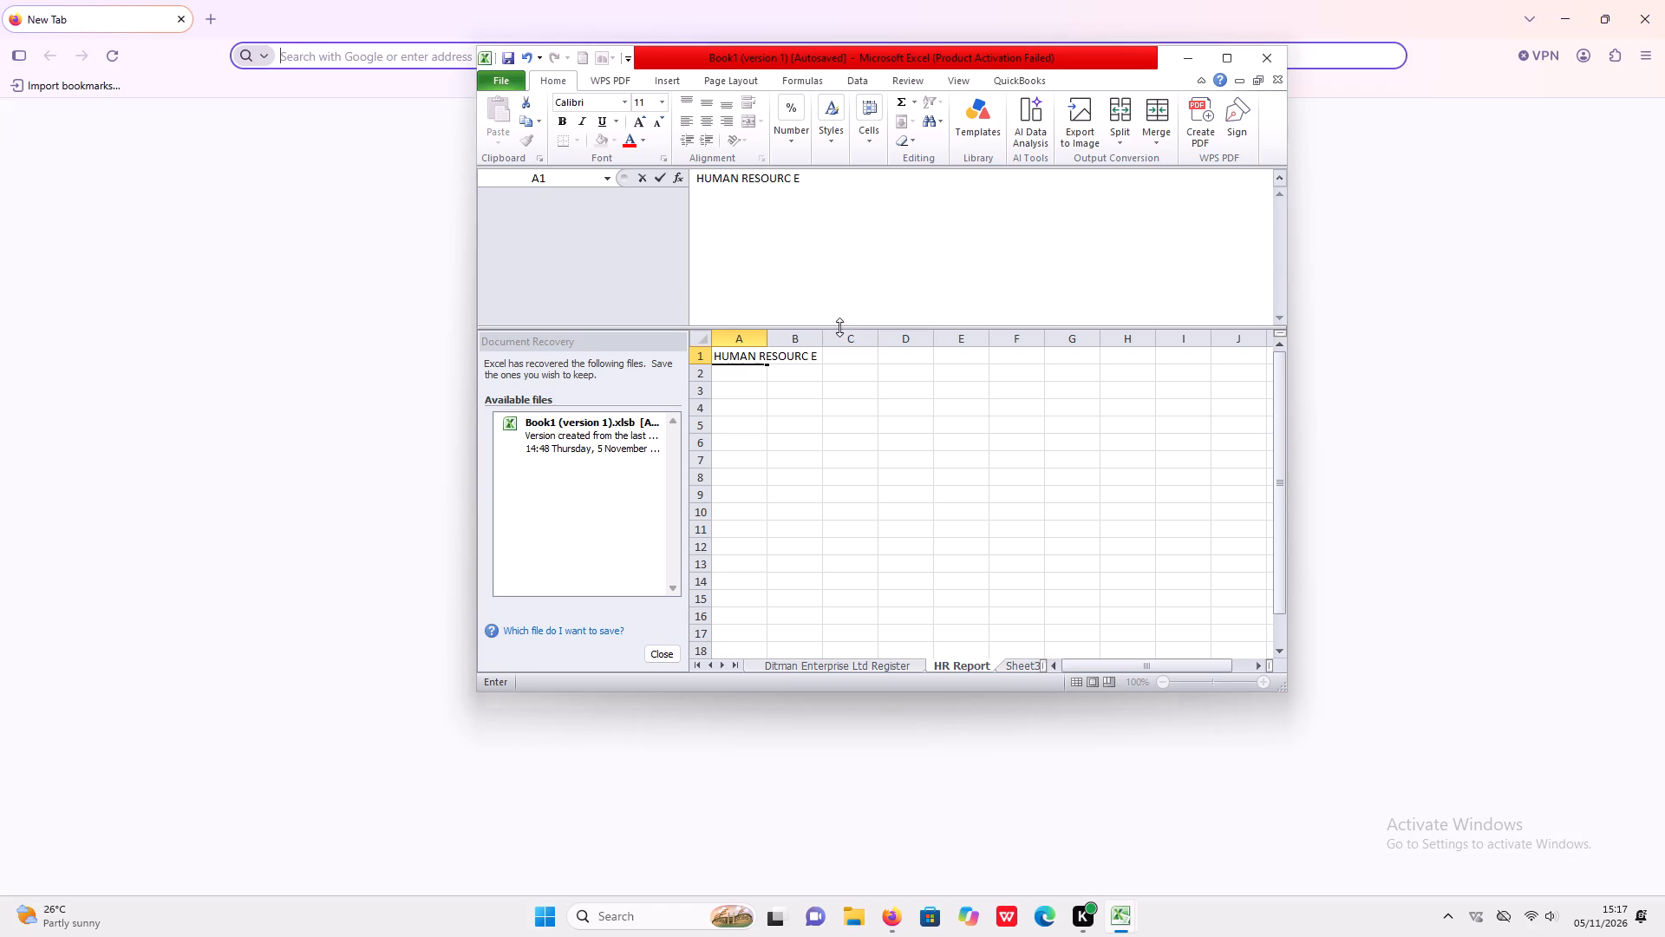
left_click(177, 21)
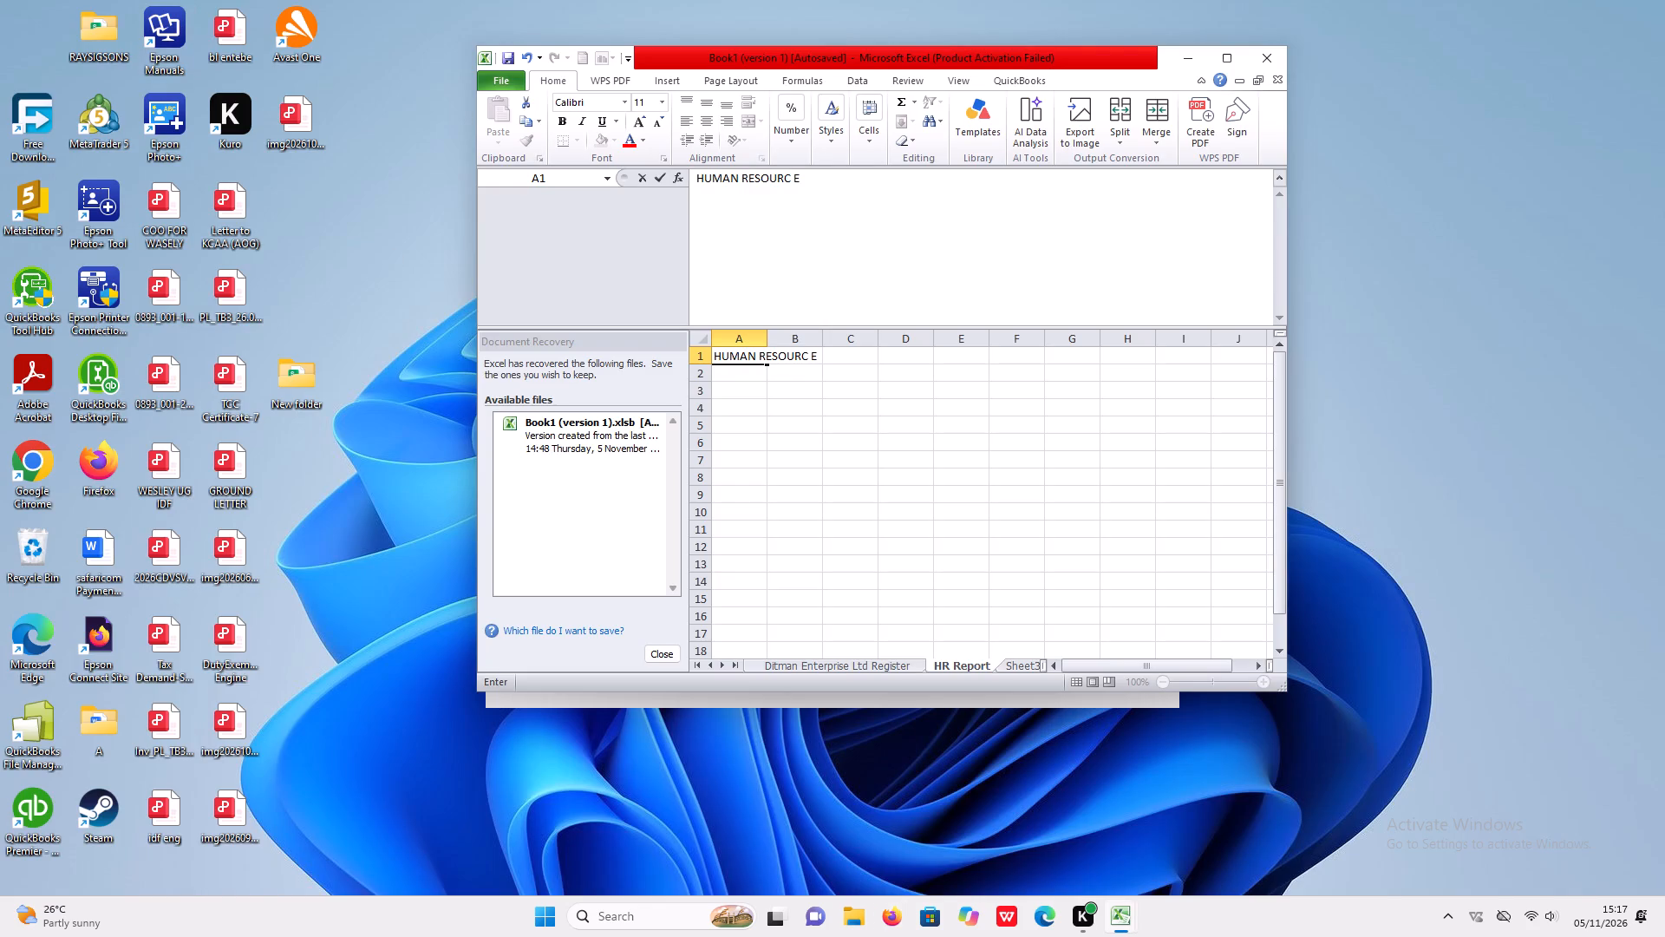
left_click(824, 360)
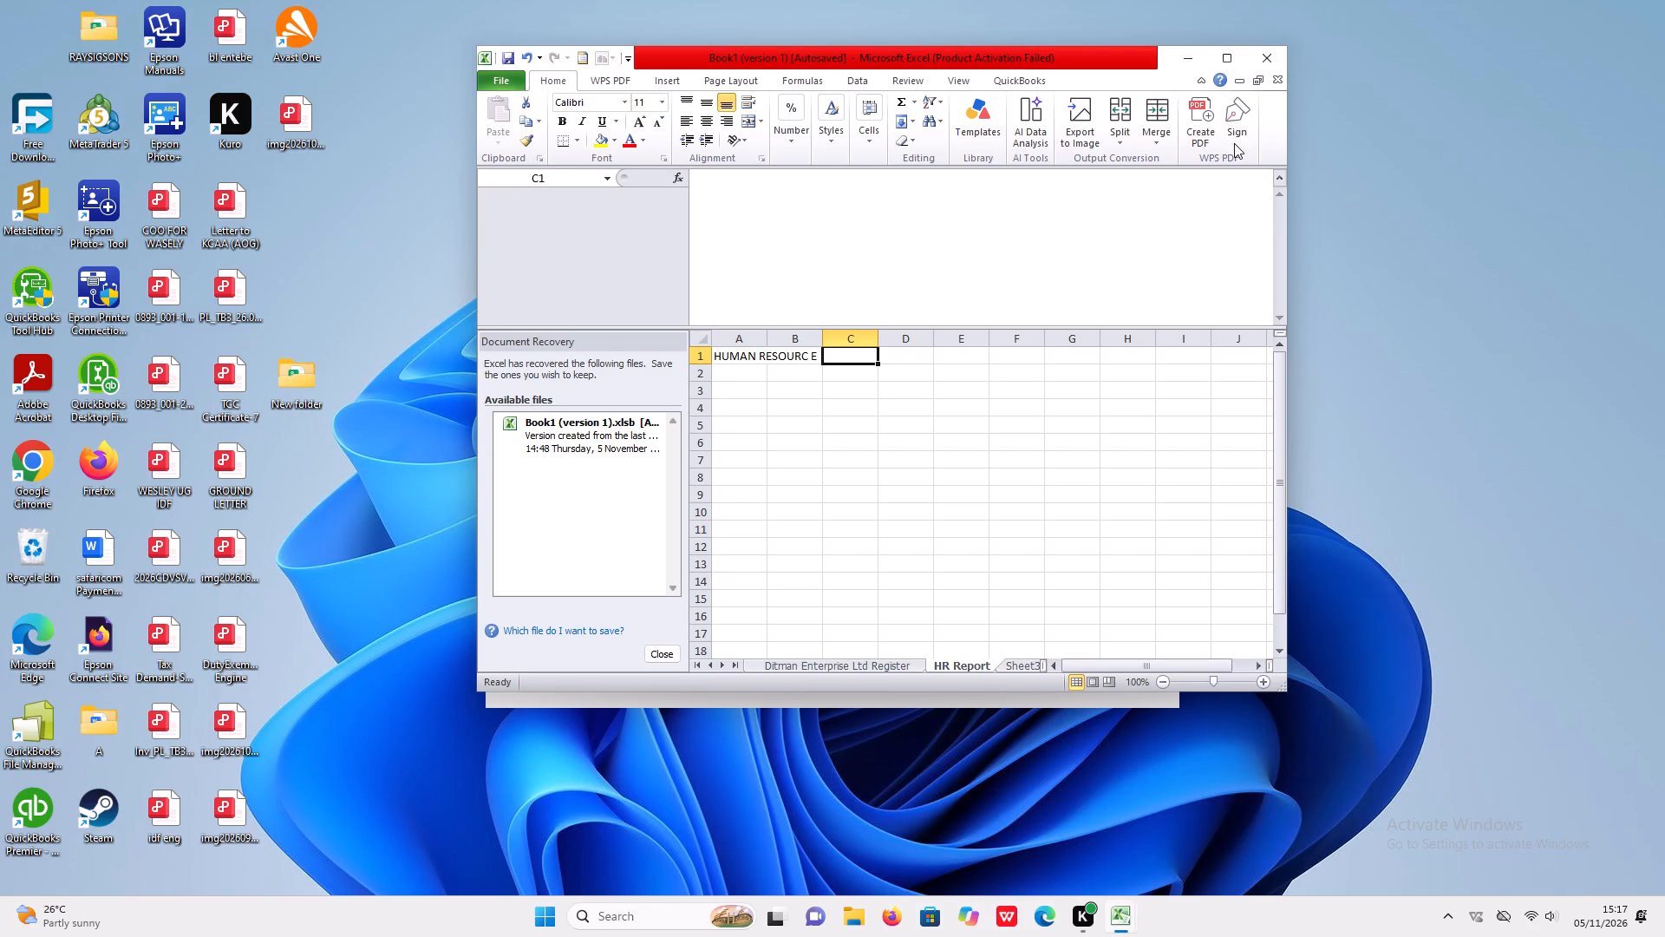
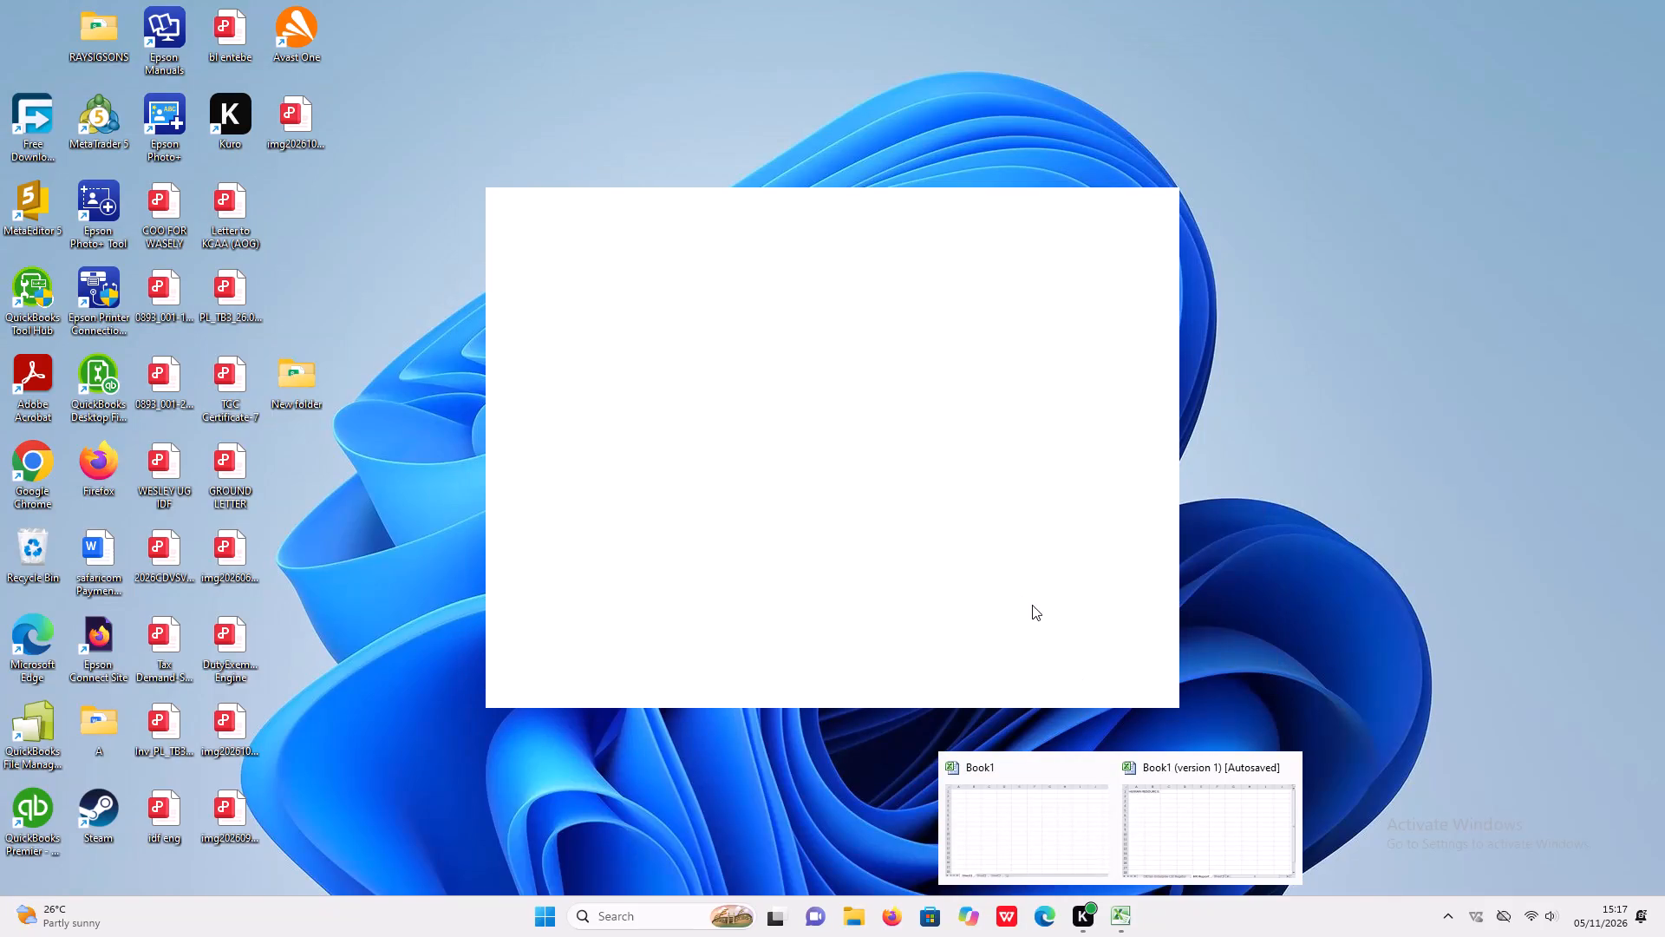
Switch to the autosaved Book1 (version 1) workbook in Excel and maximize its window.
left_click(1219, 820)
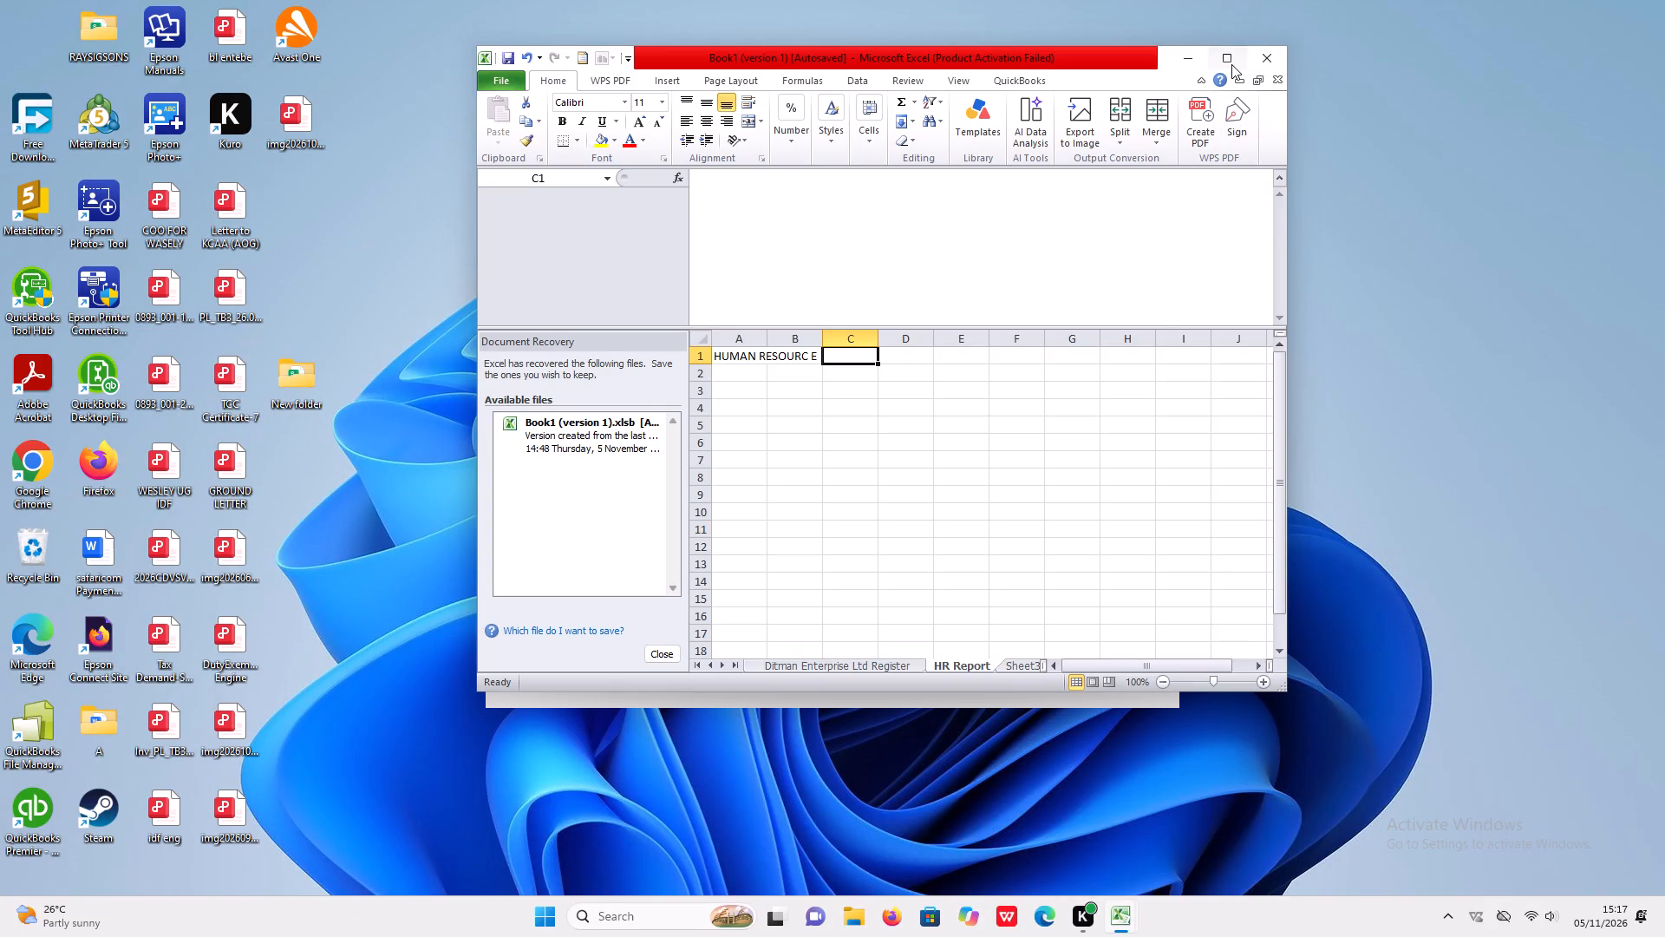
left_click(1231, 64)
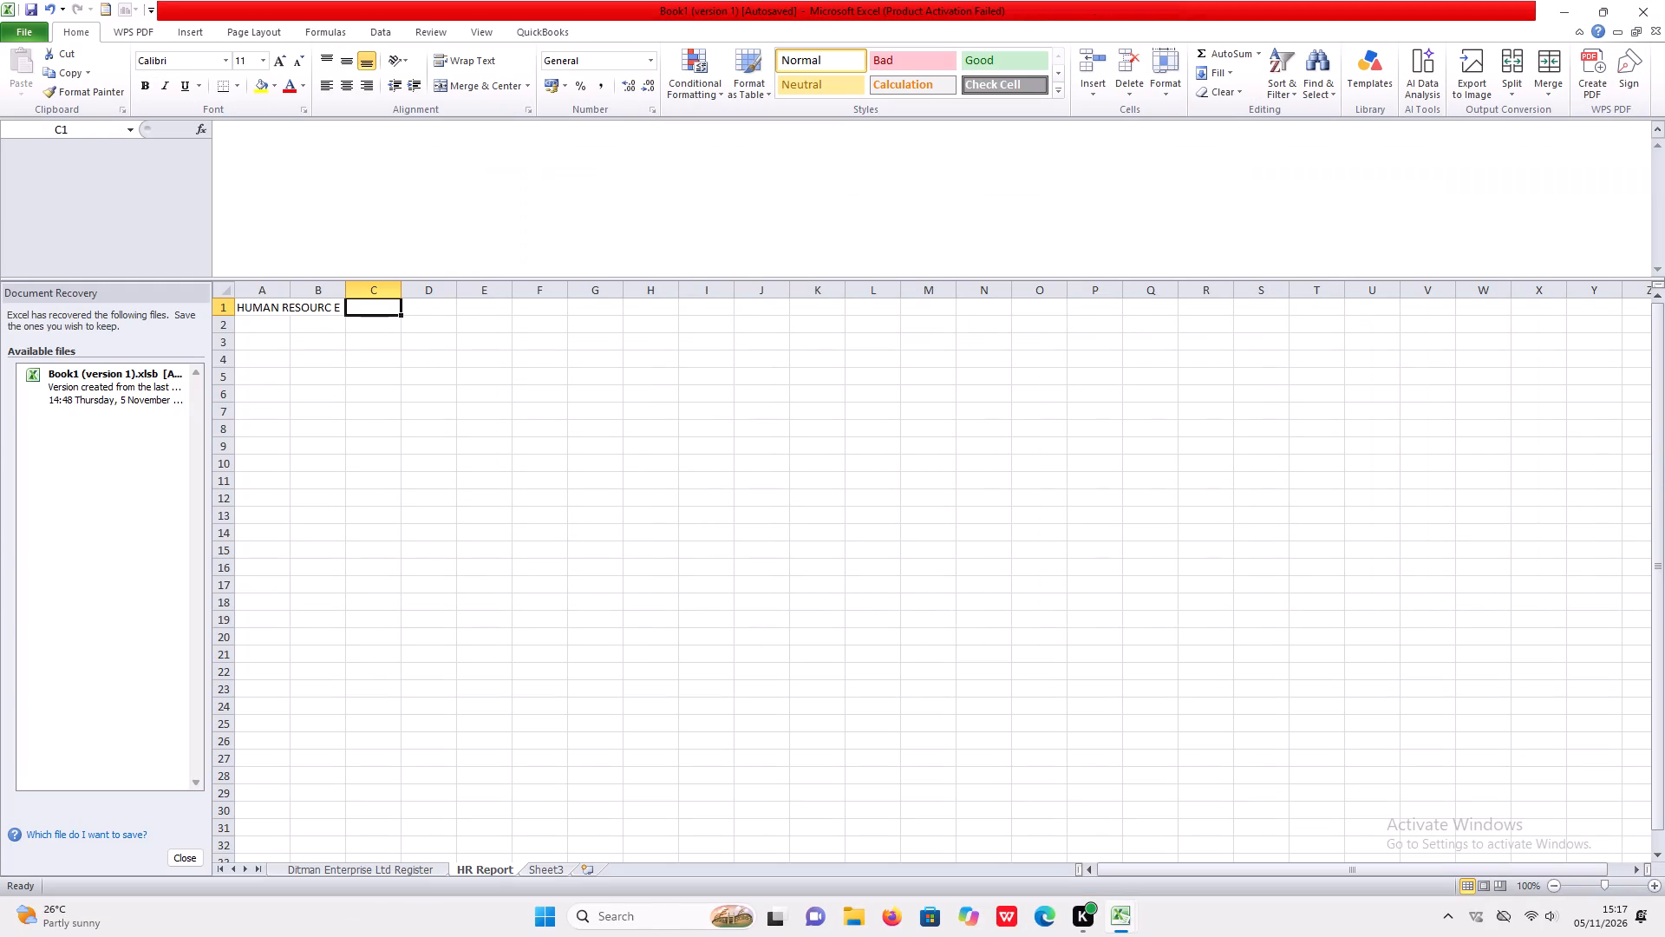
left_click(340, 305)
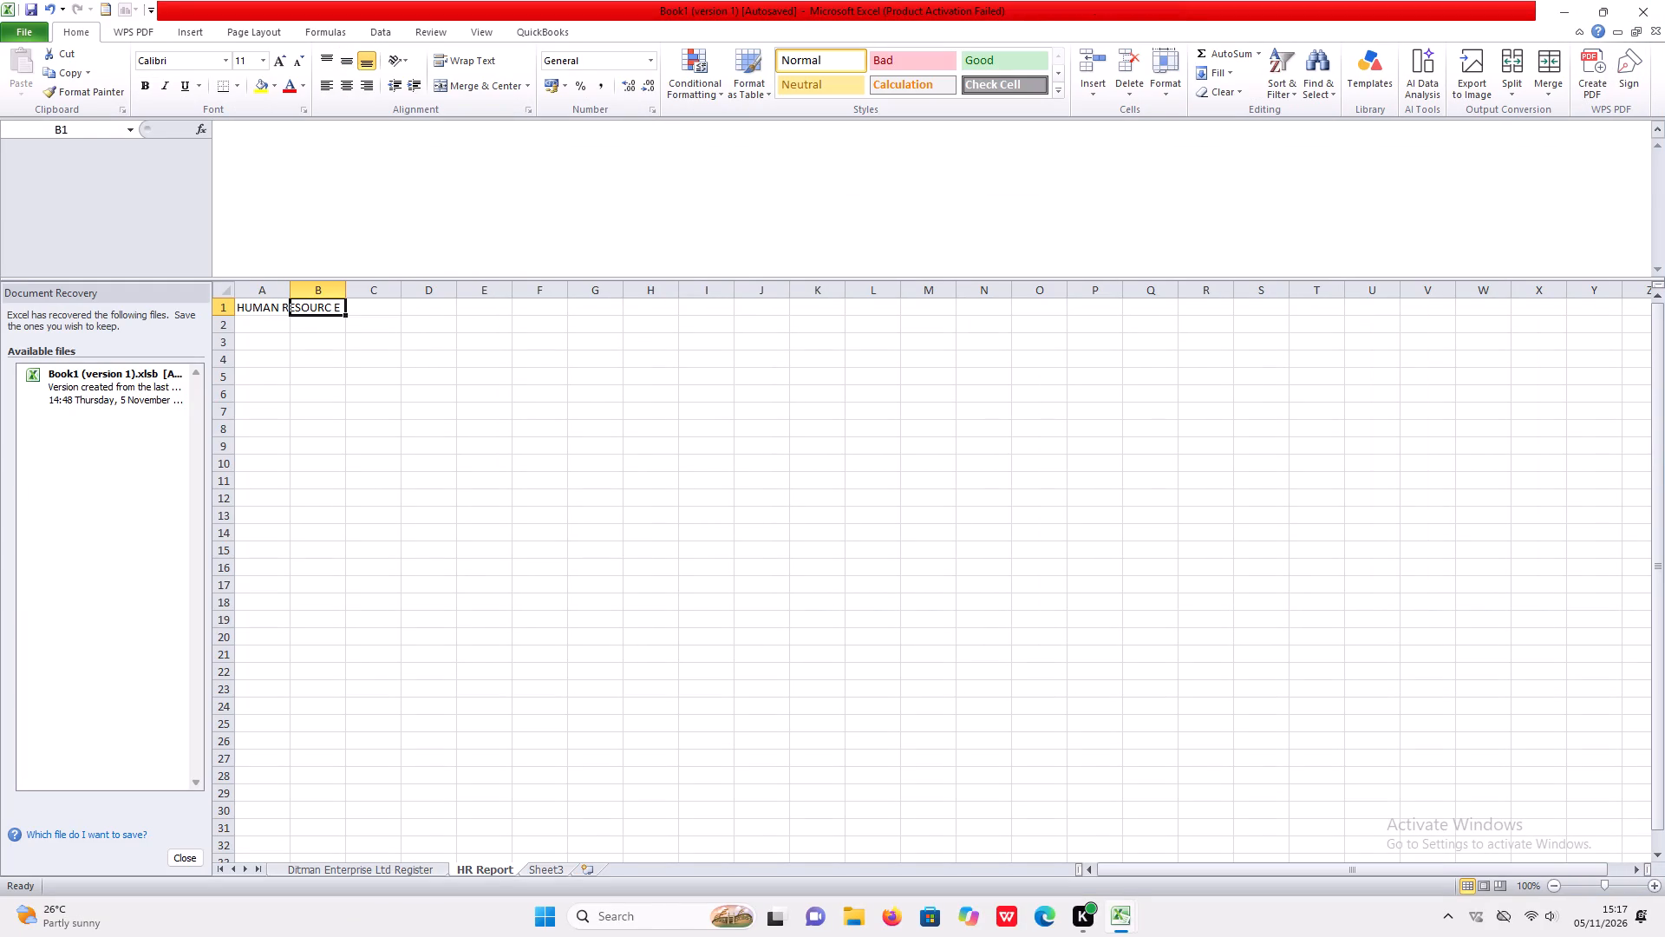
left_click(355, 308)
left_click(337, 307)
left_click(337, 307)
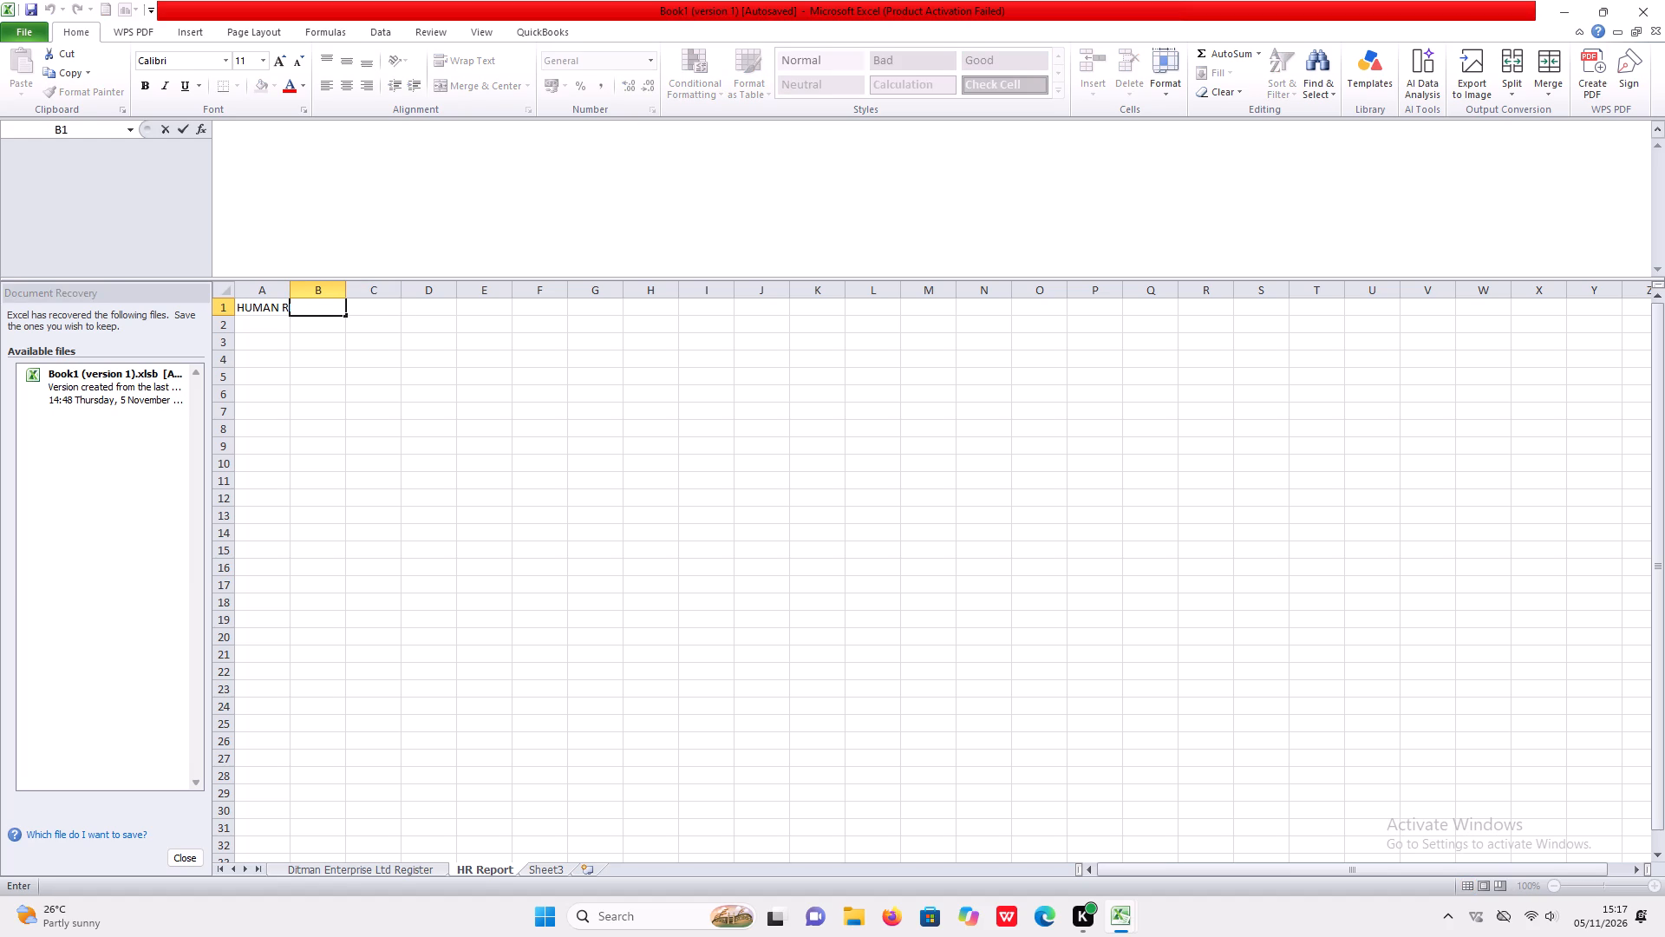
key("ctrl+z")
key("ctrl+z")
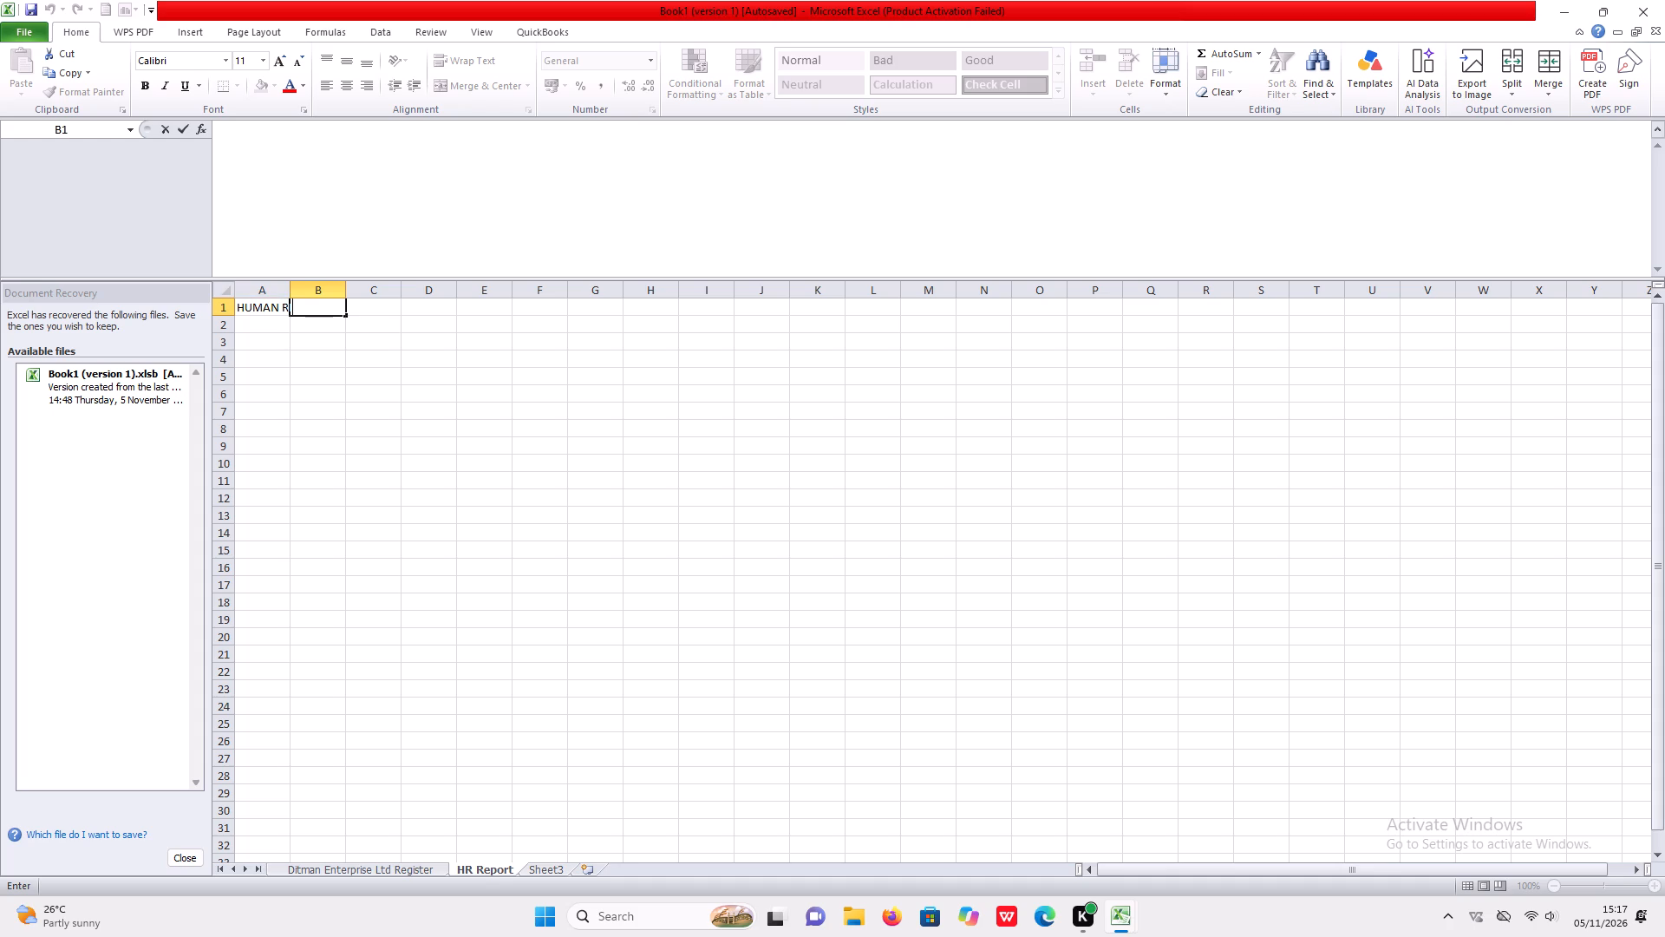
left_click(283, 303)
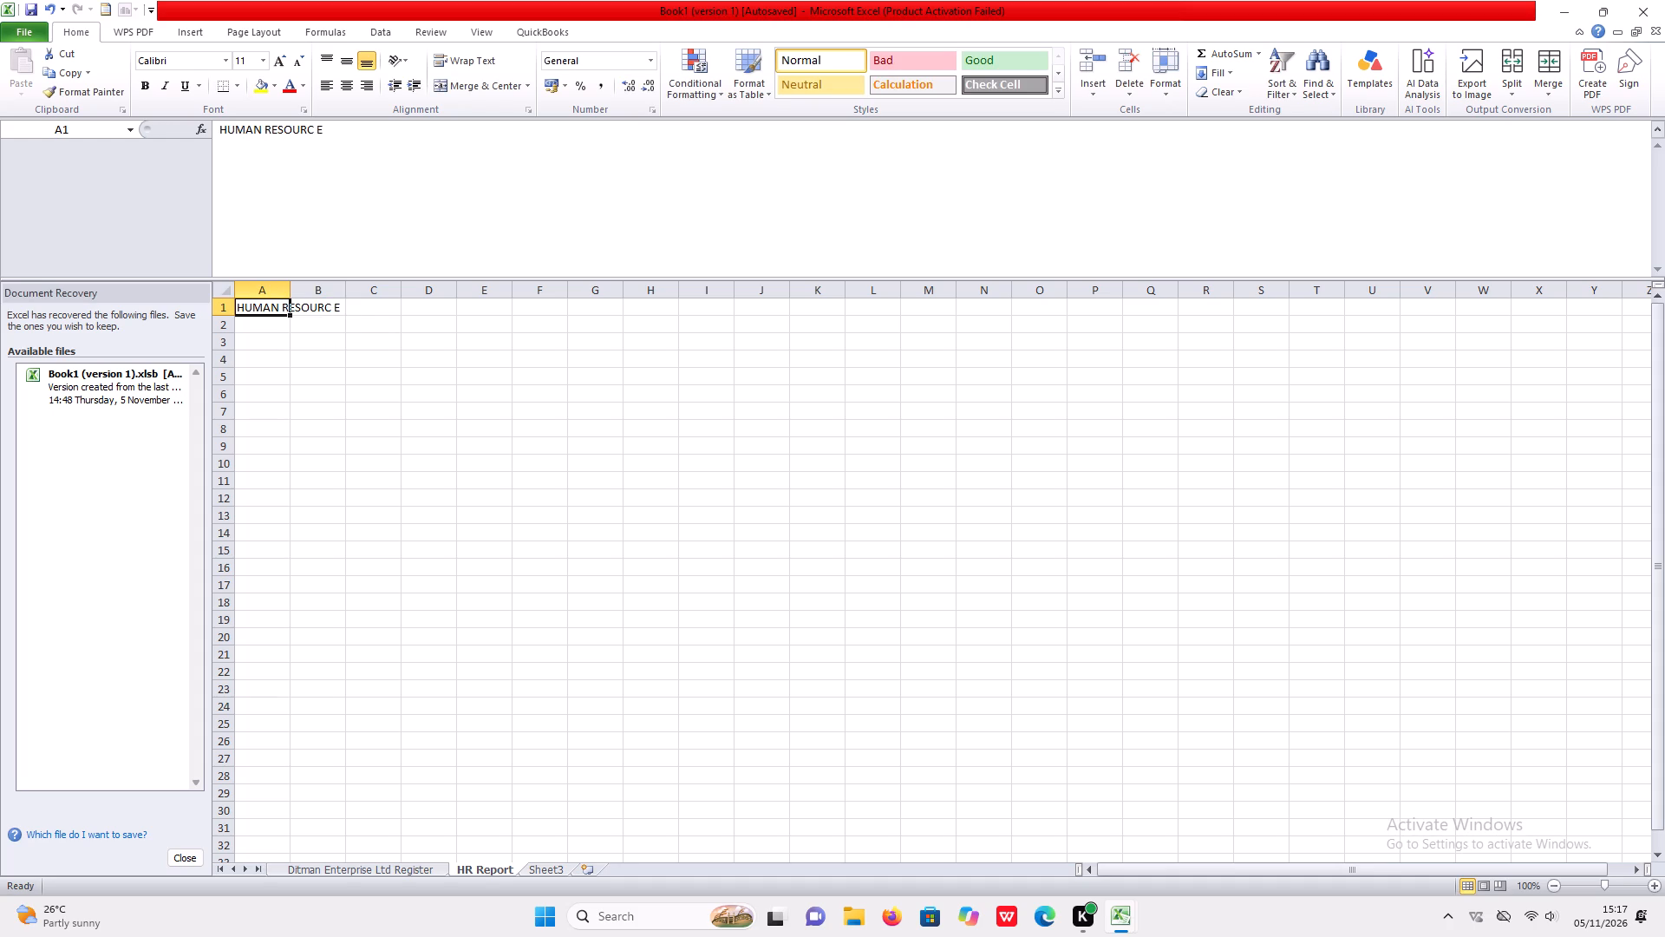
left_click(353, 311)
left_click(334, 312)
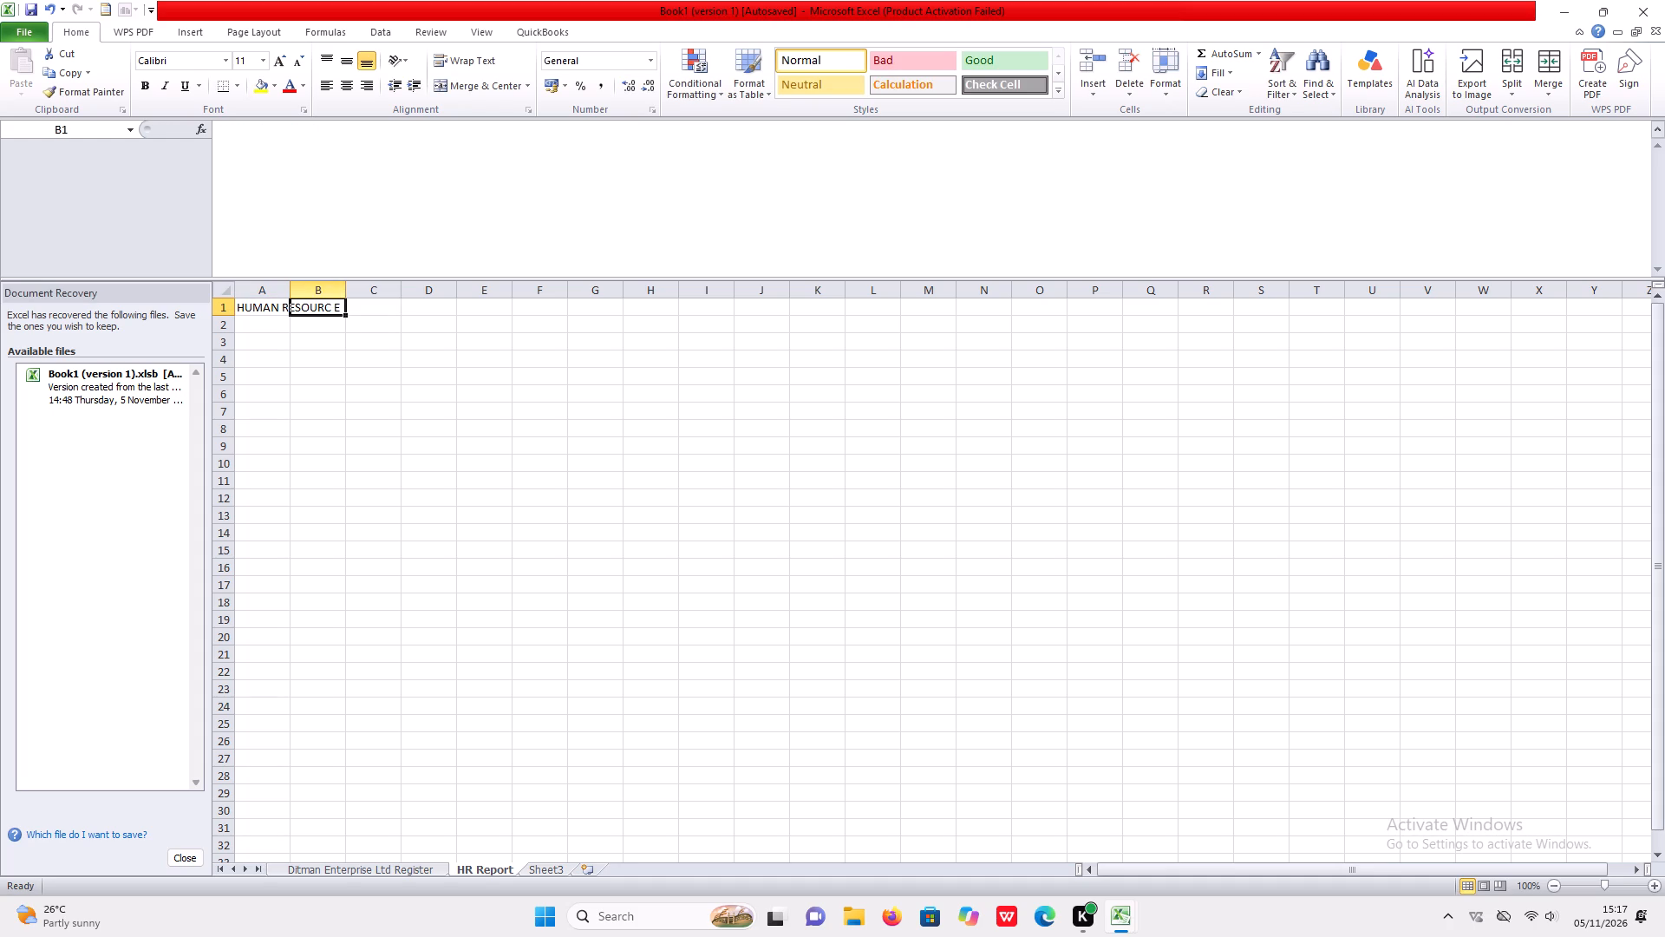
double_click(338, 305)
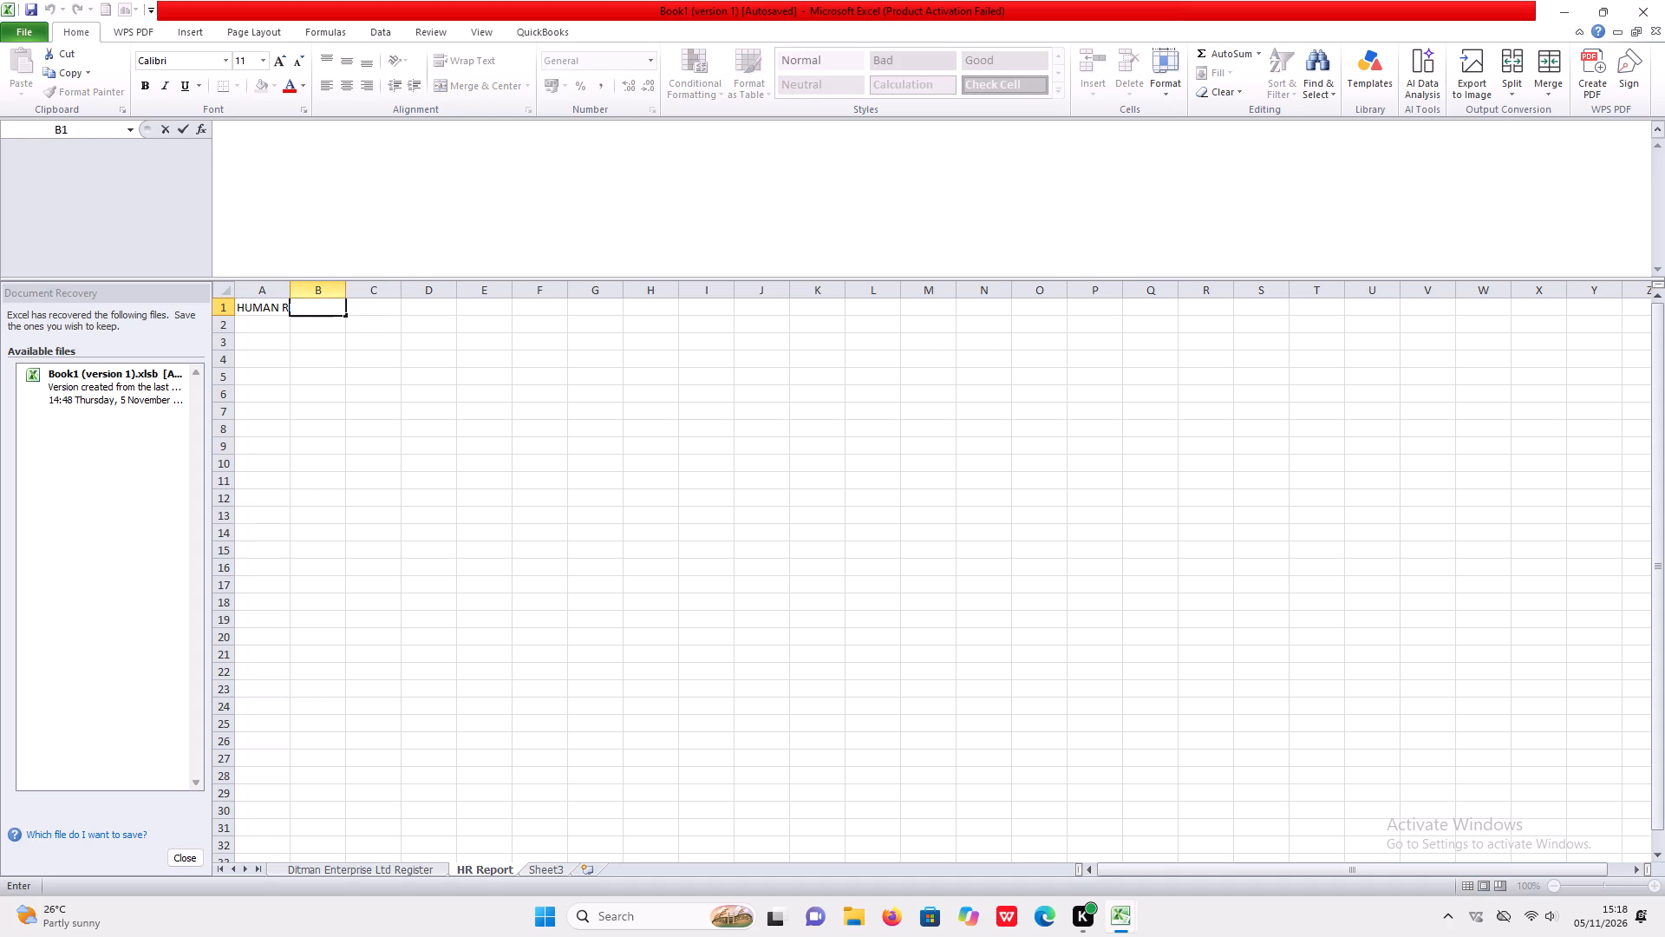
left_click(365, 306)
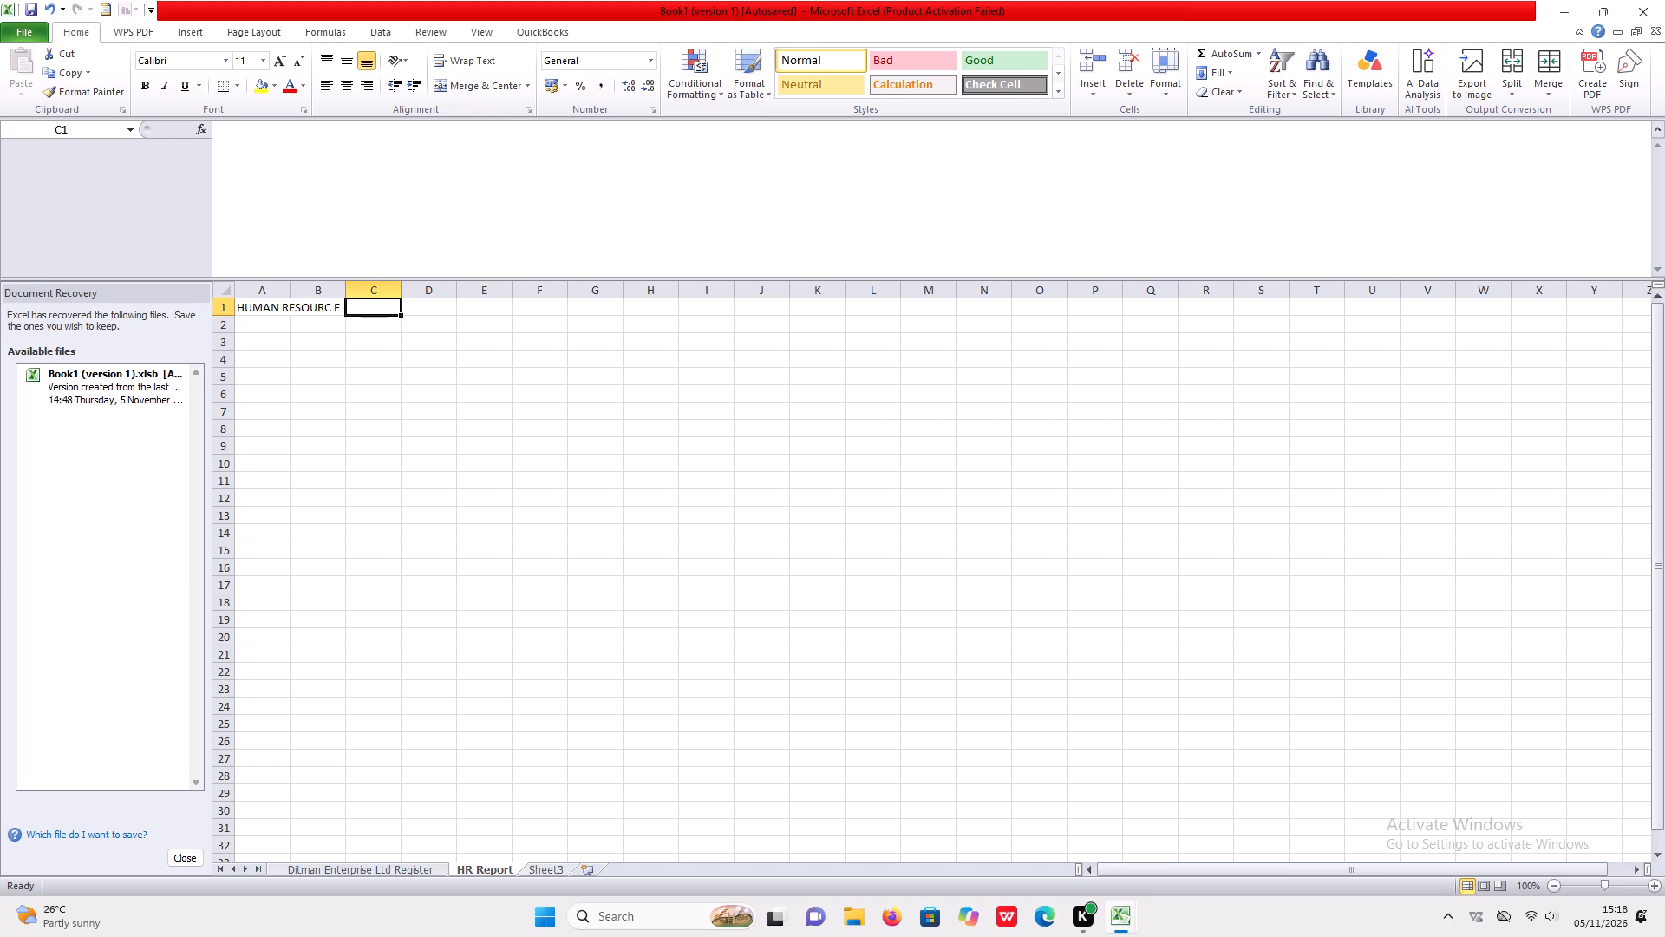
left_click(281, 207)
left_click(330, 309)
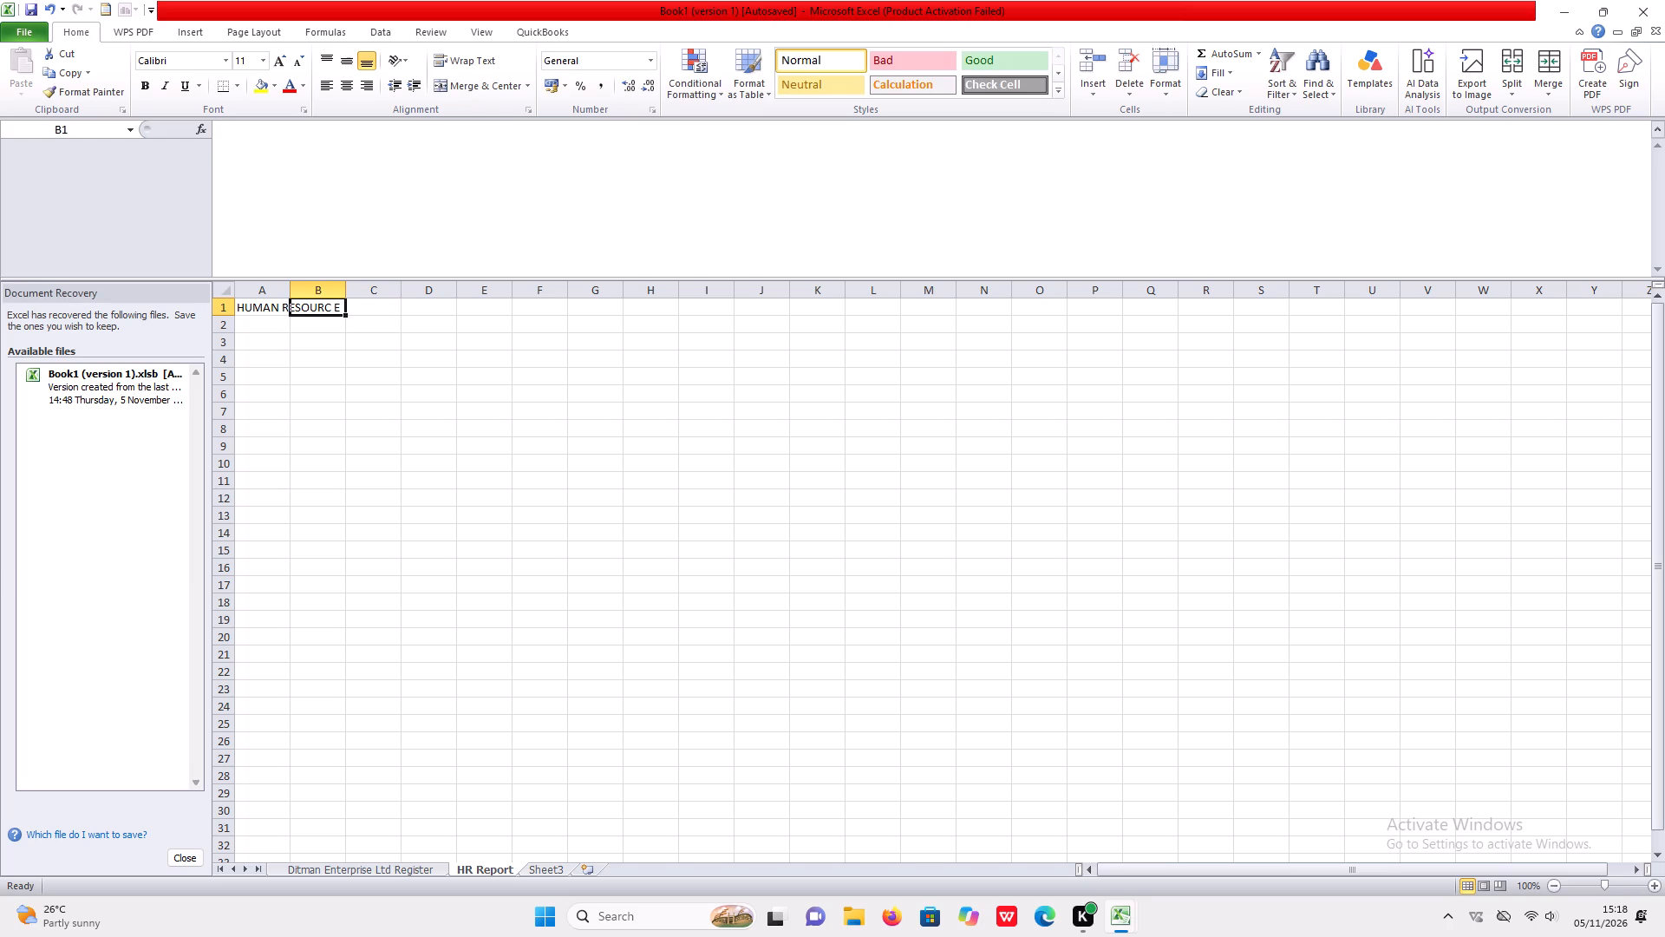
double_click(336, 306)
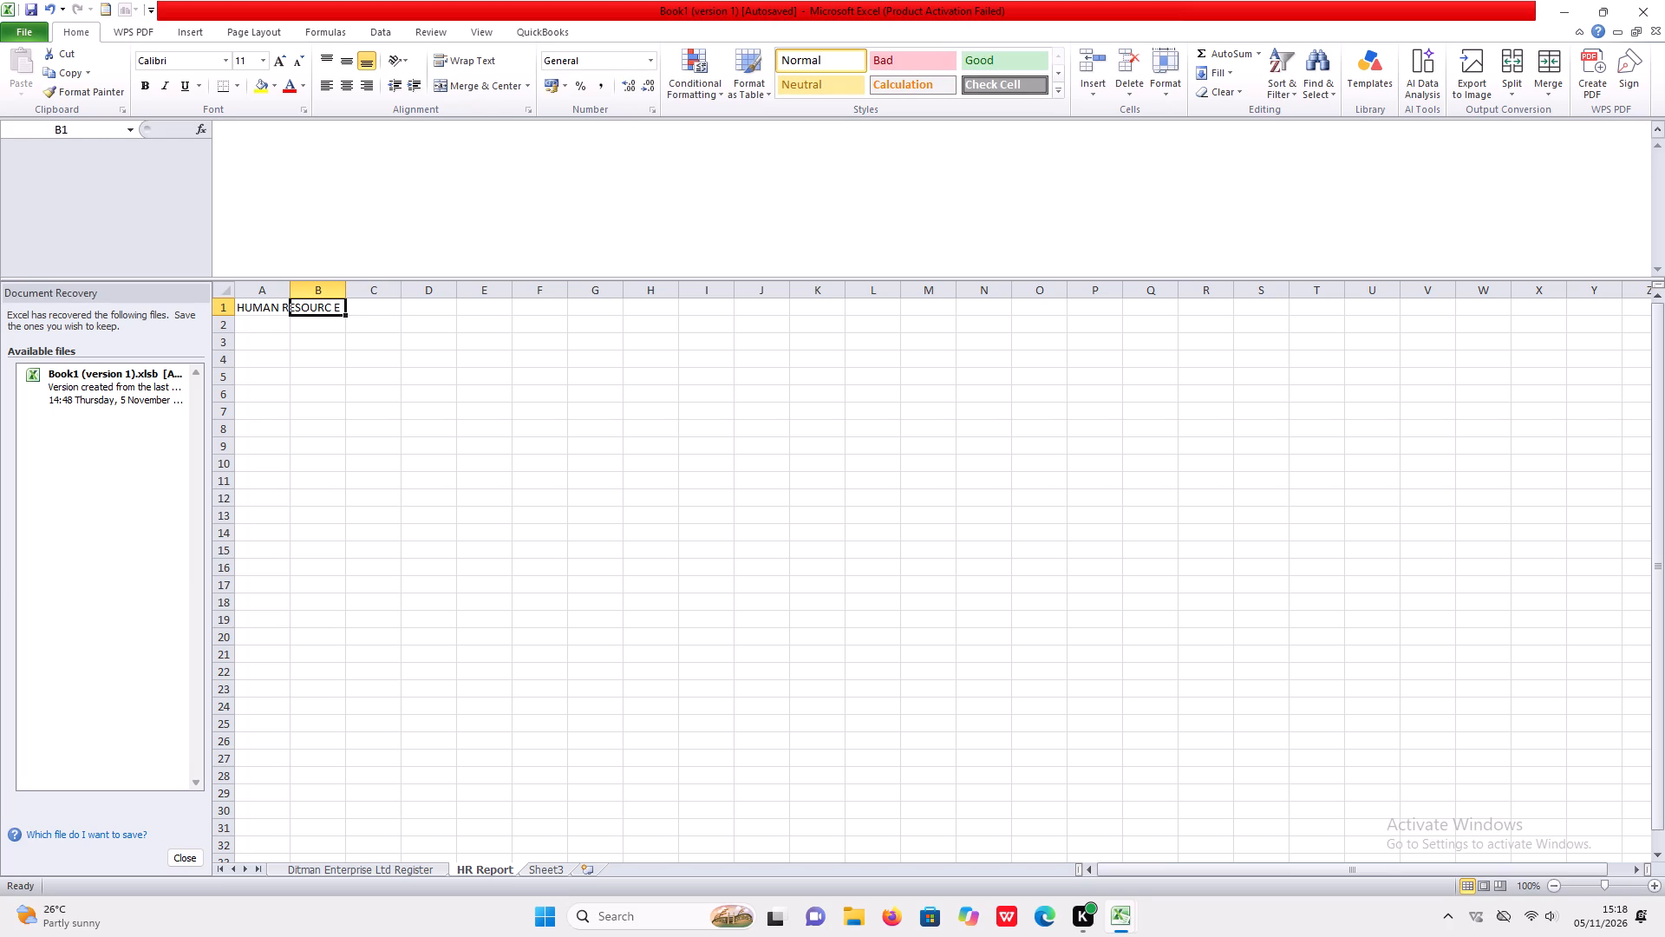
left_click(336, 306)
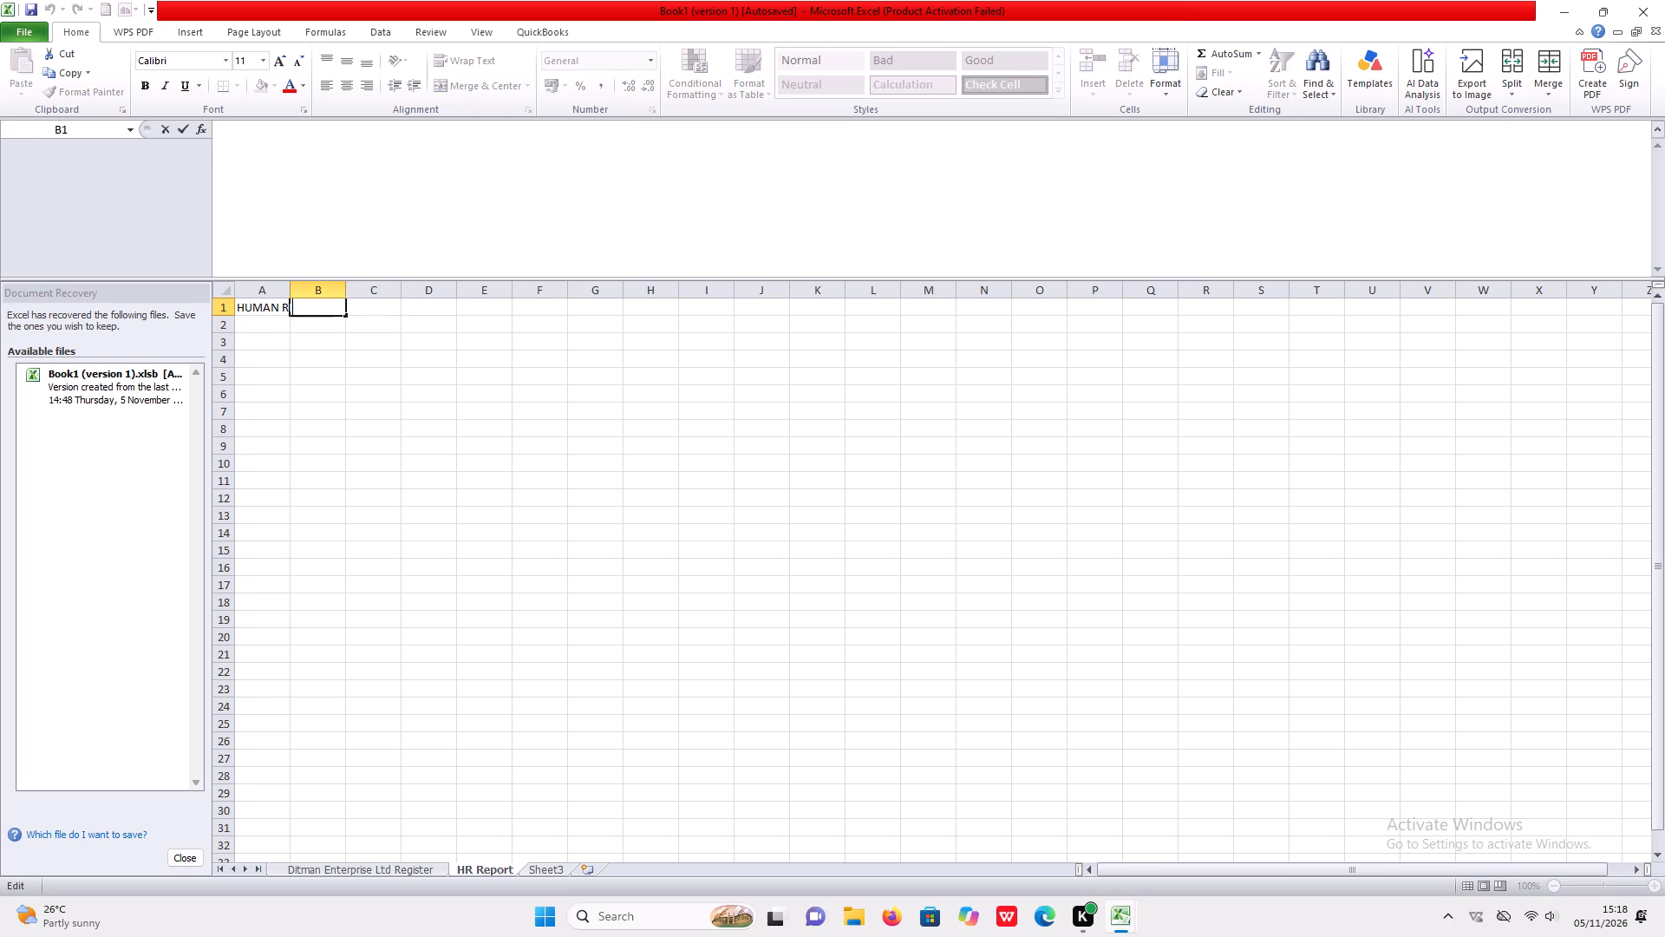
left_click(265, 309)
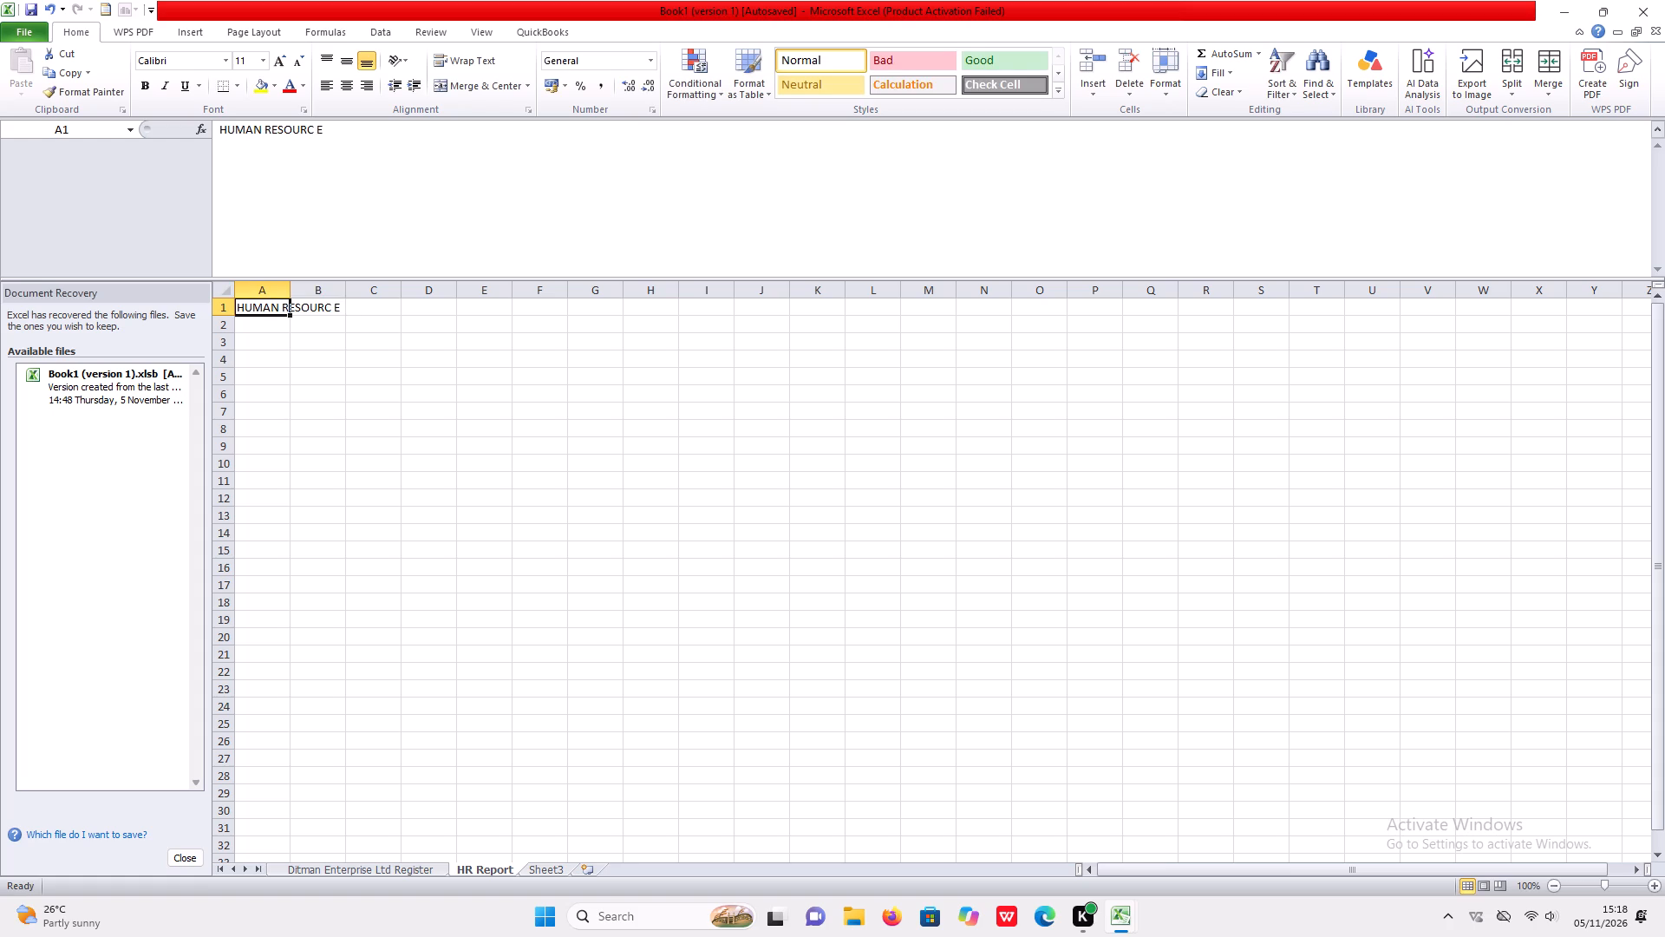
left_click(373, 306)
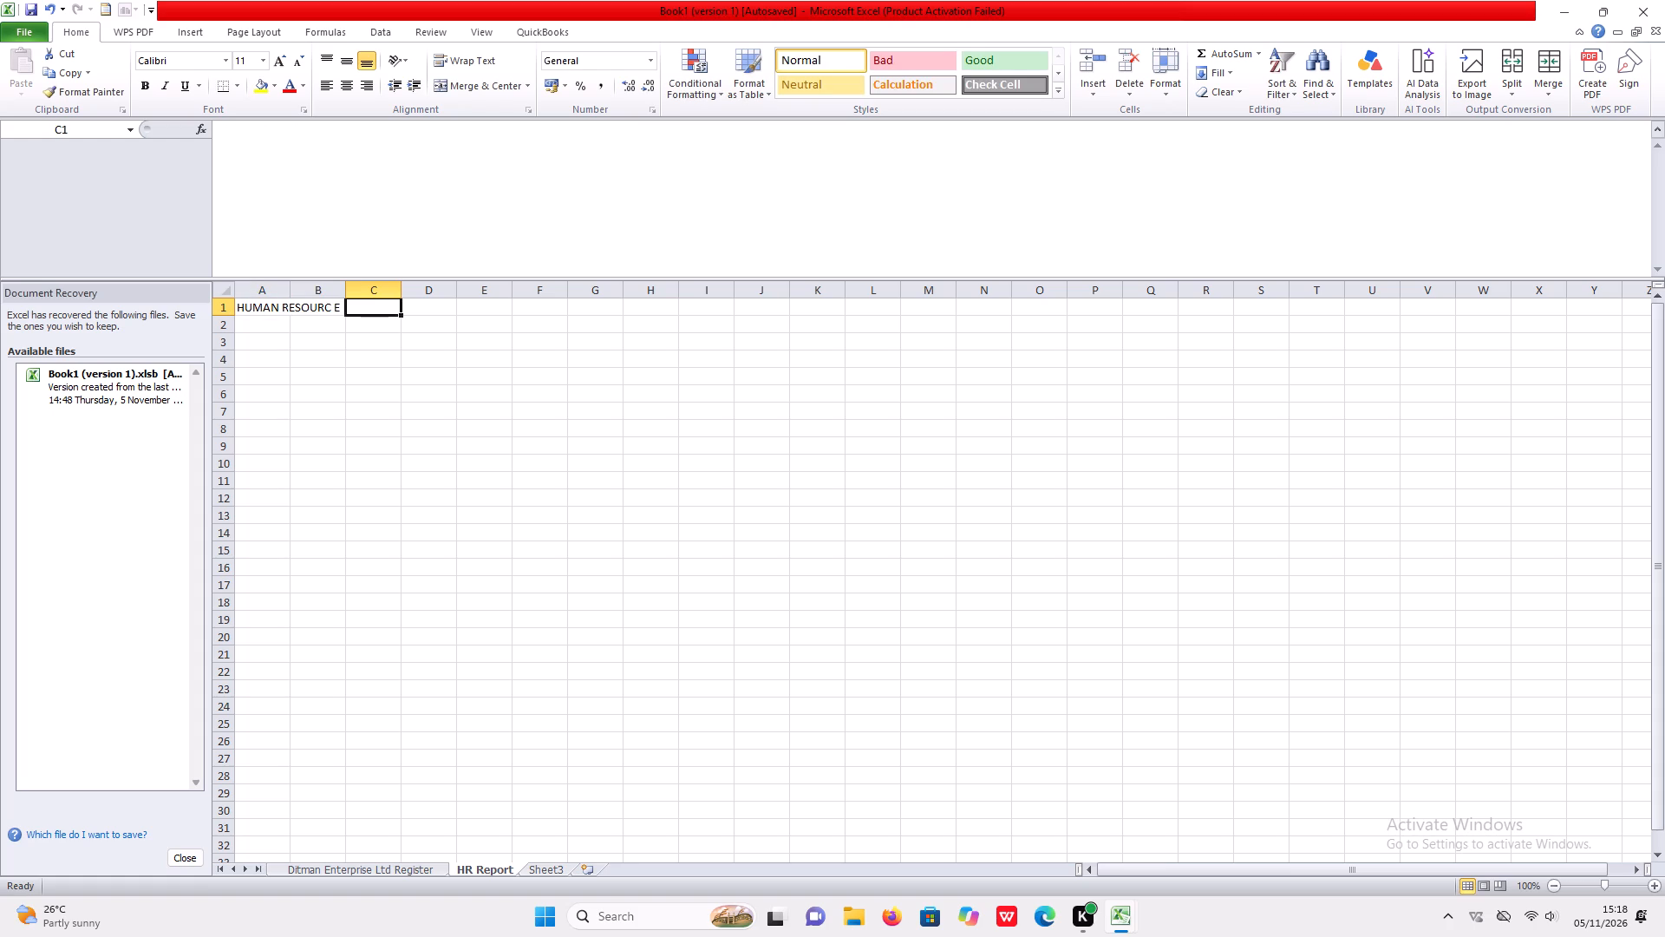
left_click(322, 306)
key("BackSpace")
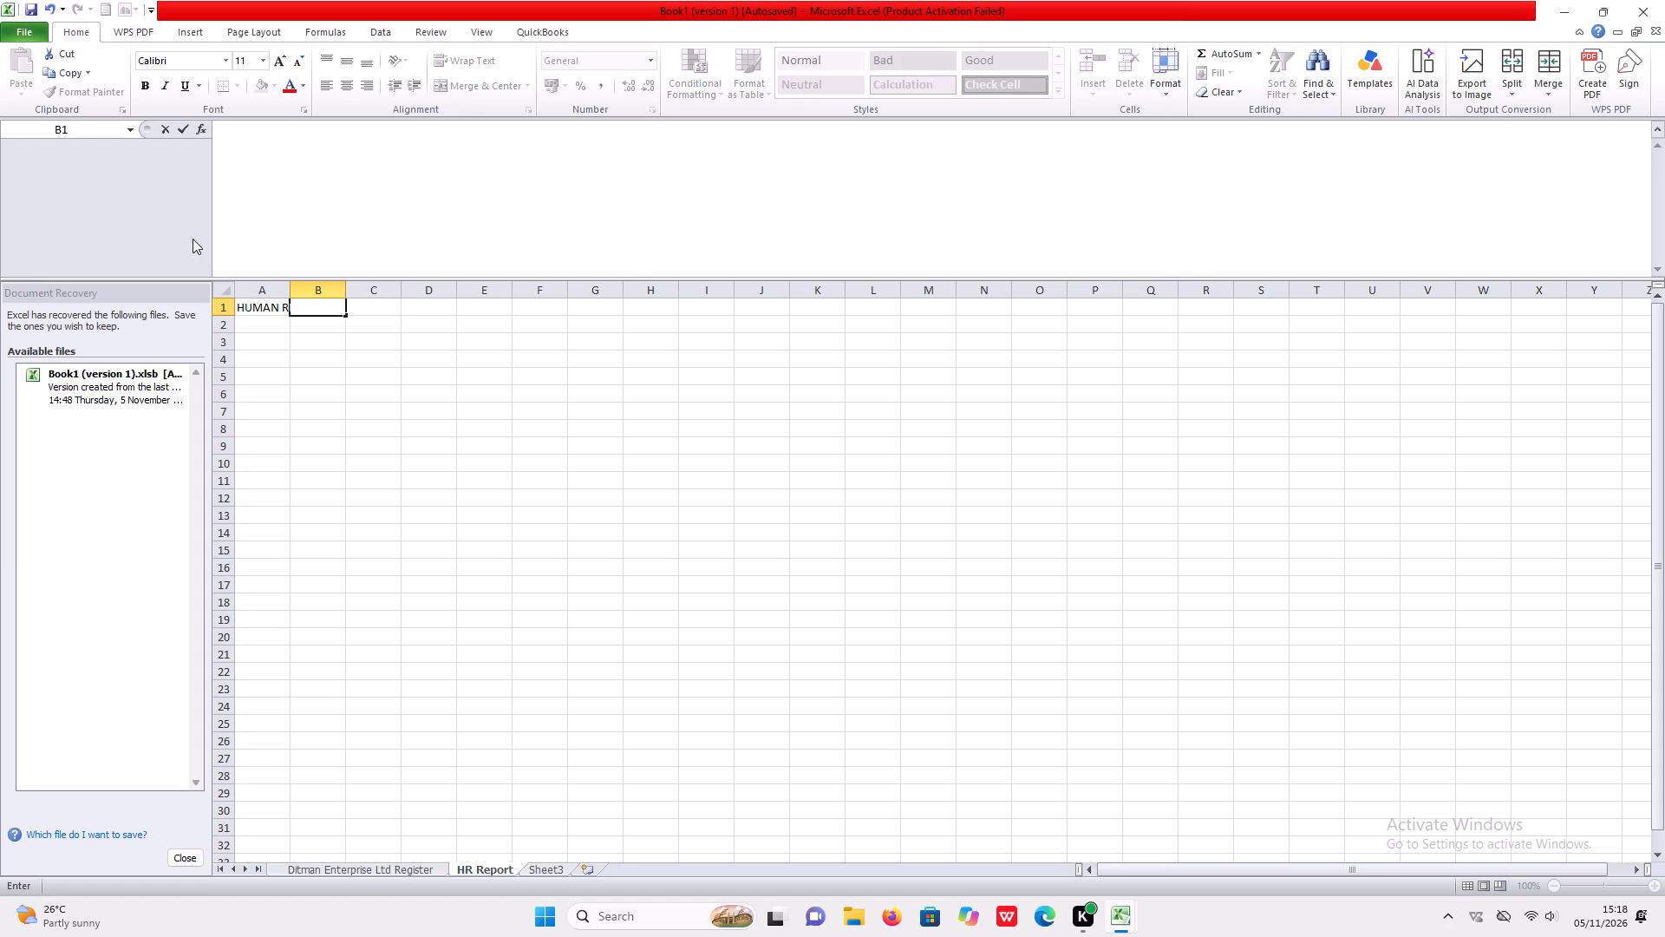
Replace the misspelled heading in cell A1 of the HR Report sheet with "HUMAN RESOURCE DEPARTMENT REPORT".
left_click(267, 309)
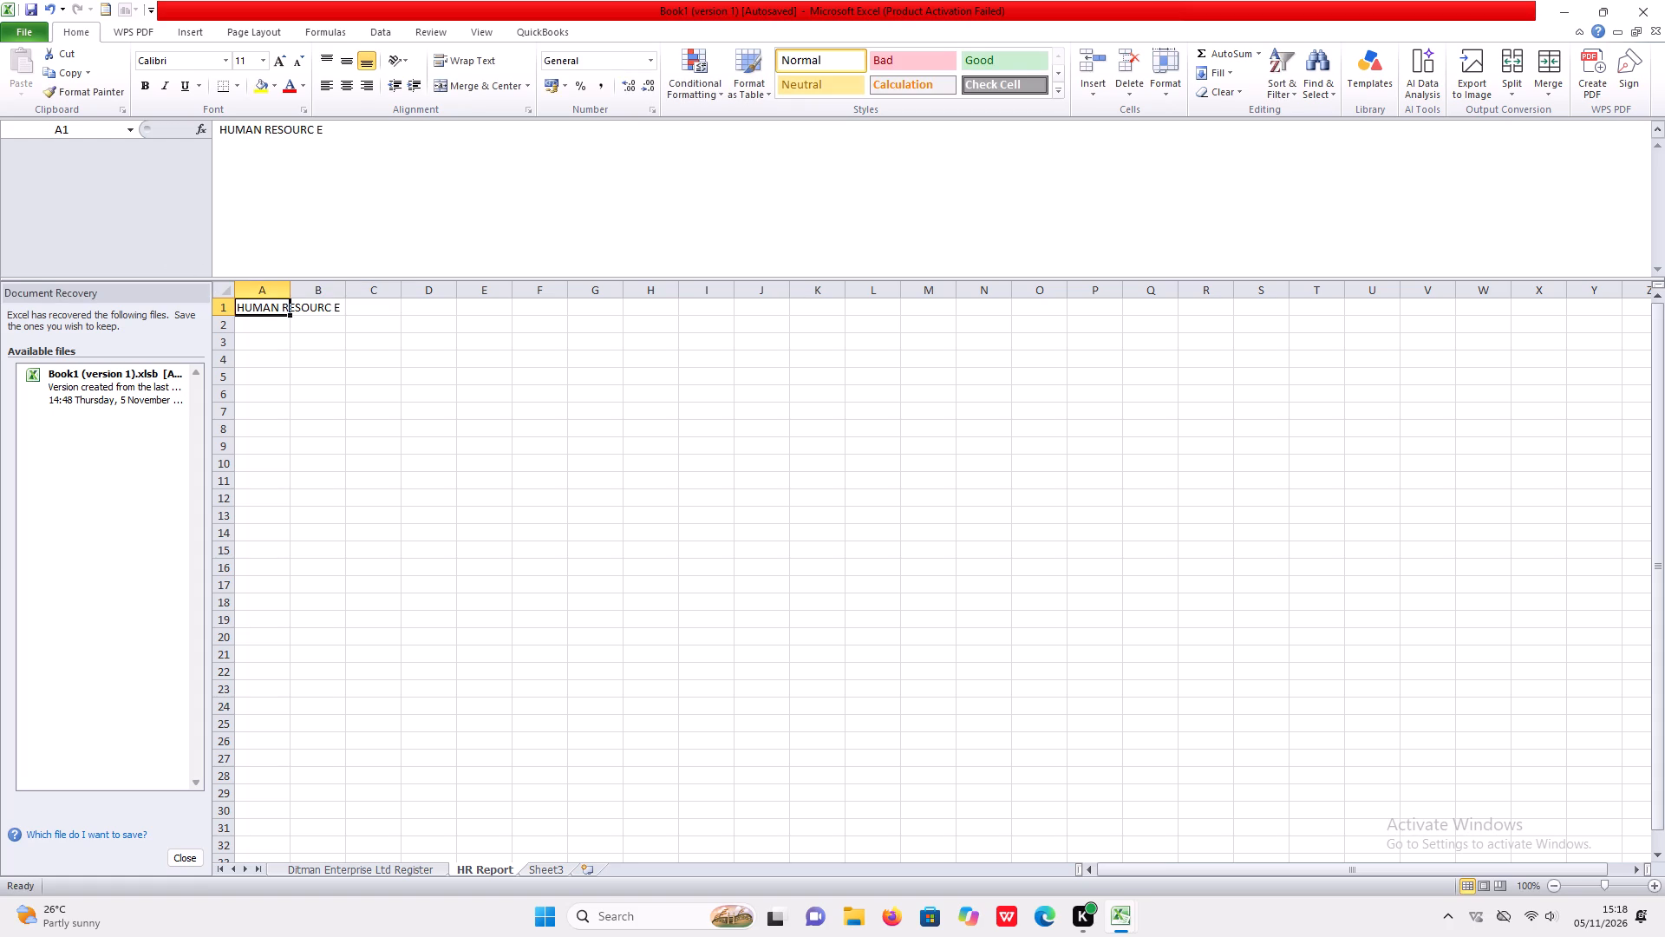
key("BackSpace")
key("h")
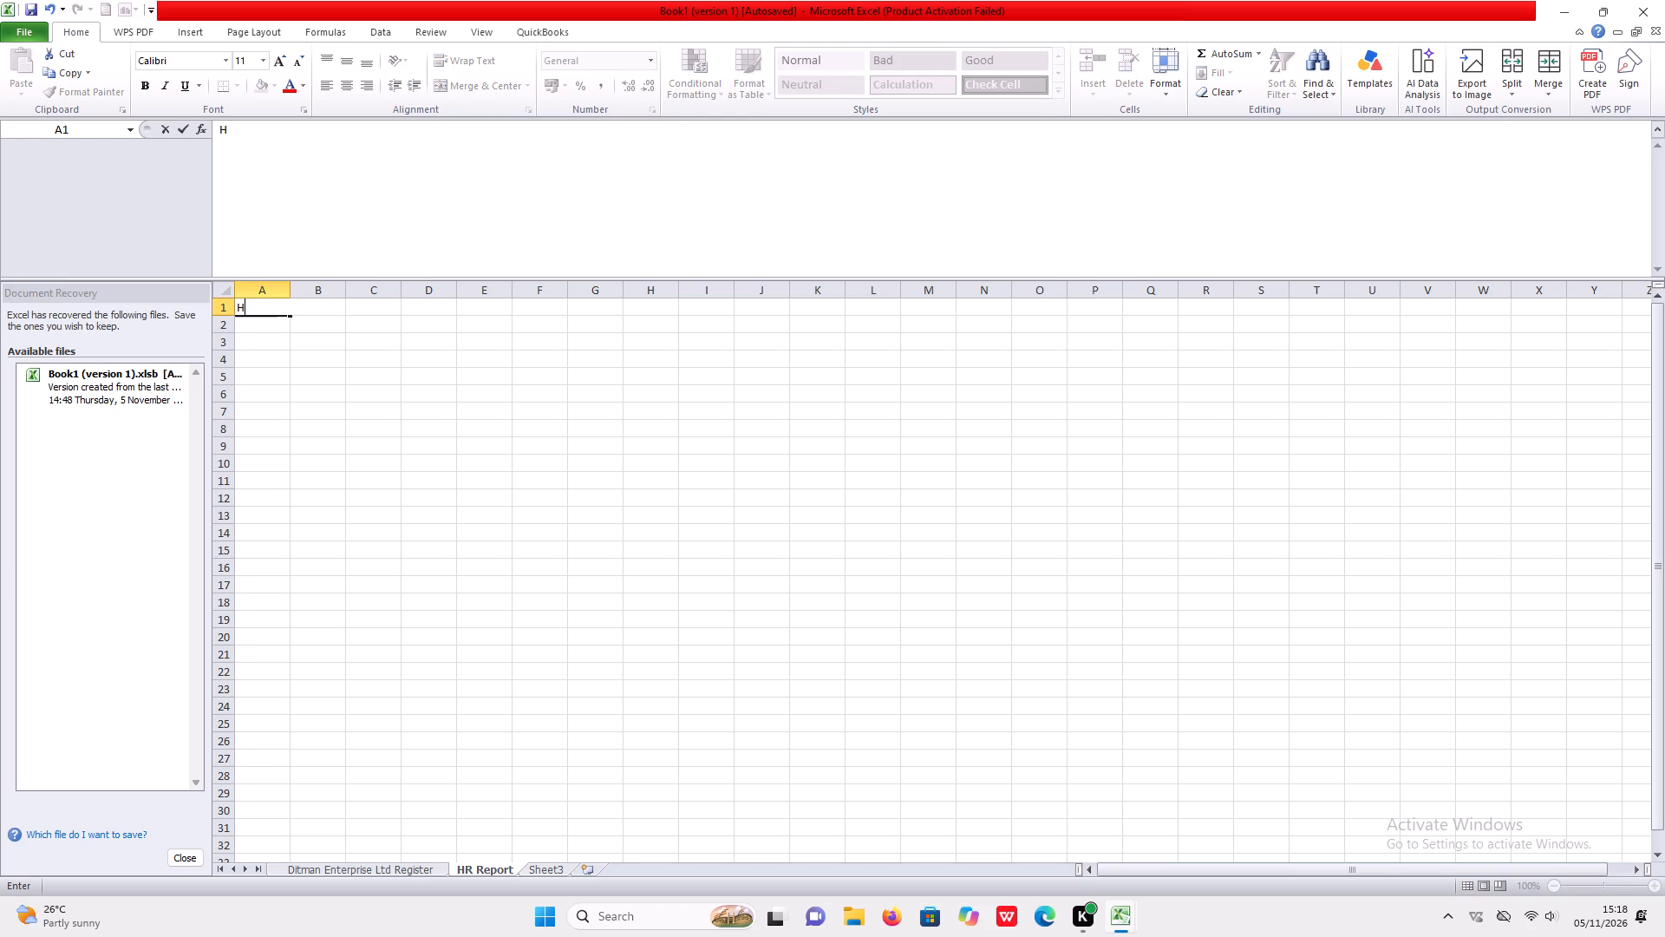
type("UMAN")
key("space")
type("RESOURCE")
key("space")
key("d")
type("EPARTT")
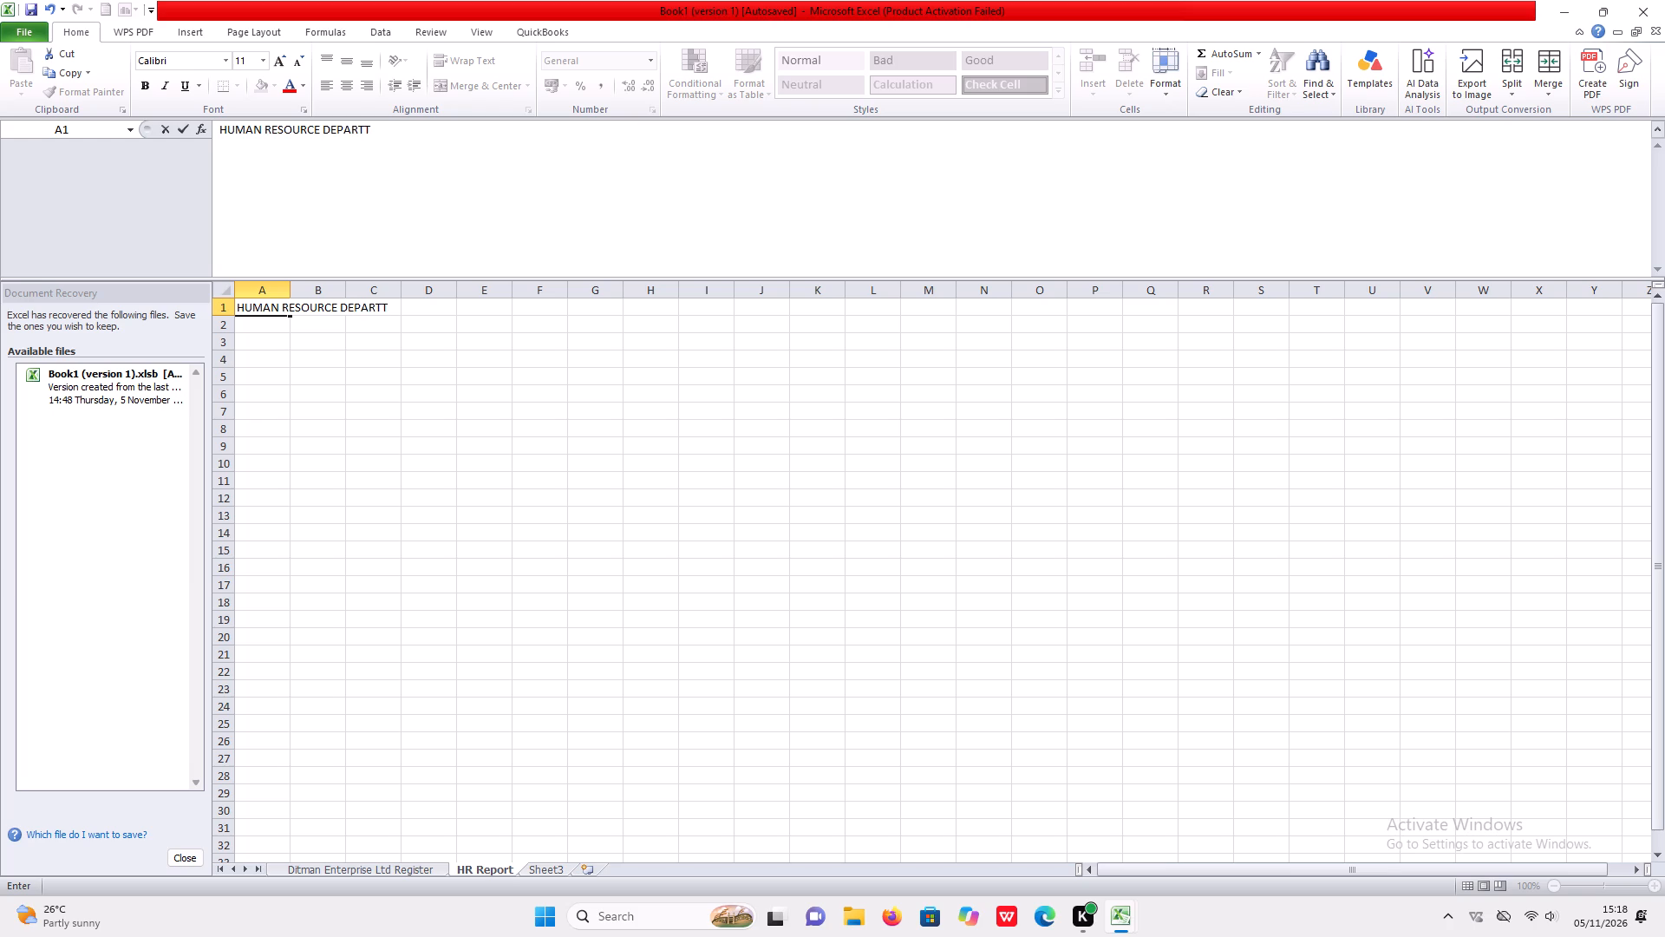
key("BackSpace")
type("MENT")
key("space")
key("r")
key("BackSpace")
type("REPORT")
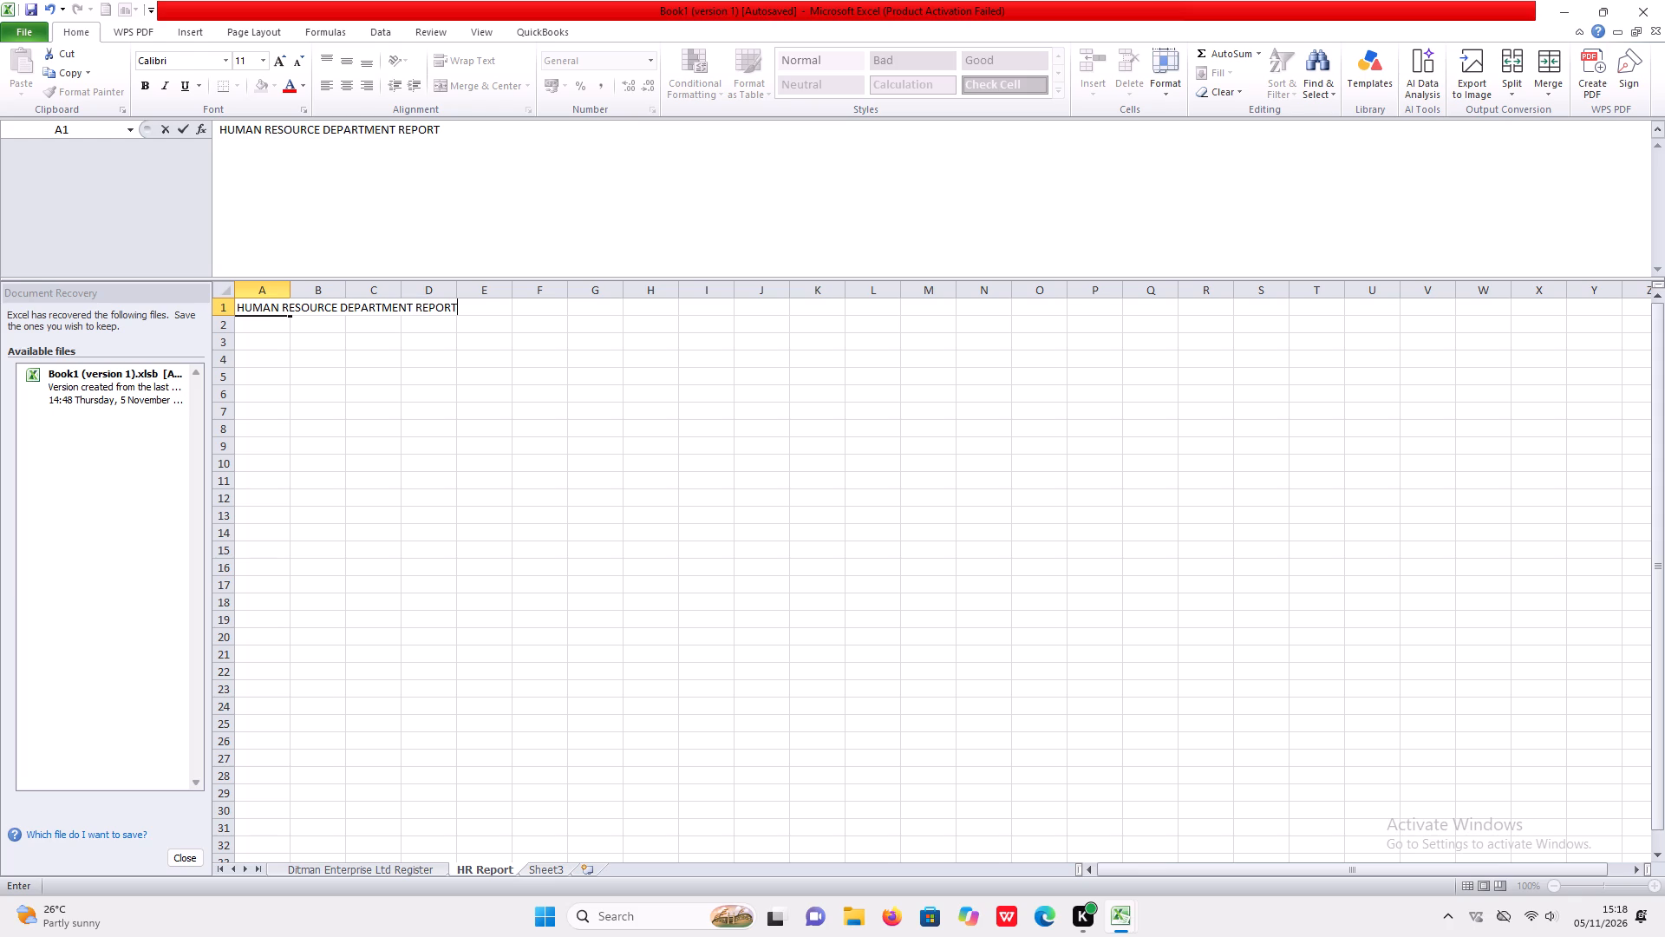
left_click(268, 327)
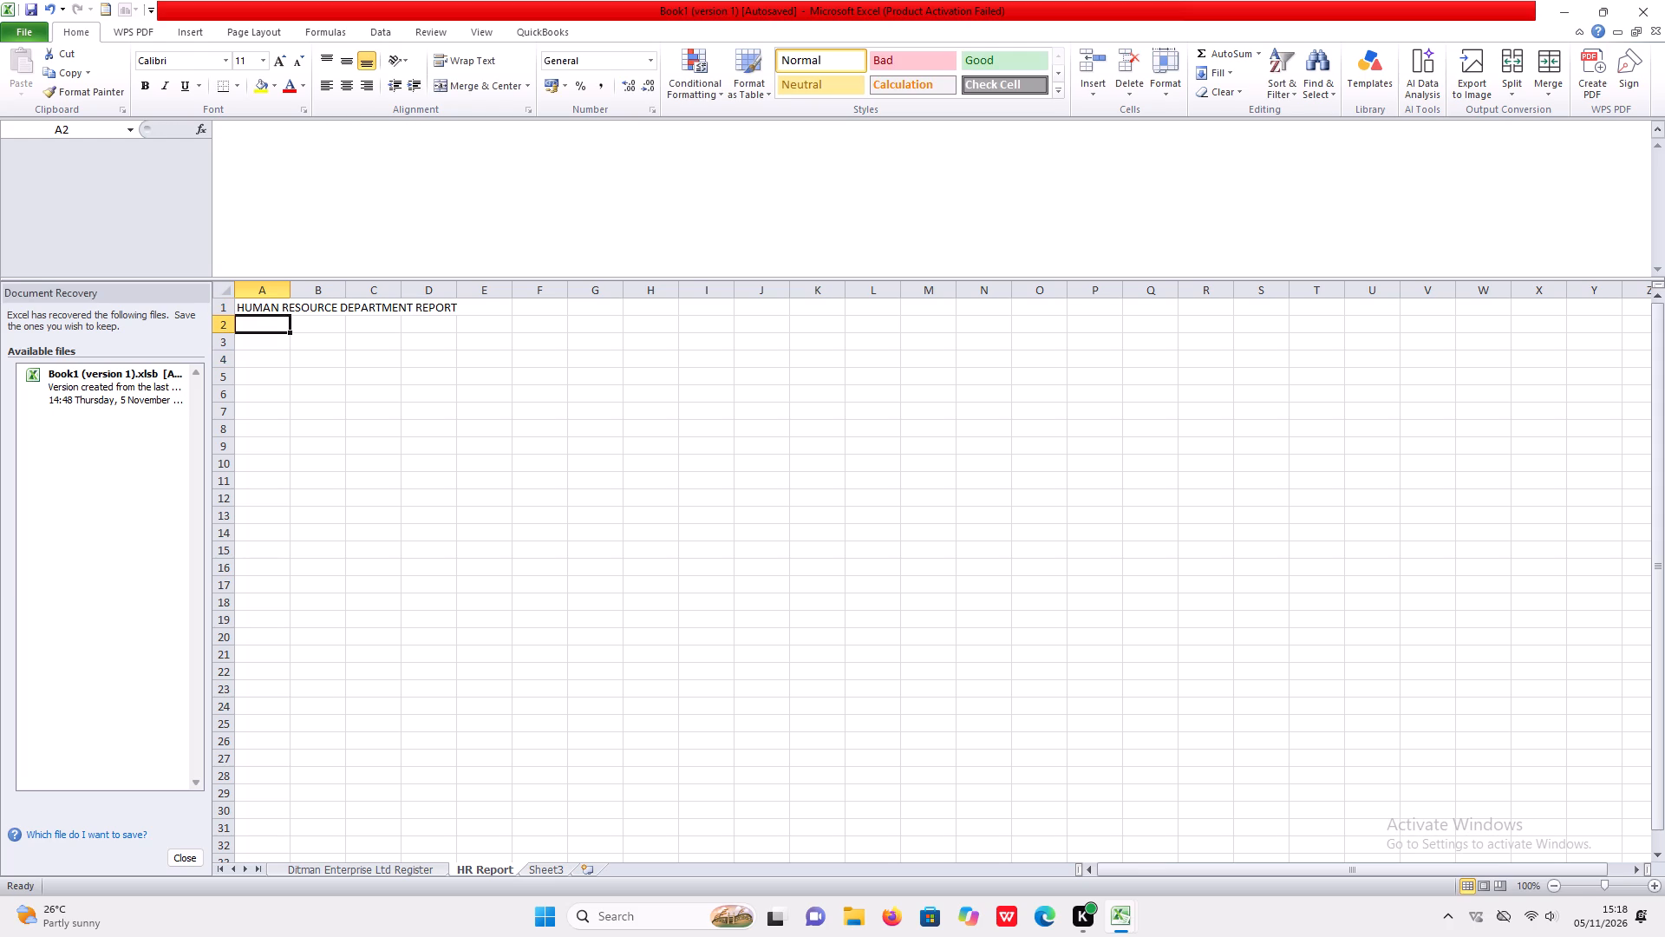
Enter the company line "COMPANY DITMAN ENTERPRISE LIMITED" in cell A2, below the report heading.
left_click(284, 326)
key("c")
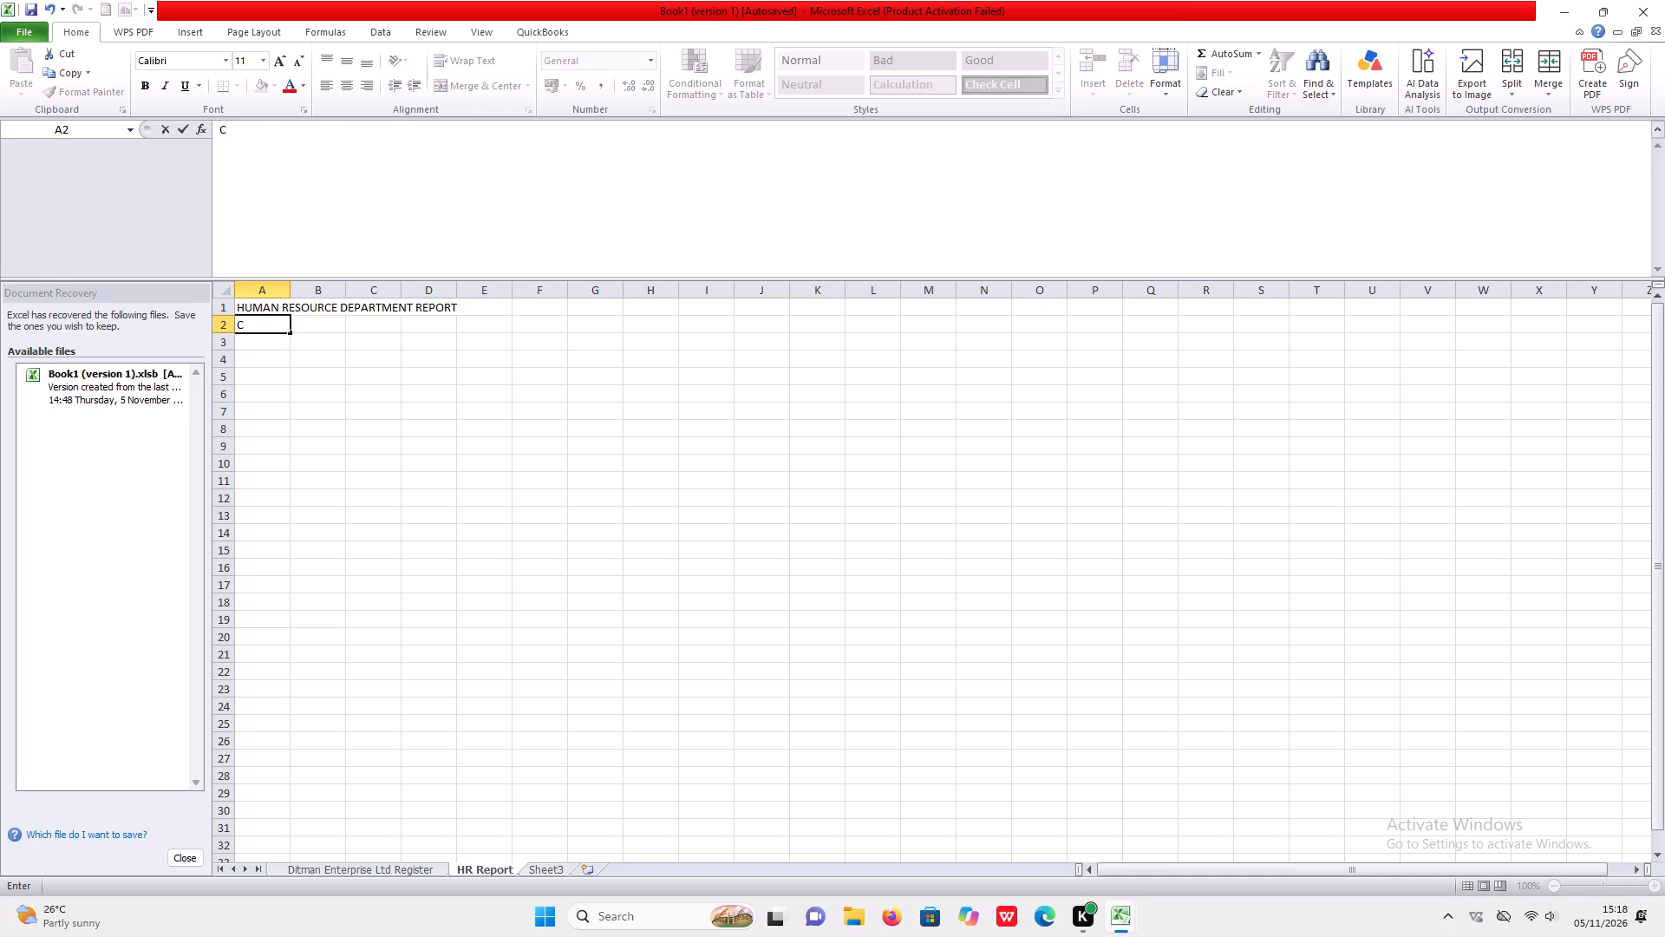
type("OMPANY")
key("space")
type("DITMAN")
key("space")
type("ENTERPRISE")
key("space")
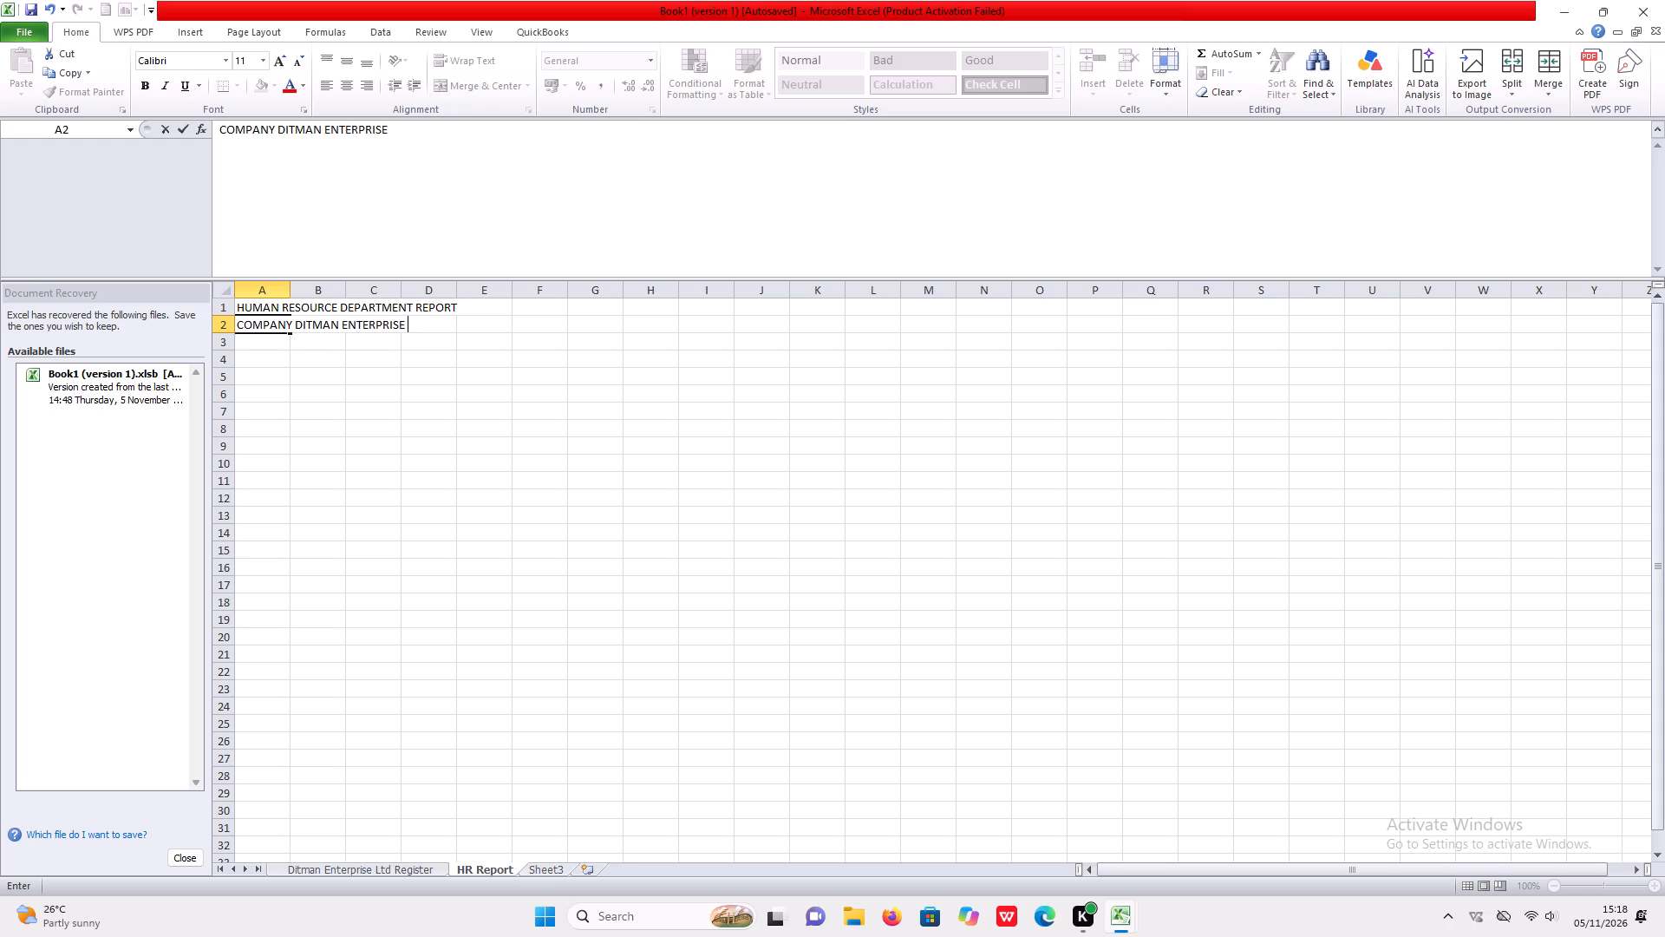
key("l")
type("IMITED")
key("Down")
Enter the reporting period text "REPORTING PERIOD OCTOBER" in cell A3, below the company line.
type("RE")
type("PORT")
type("ING")
key("space")
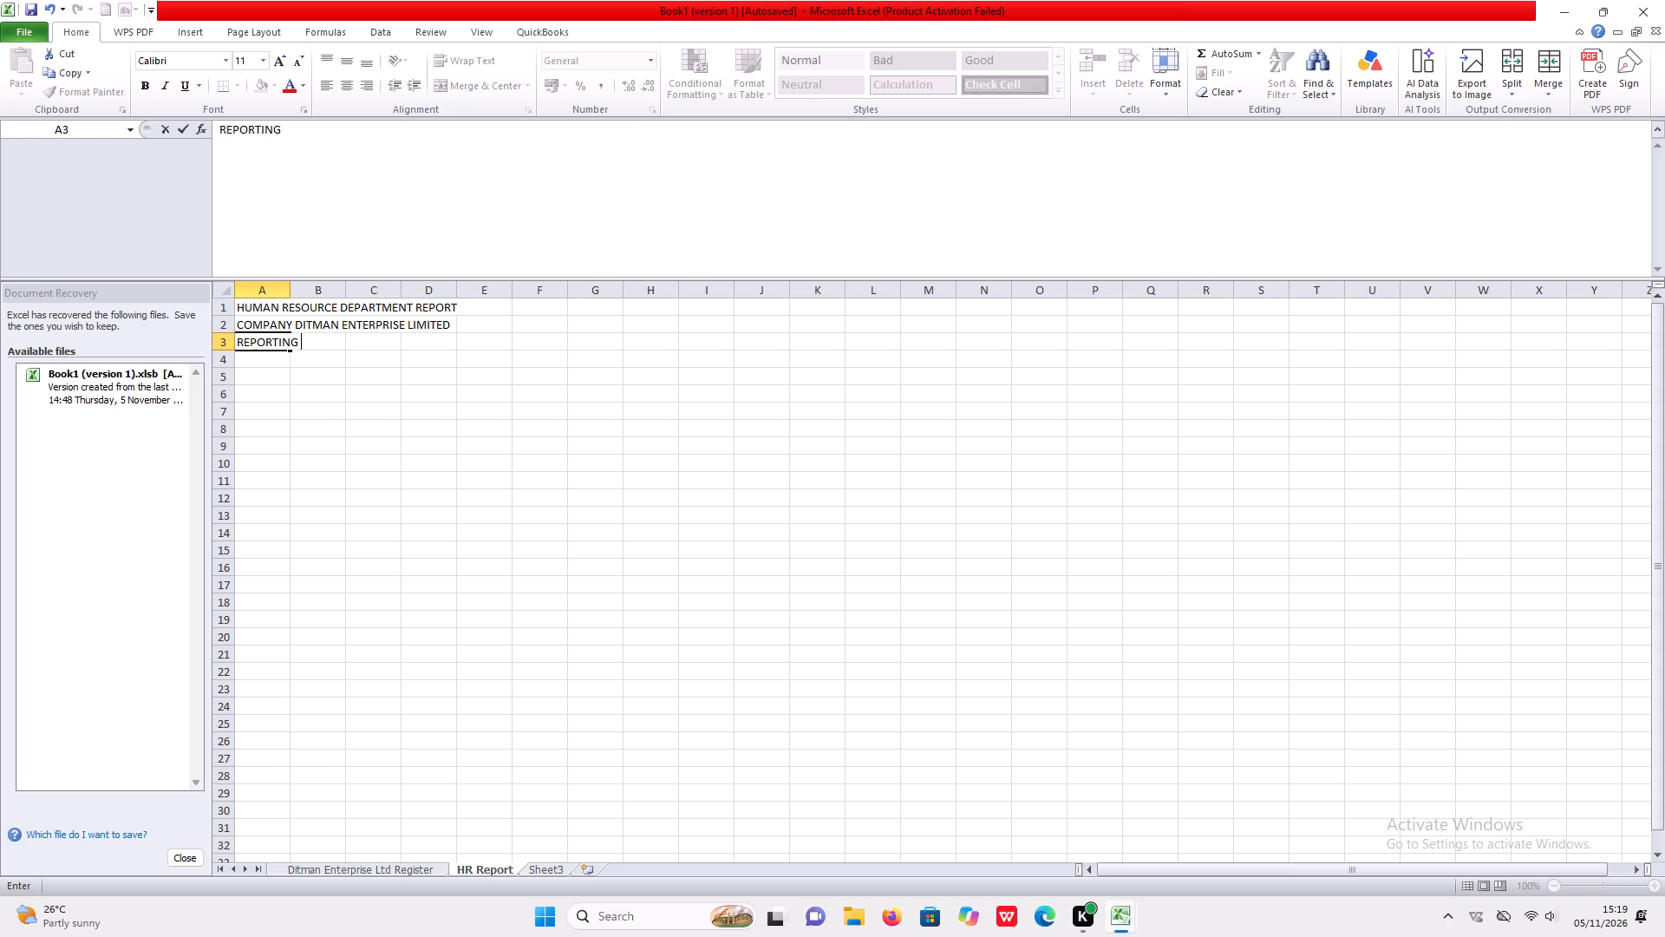
type("PERIOD")
key("space")
type("OCT")
type("OBER")
key("space")
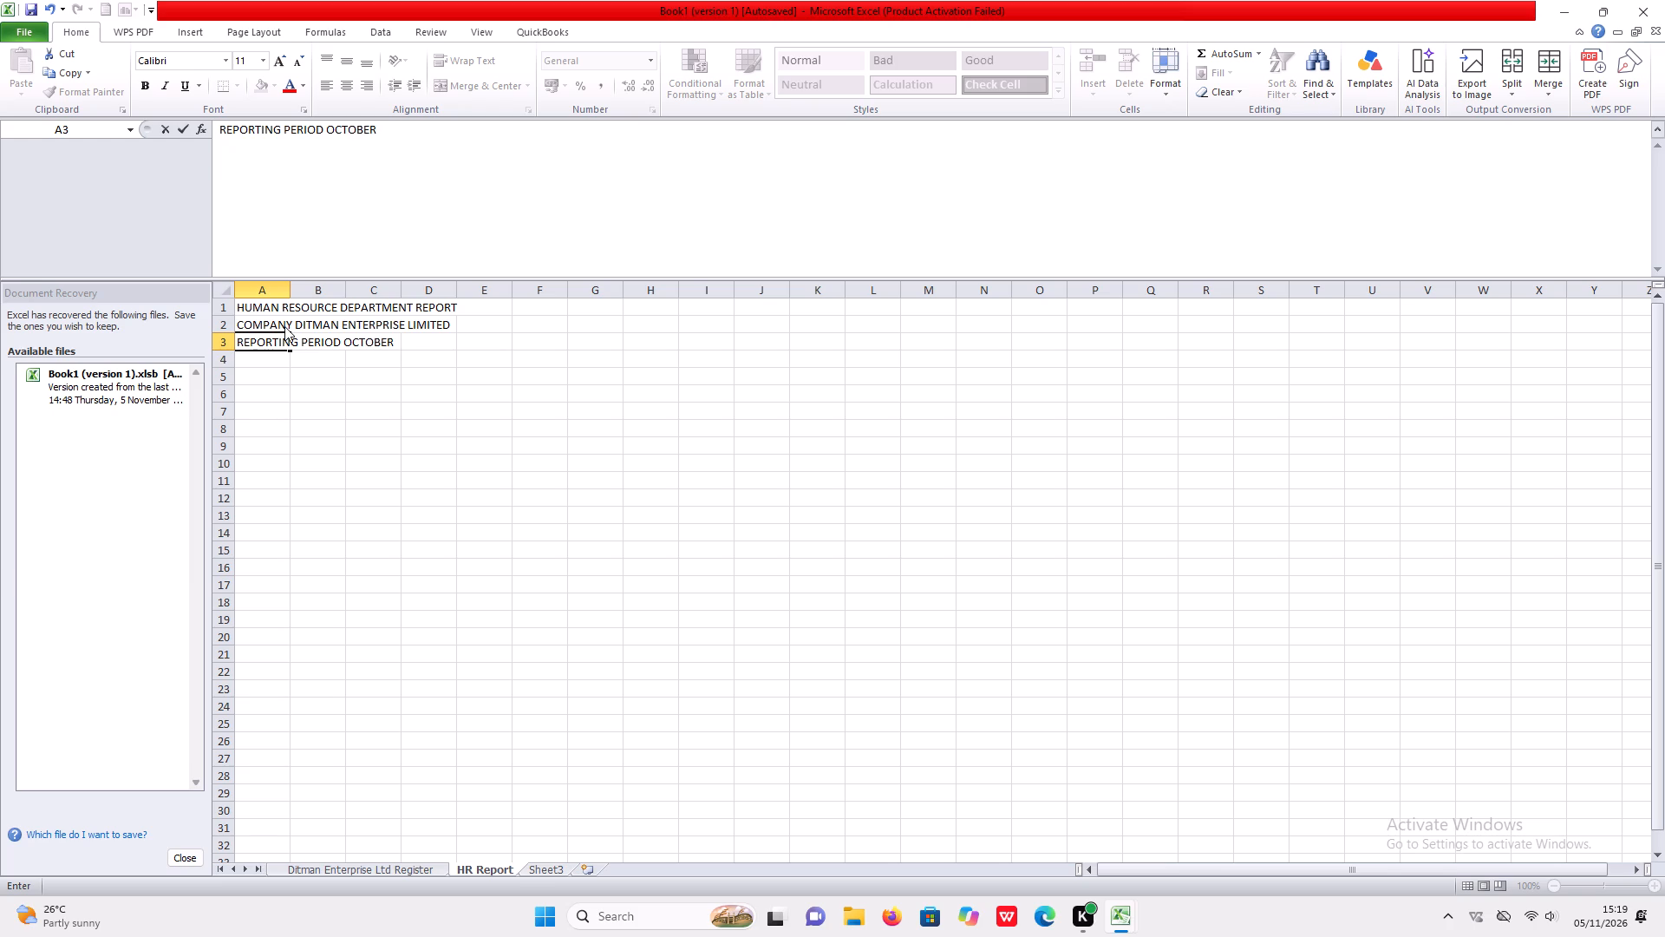
Complete the reporting period line in cell A3 with the year 2026.
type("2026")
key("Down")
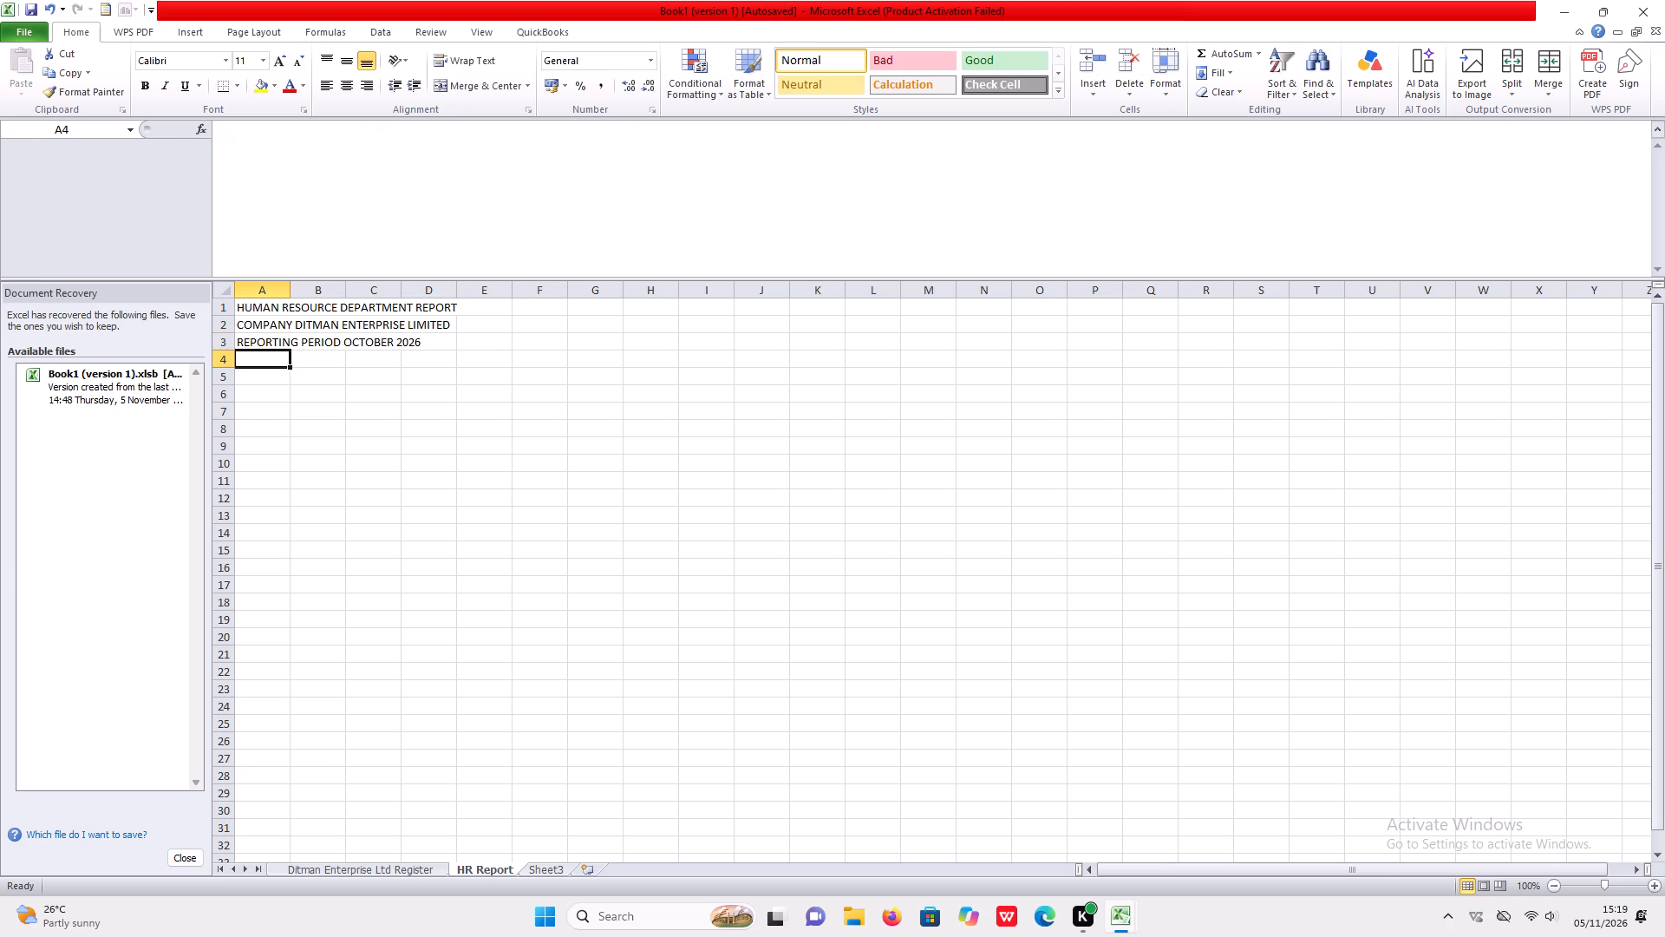
Enter the author line "PREPARED BY : HUMAN RESOURCE MANAGER" in cell A4, below the reporting period.
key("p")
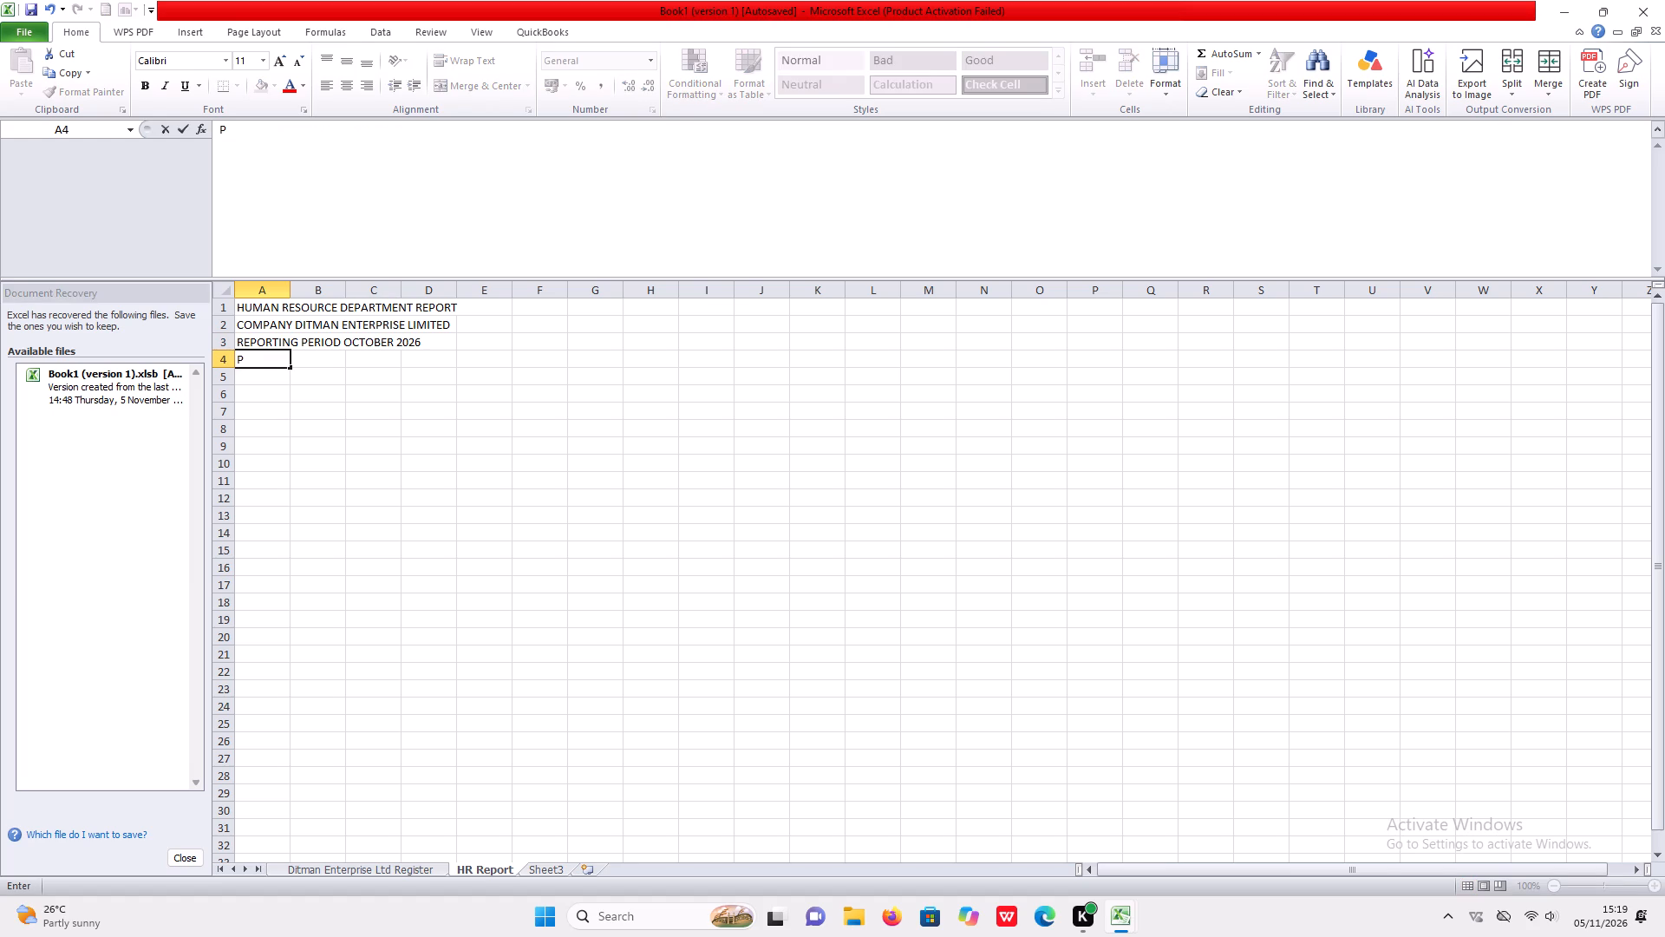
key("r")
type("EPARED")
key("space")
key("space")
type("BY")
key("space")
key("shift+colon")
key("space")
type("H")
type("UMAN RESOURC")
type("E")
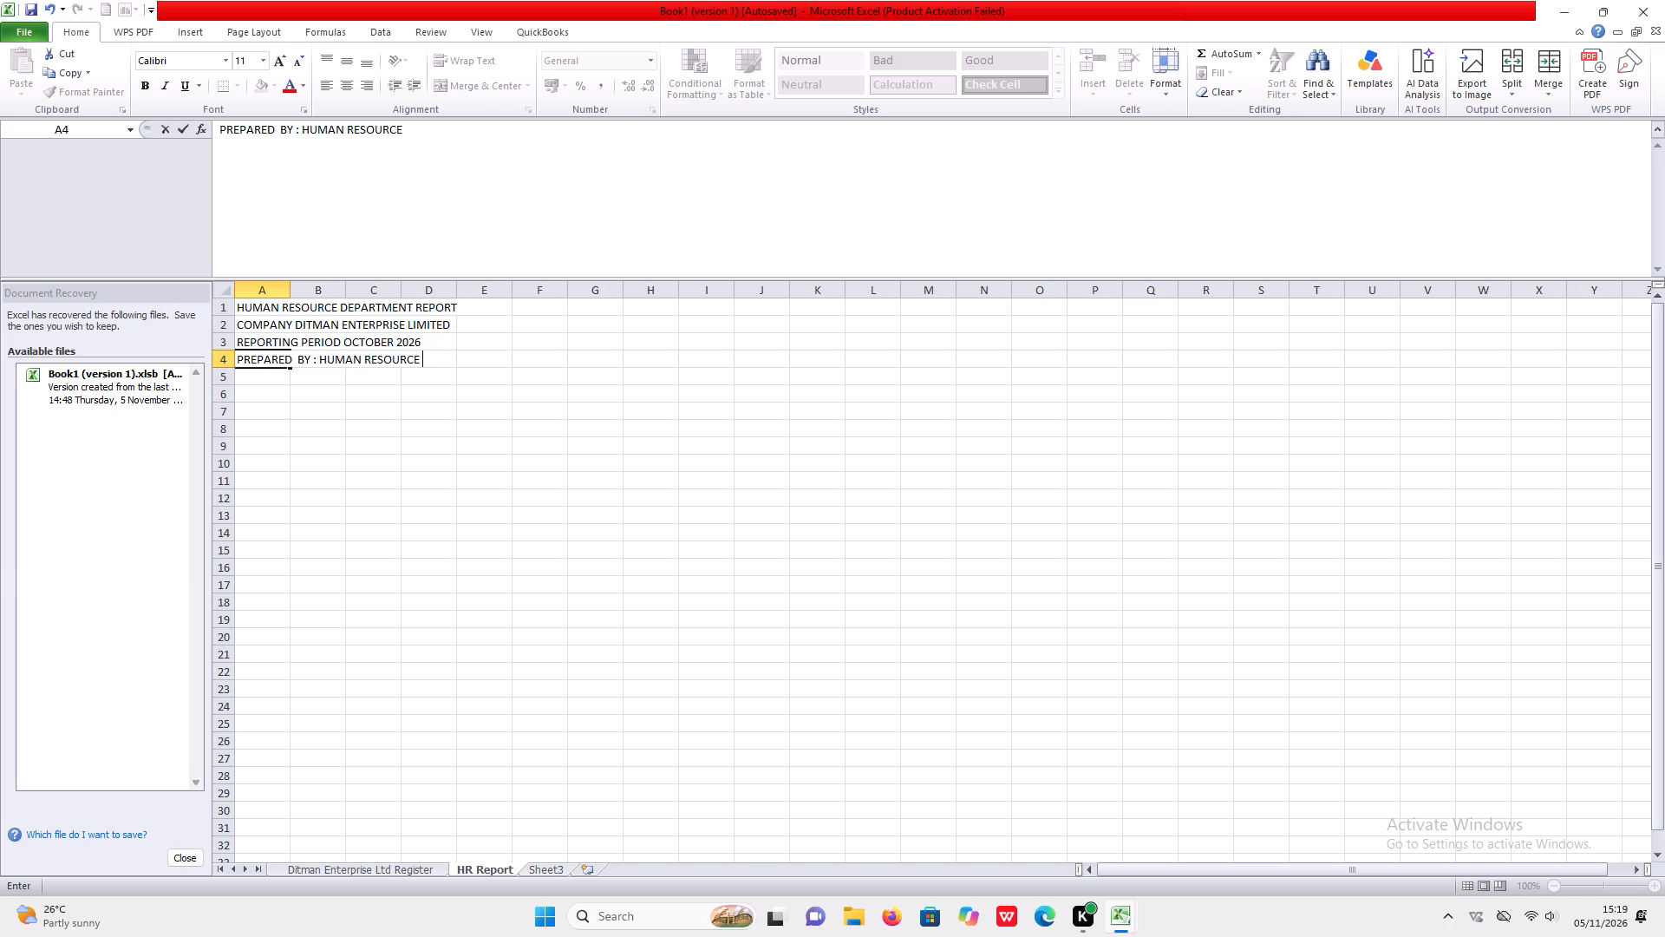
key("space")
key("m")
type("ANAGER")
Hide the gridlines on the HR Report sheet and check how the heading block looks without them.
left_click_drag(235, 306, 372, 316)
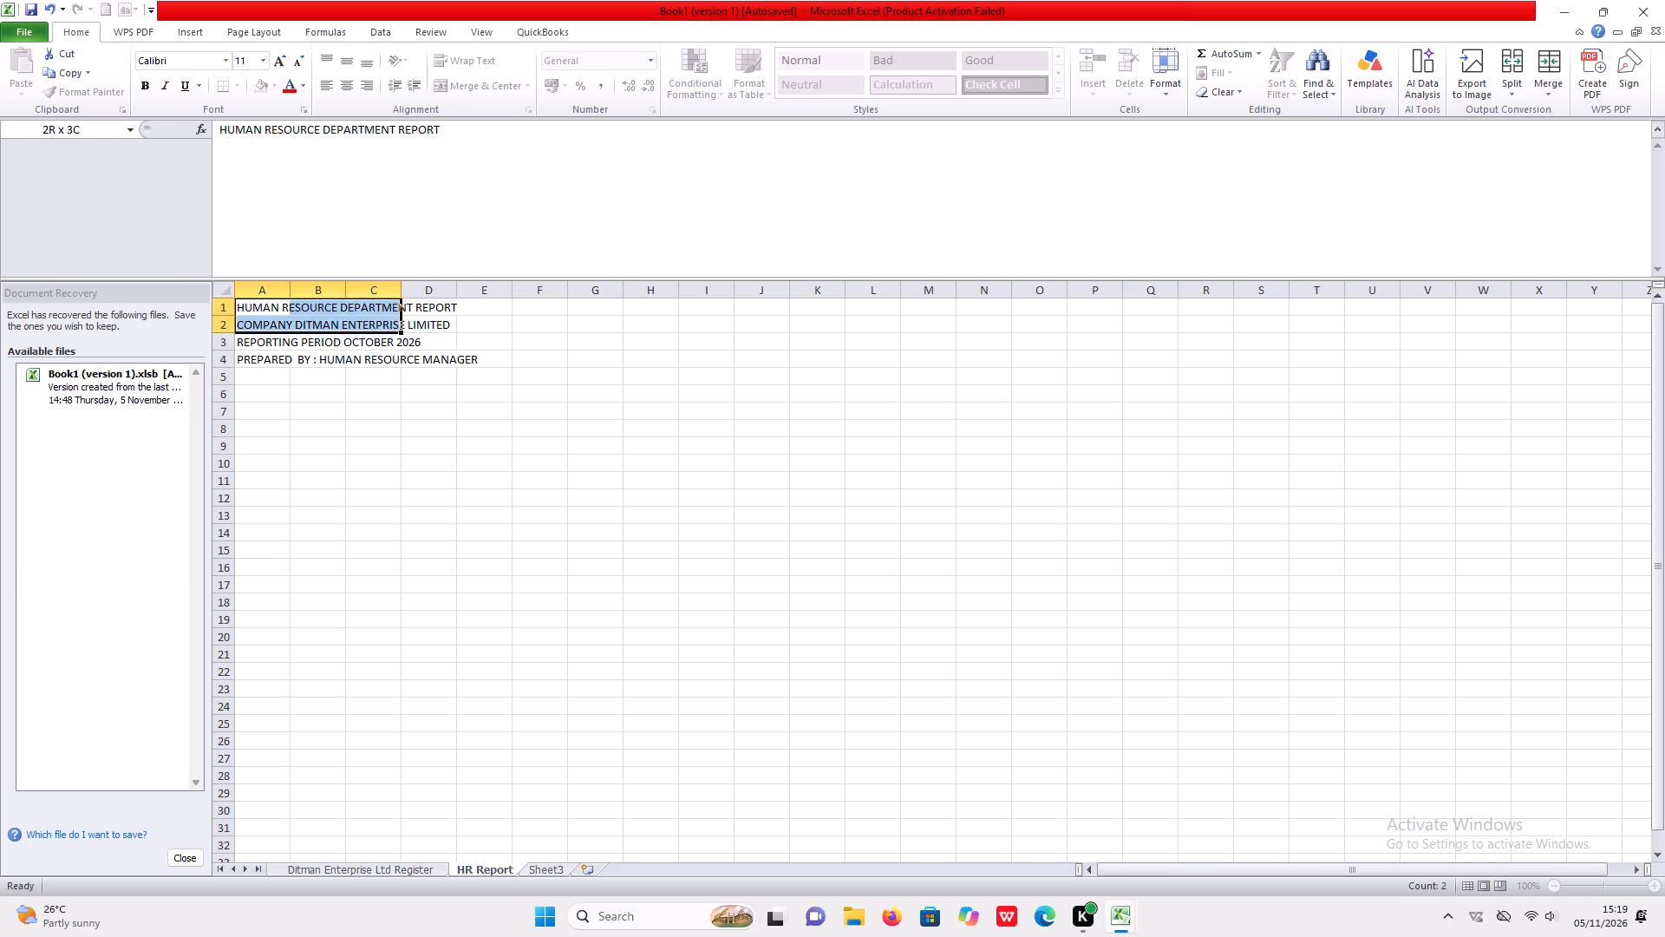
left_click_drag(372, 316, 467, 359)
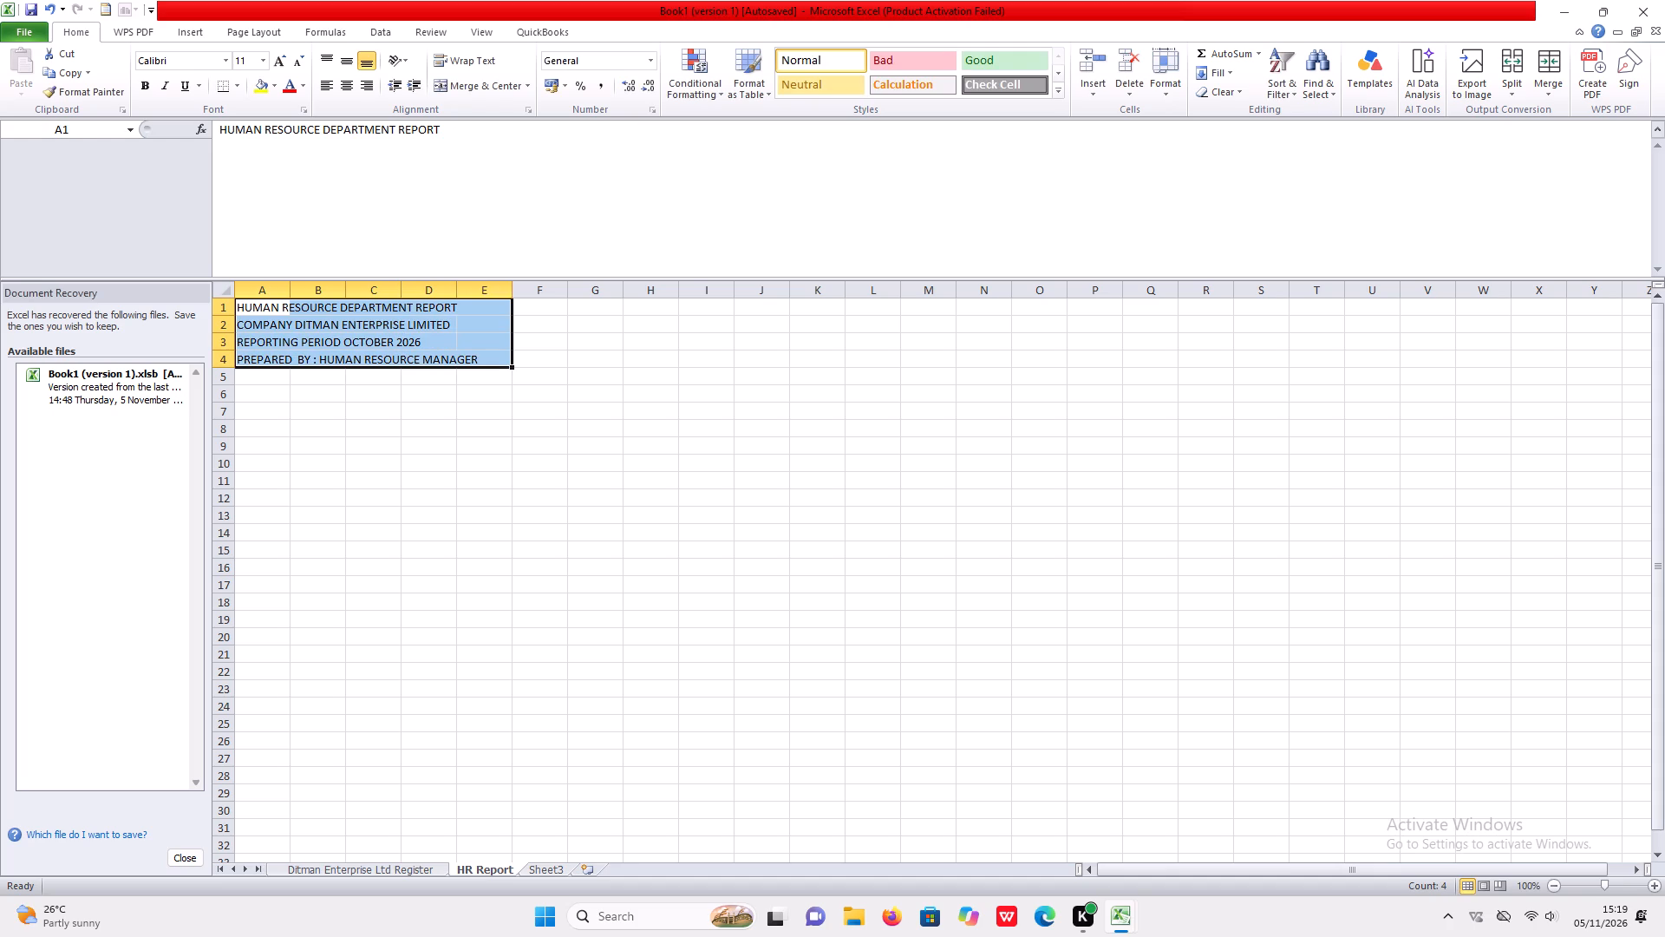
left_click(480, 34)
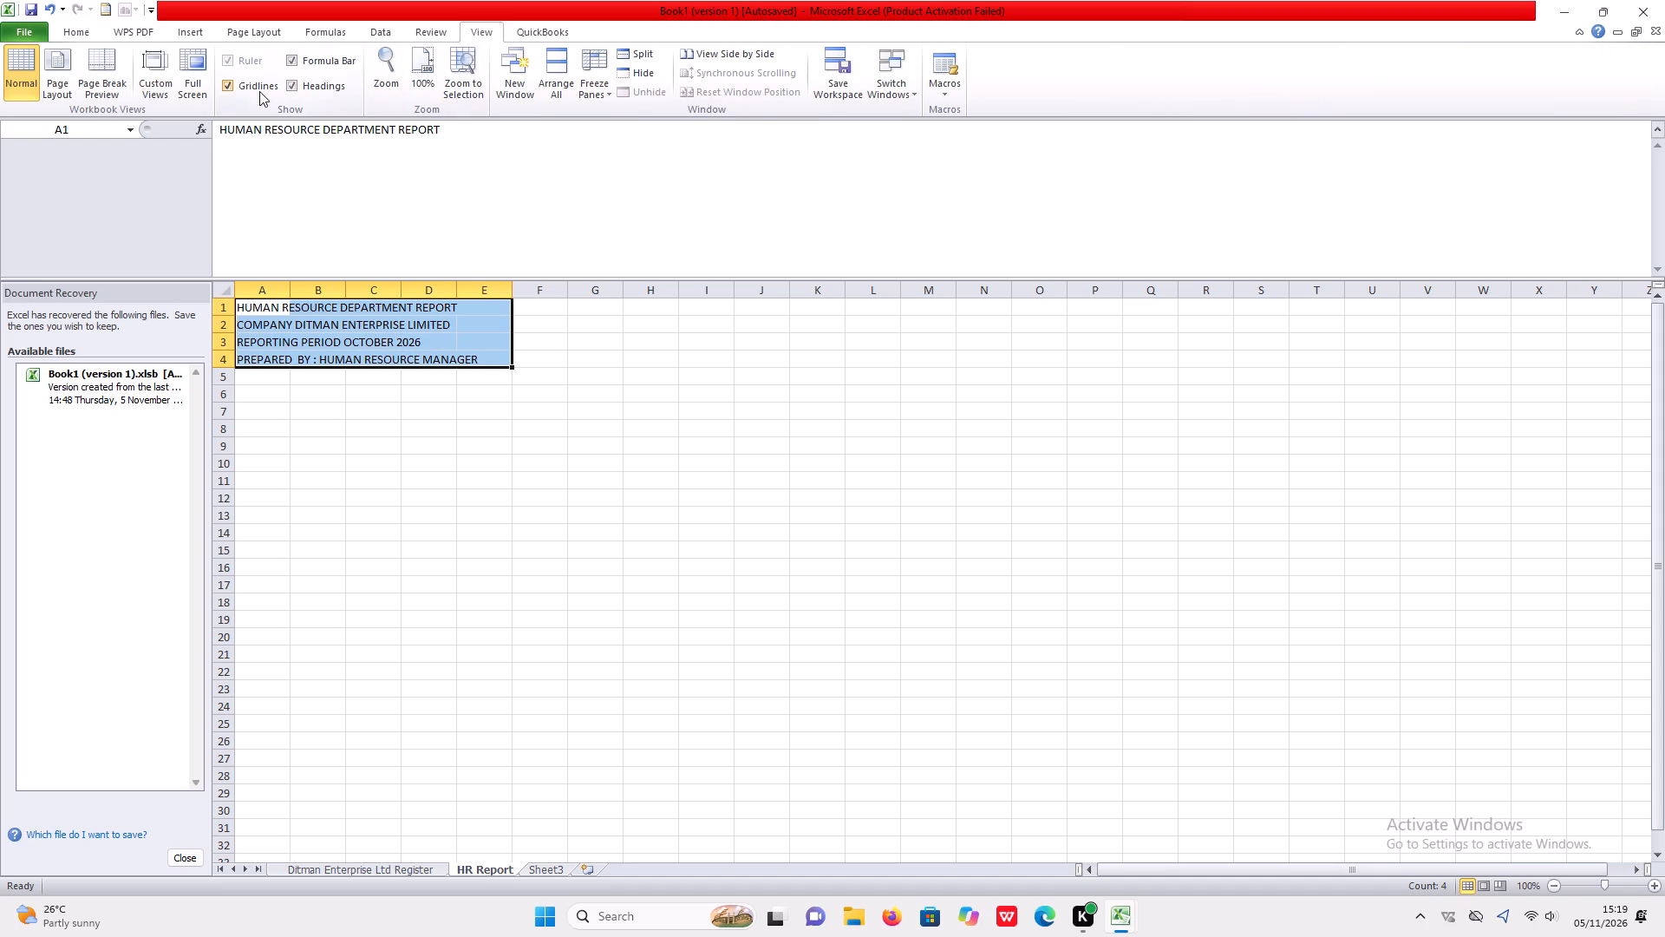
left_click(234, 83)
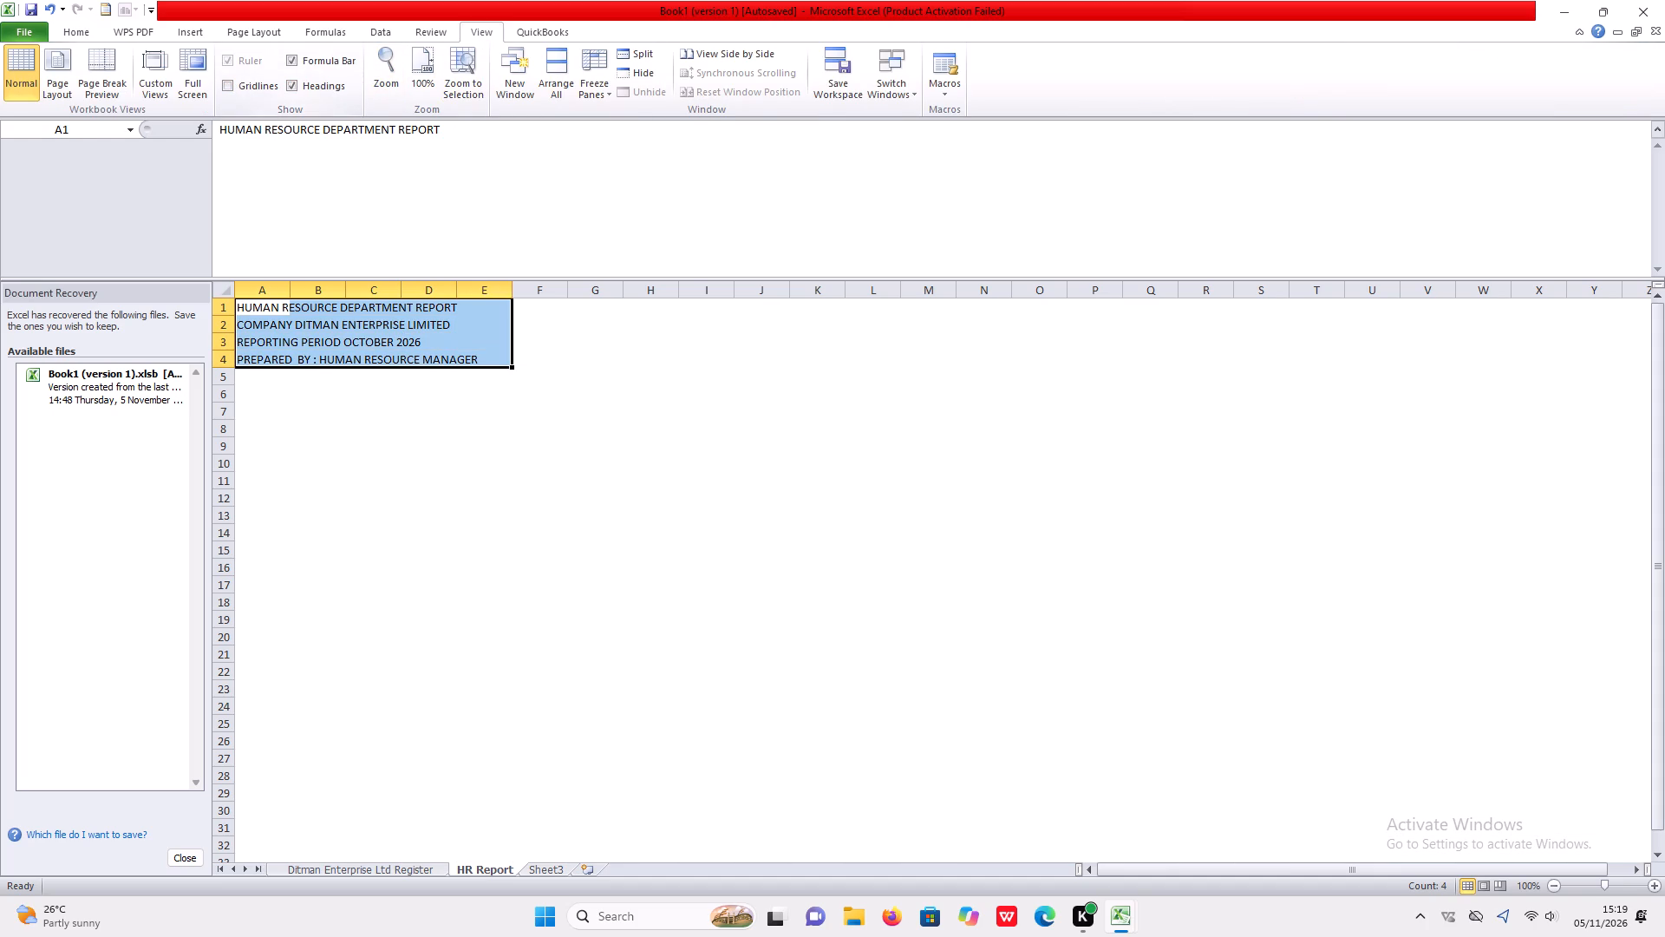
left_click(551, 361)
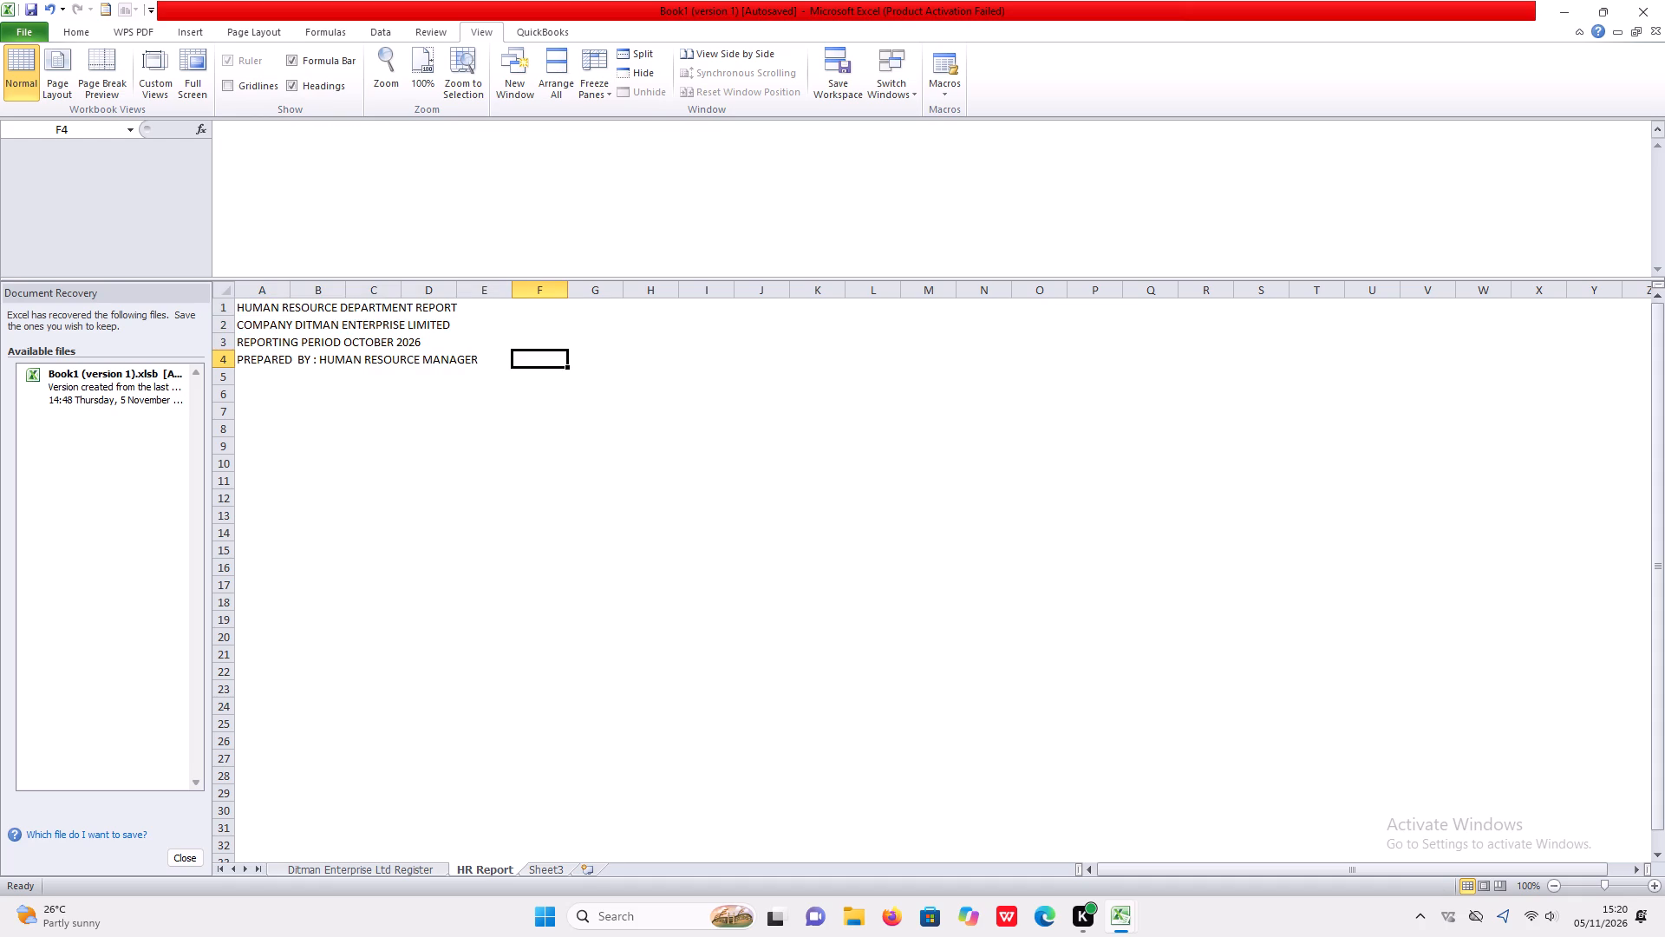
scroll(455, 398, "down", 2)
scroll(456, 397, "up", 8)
Turn on the gridlines for the HR Report sheet.
left_click(228, 88)
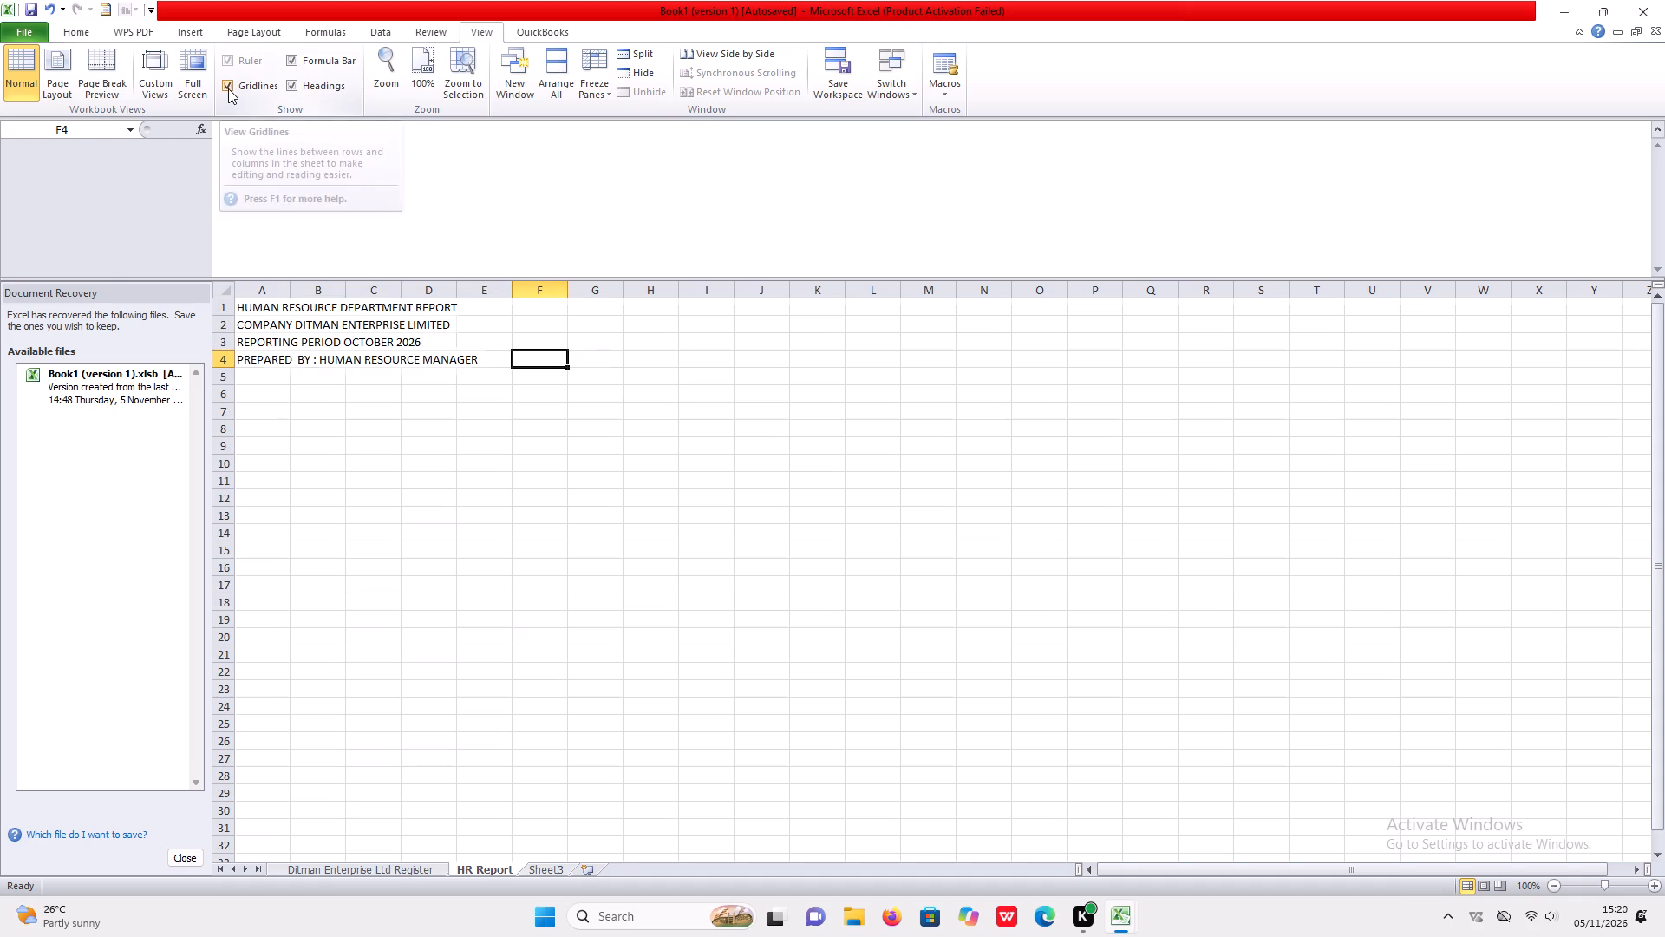
left_click(232, 305)
left_click(485, 378)
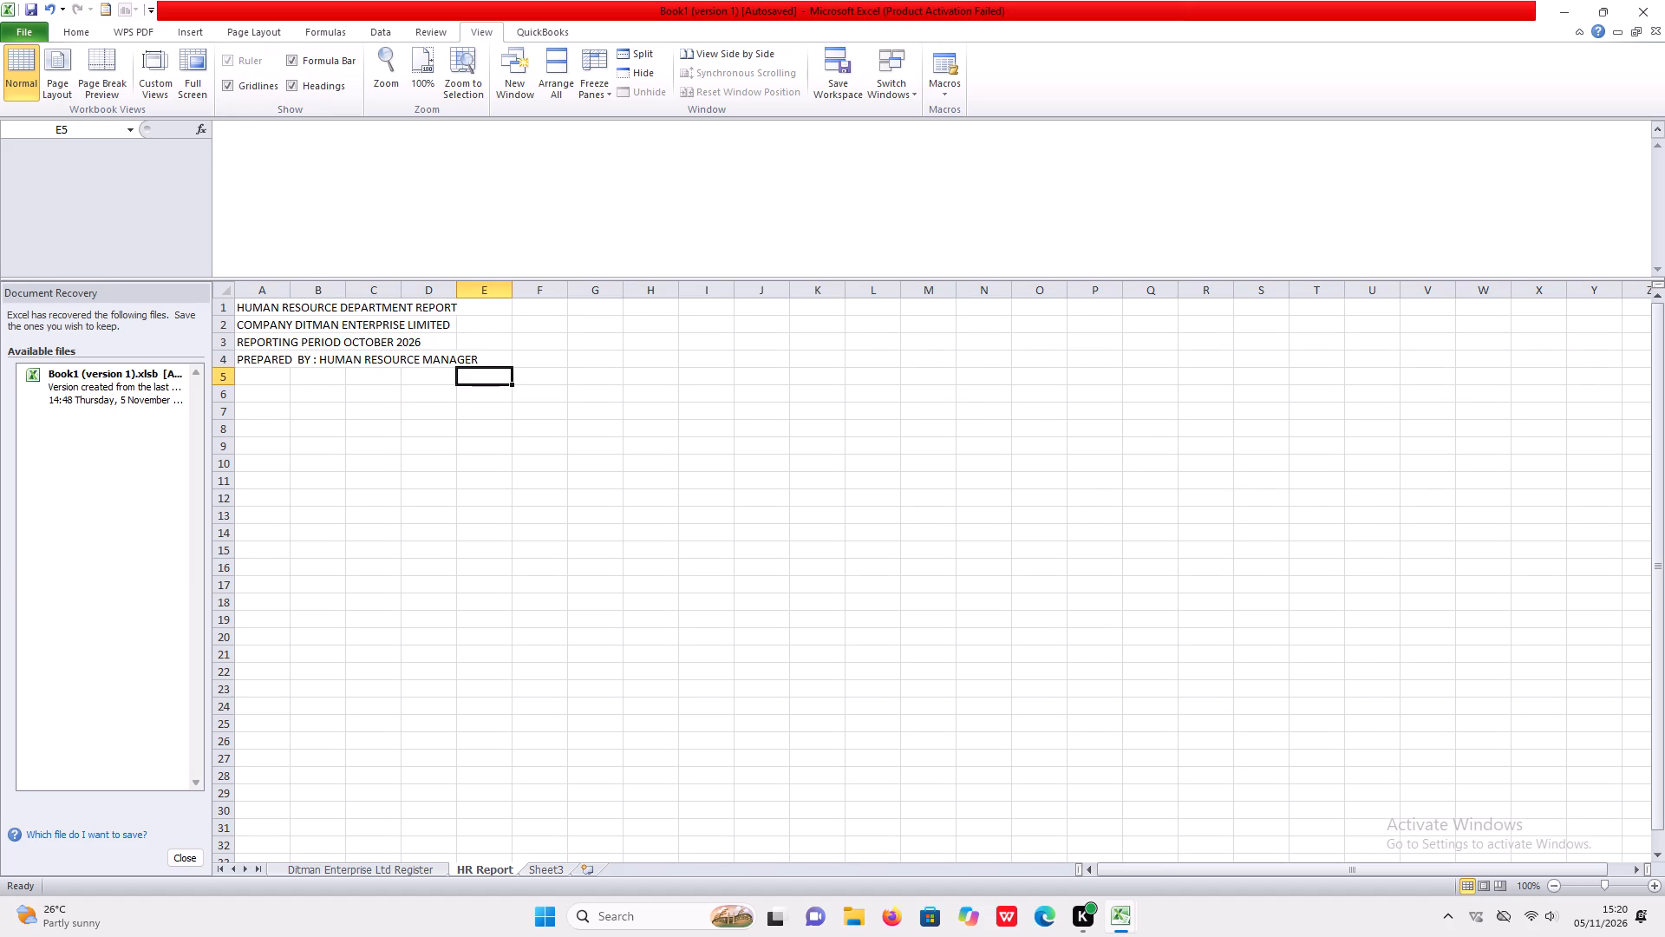
Merge cells A1 to G1 across for the report heading using Merge Across.
left_click_drag(243, 308, 362, 311)
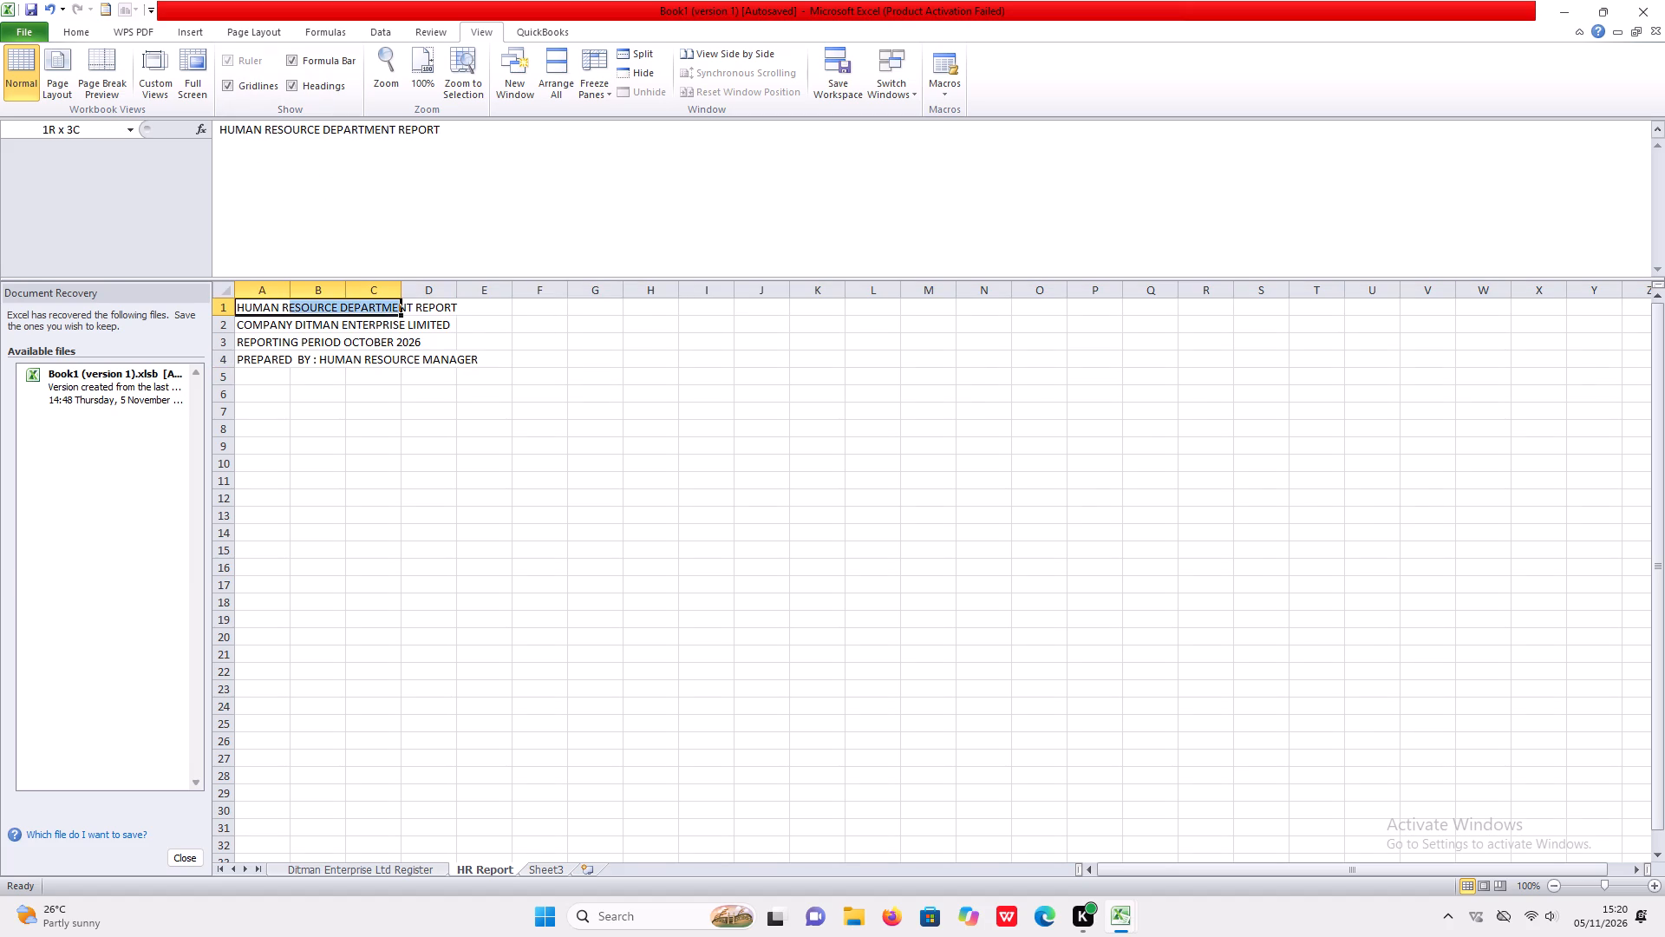
left_click_drag(362, 311, 610, 306)
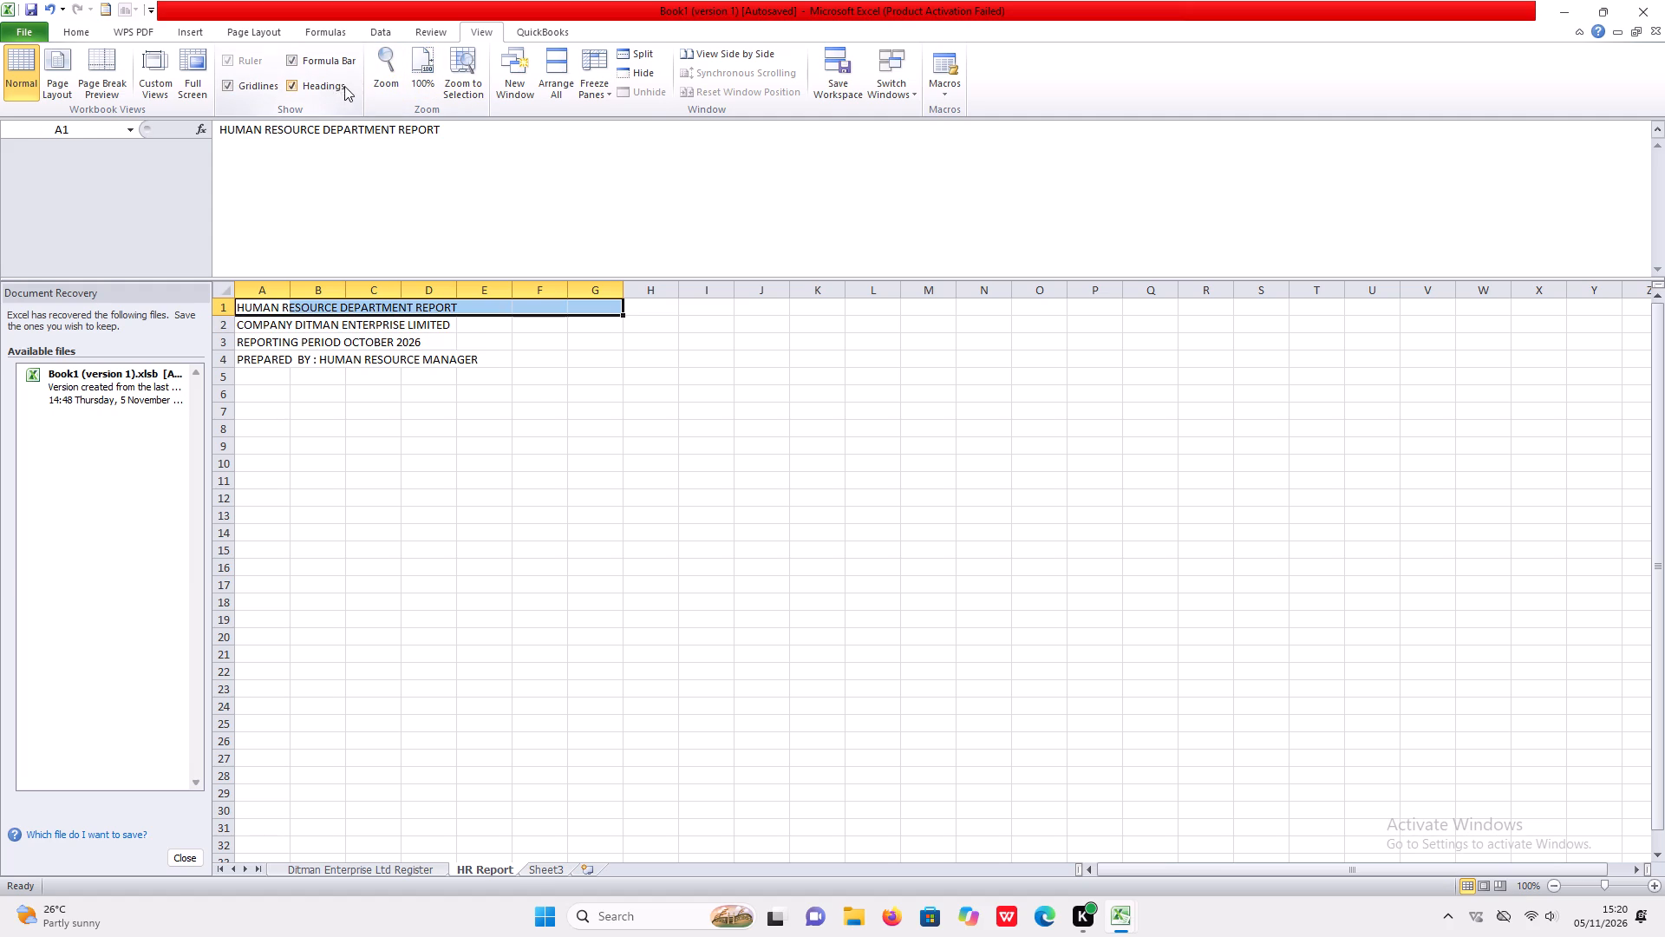
left_click(75, 32)
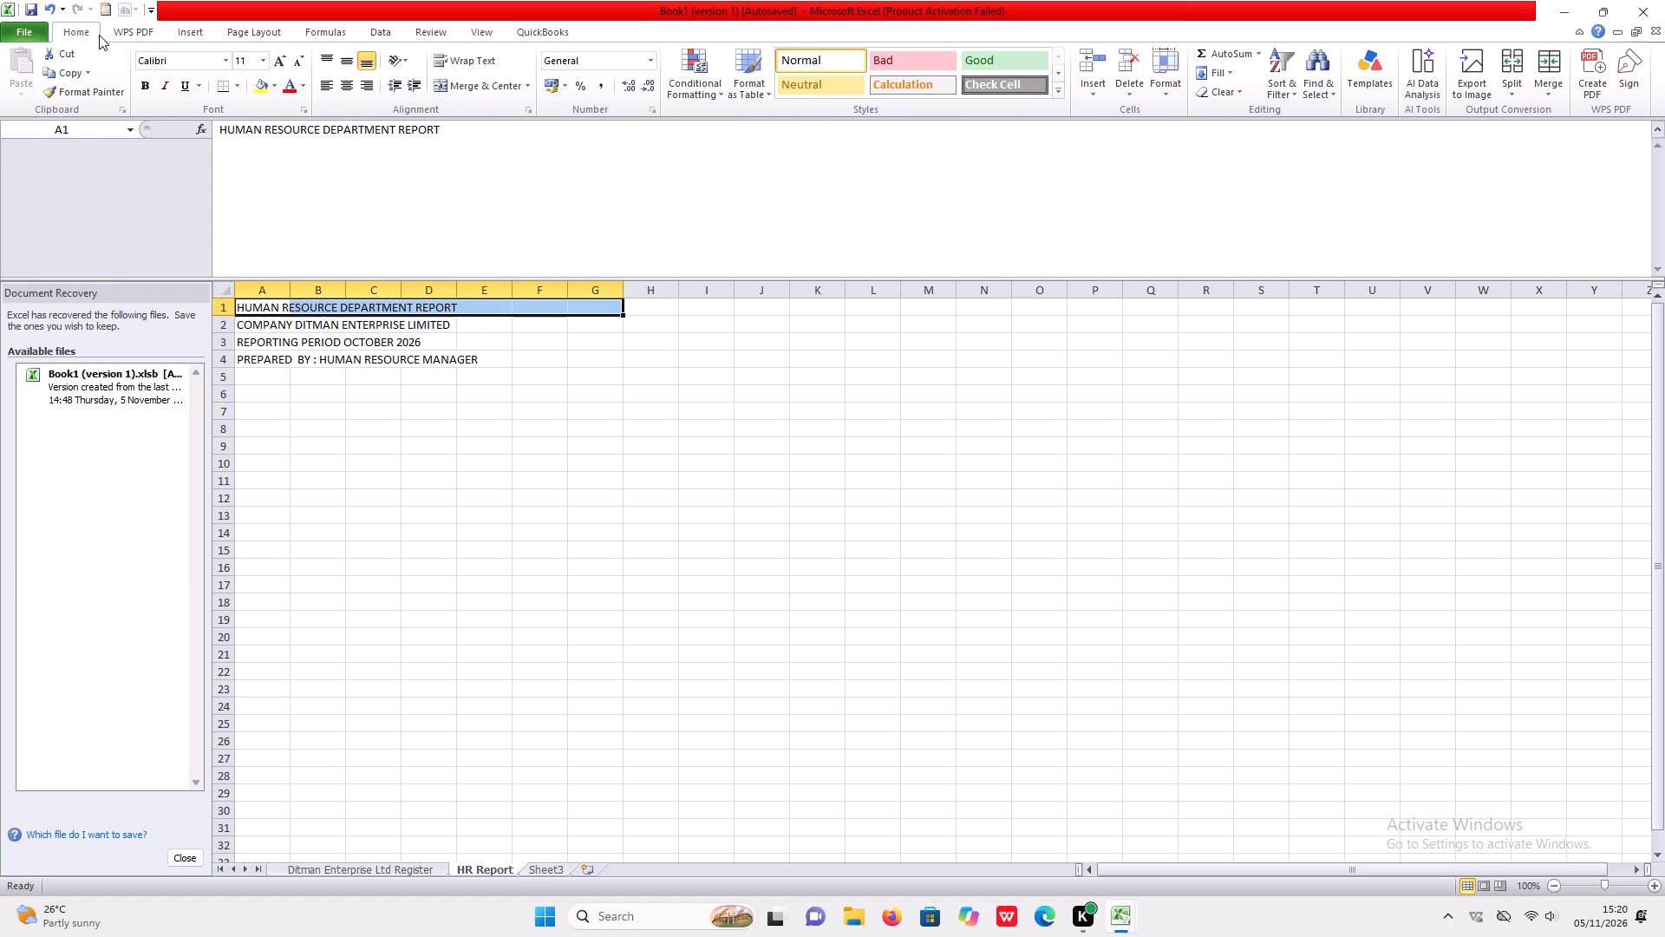
left_click(524, 82)
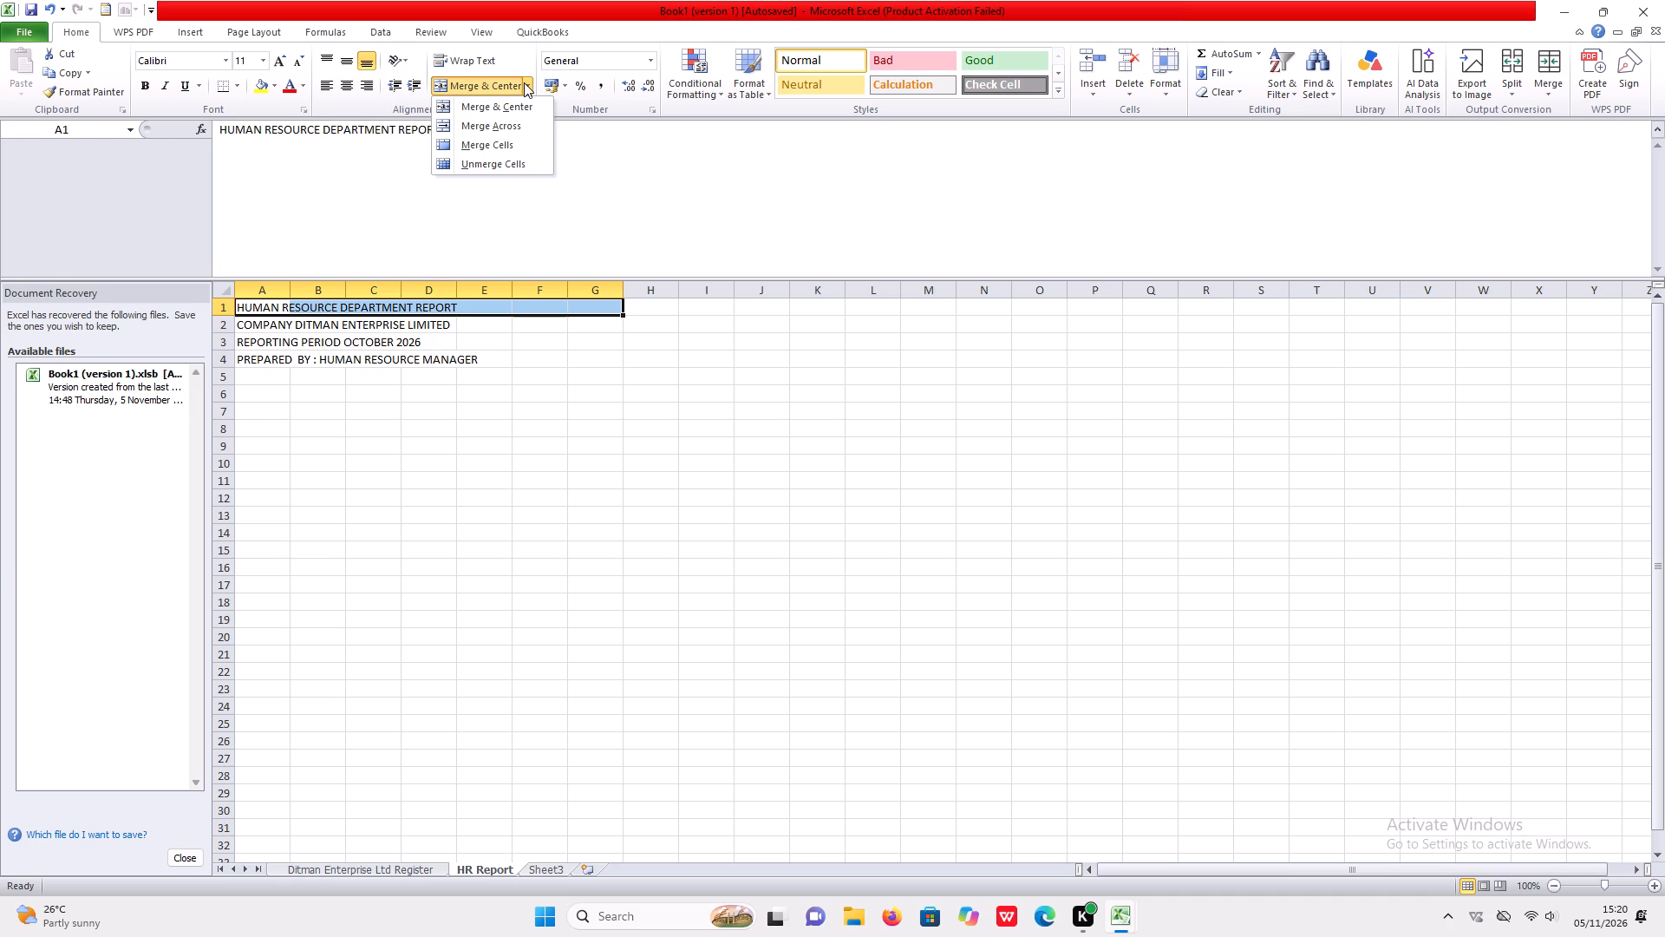
left_click(519, 120)
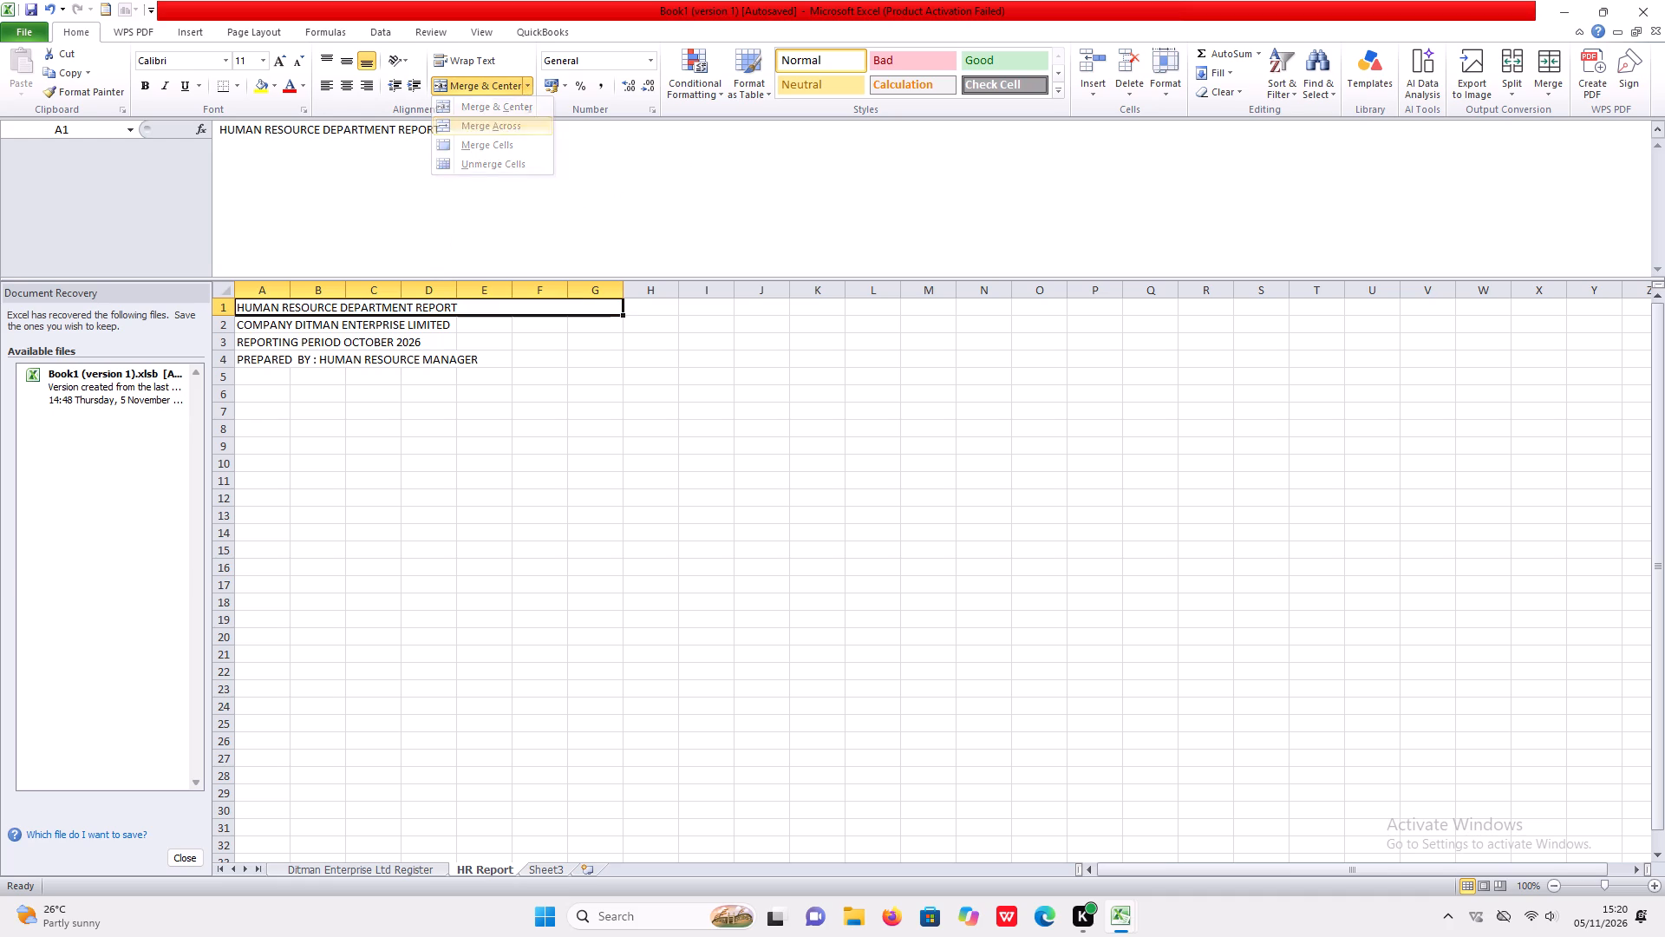
Make row 1 about three times as tall and format its heading as bold, centred horizontally and vertically.
left_click_drag(233, 315, 238, 351)
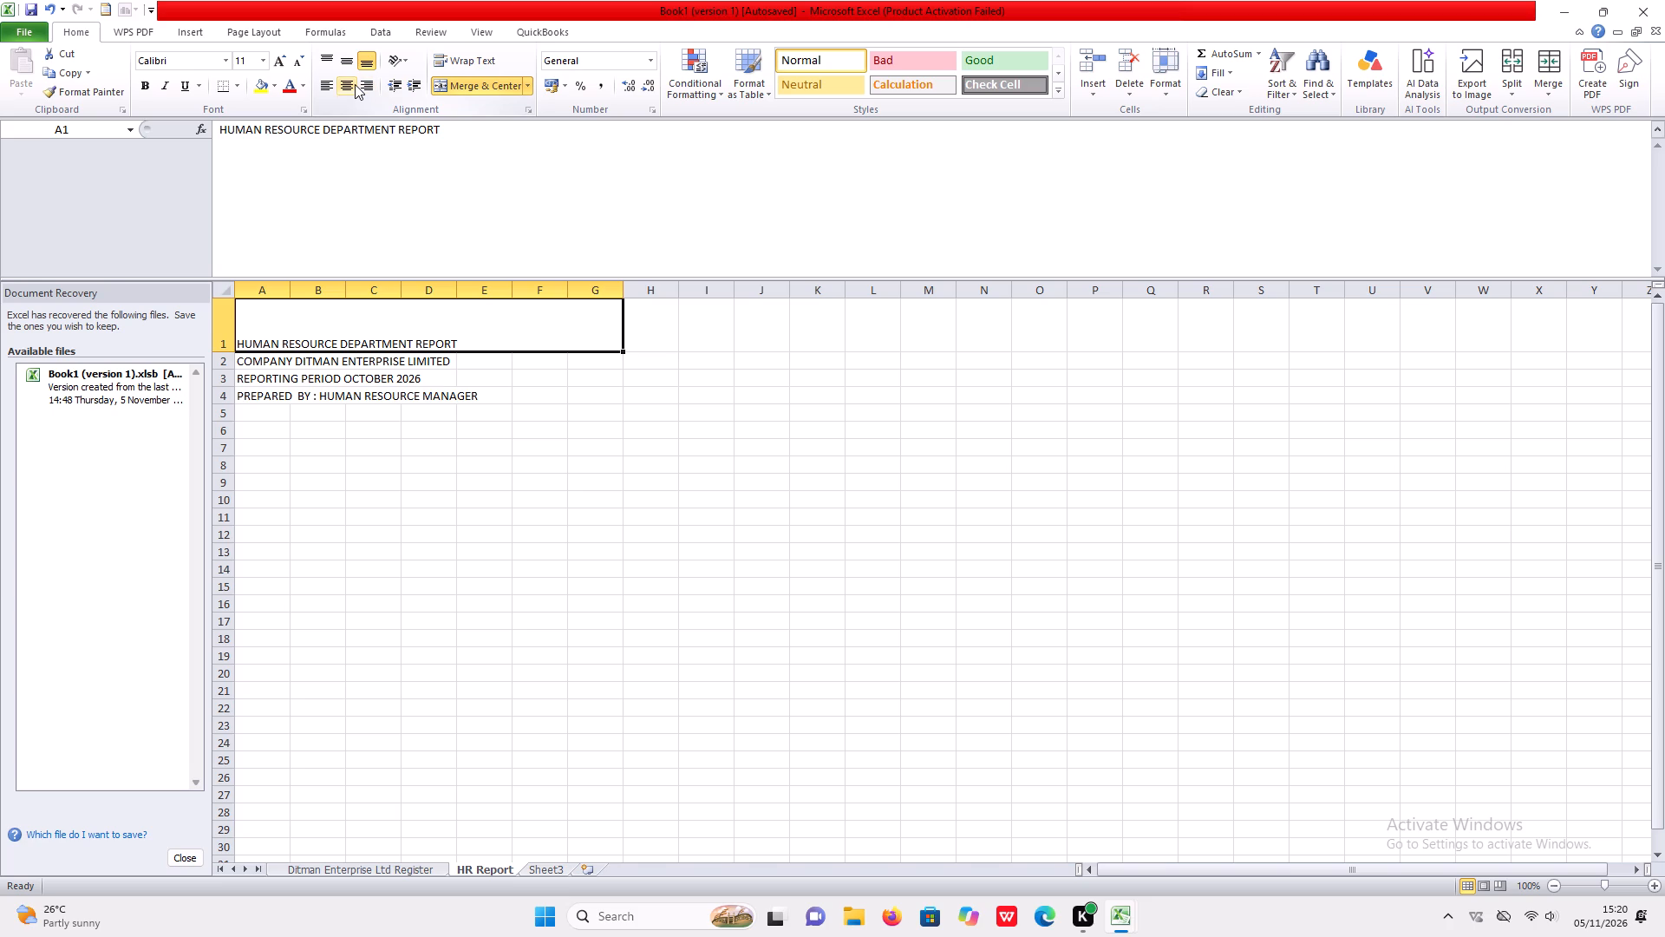
left_click(340, 59)
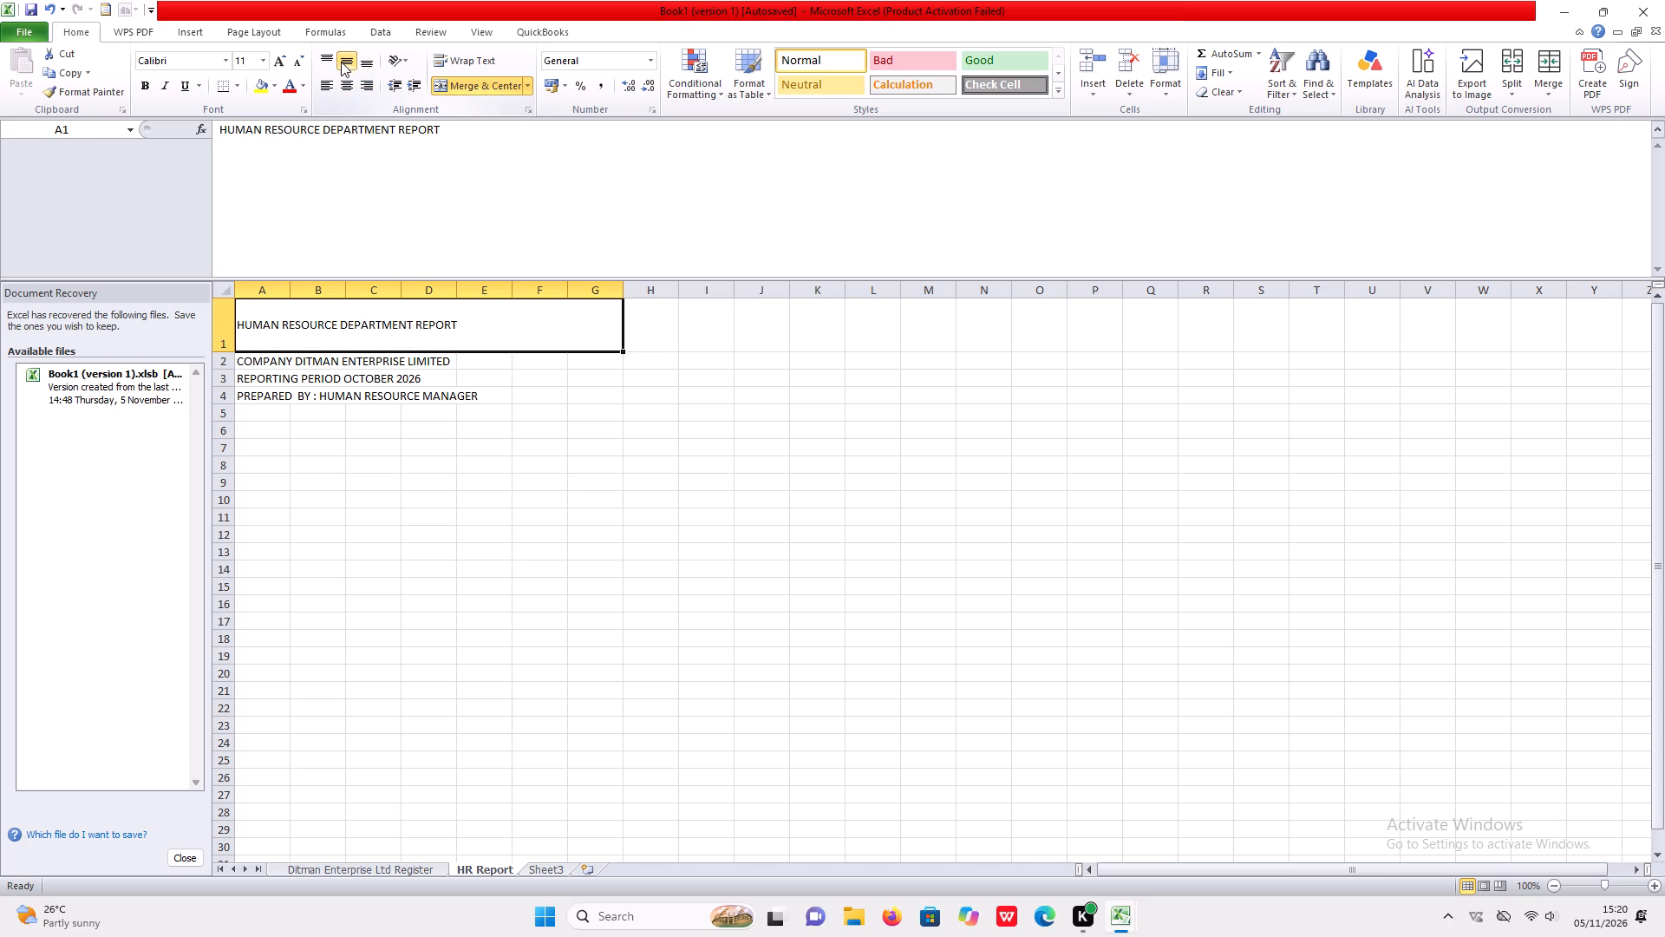
left_click(344, 79)
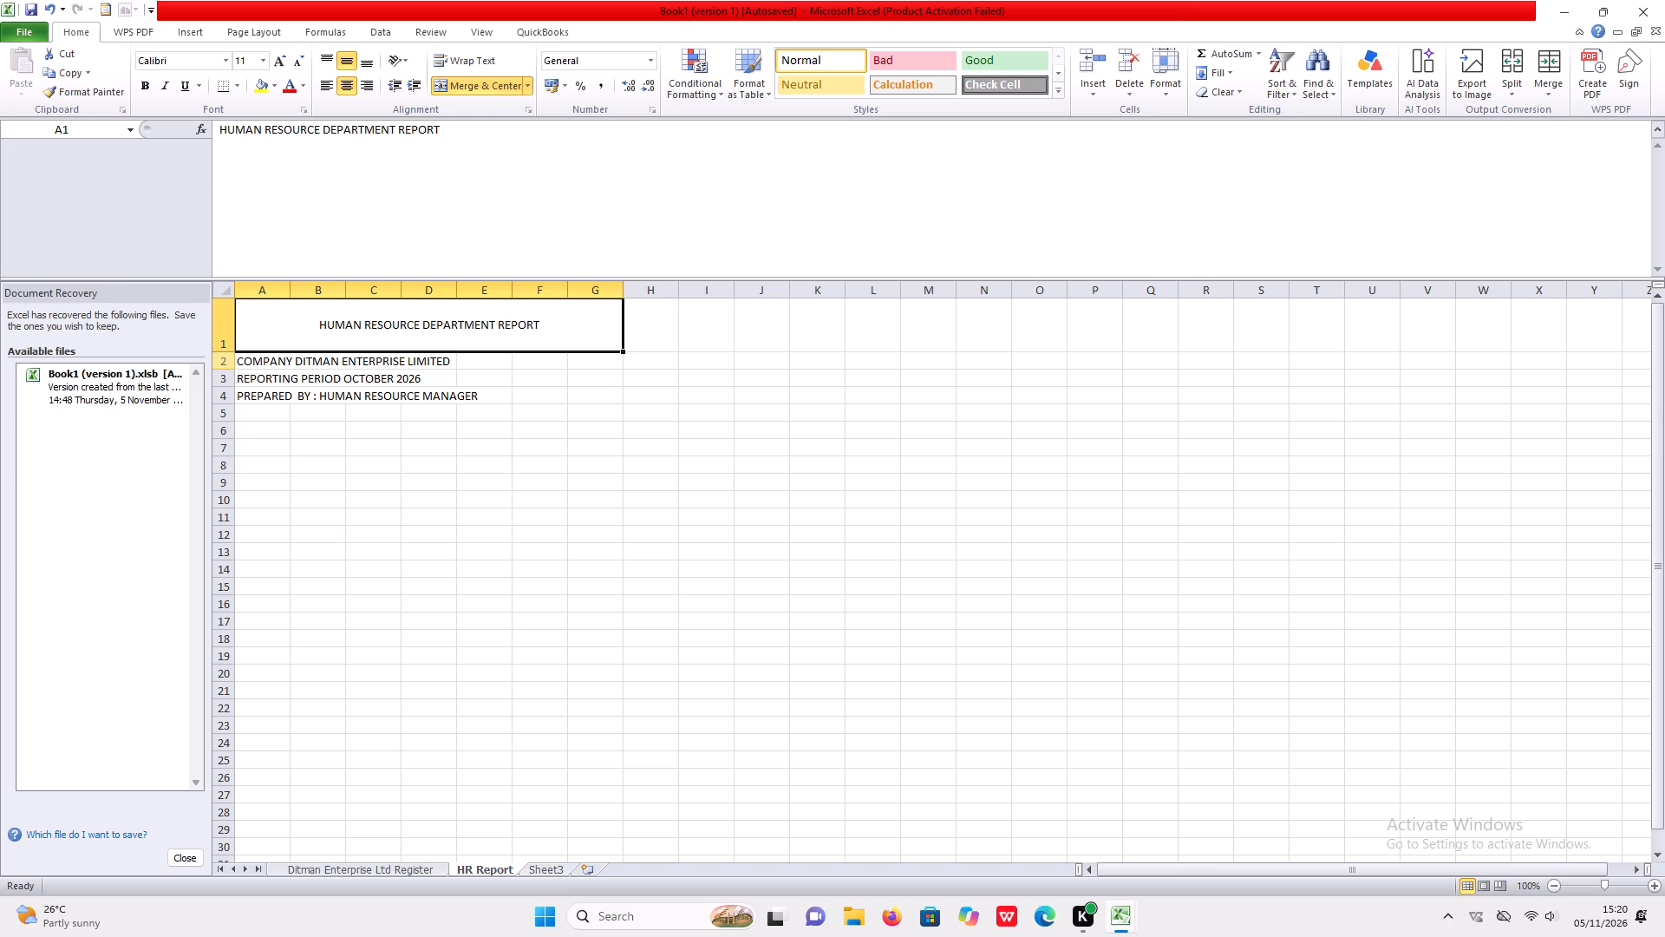
left_click(146, 92)
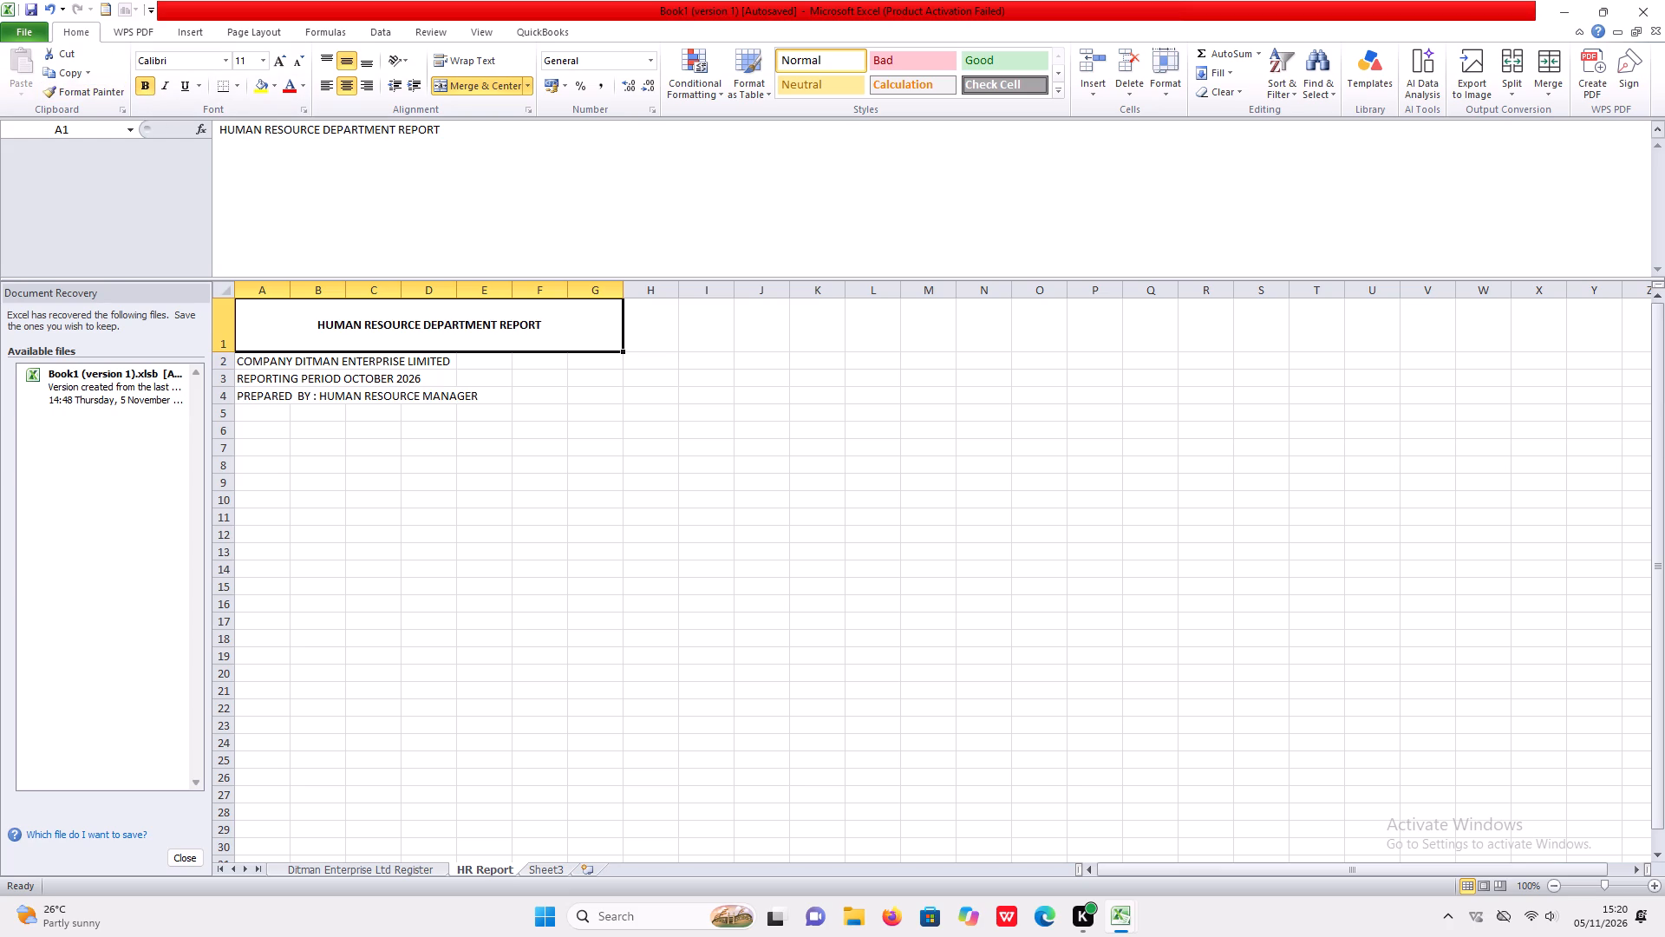
Try centre and right alignment on the detail lines in A2:E4, settling on top and left alignment.
left_click(292, 362)
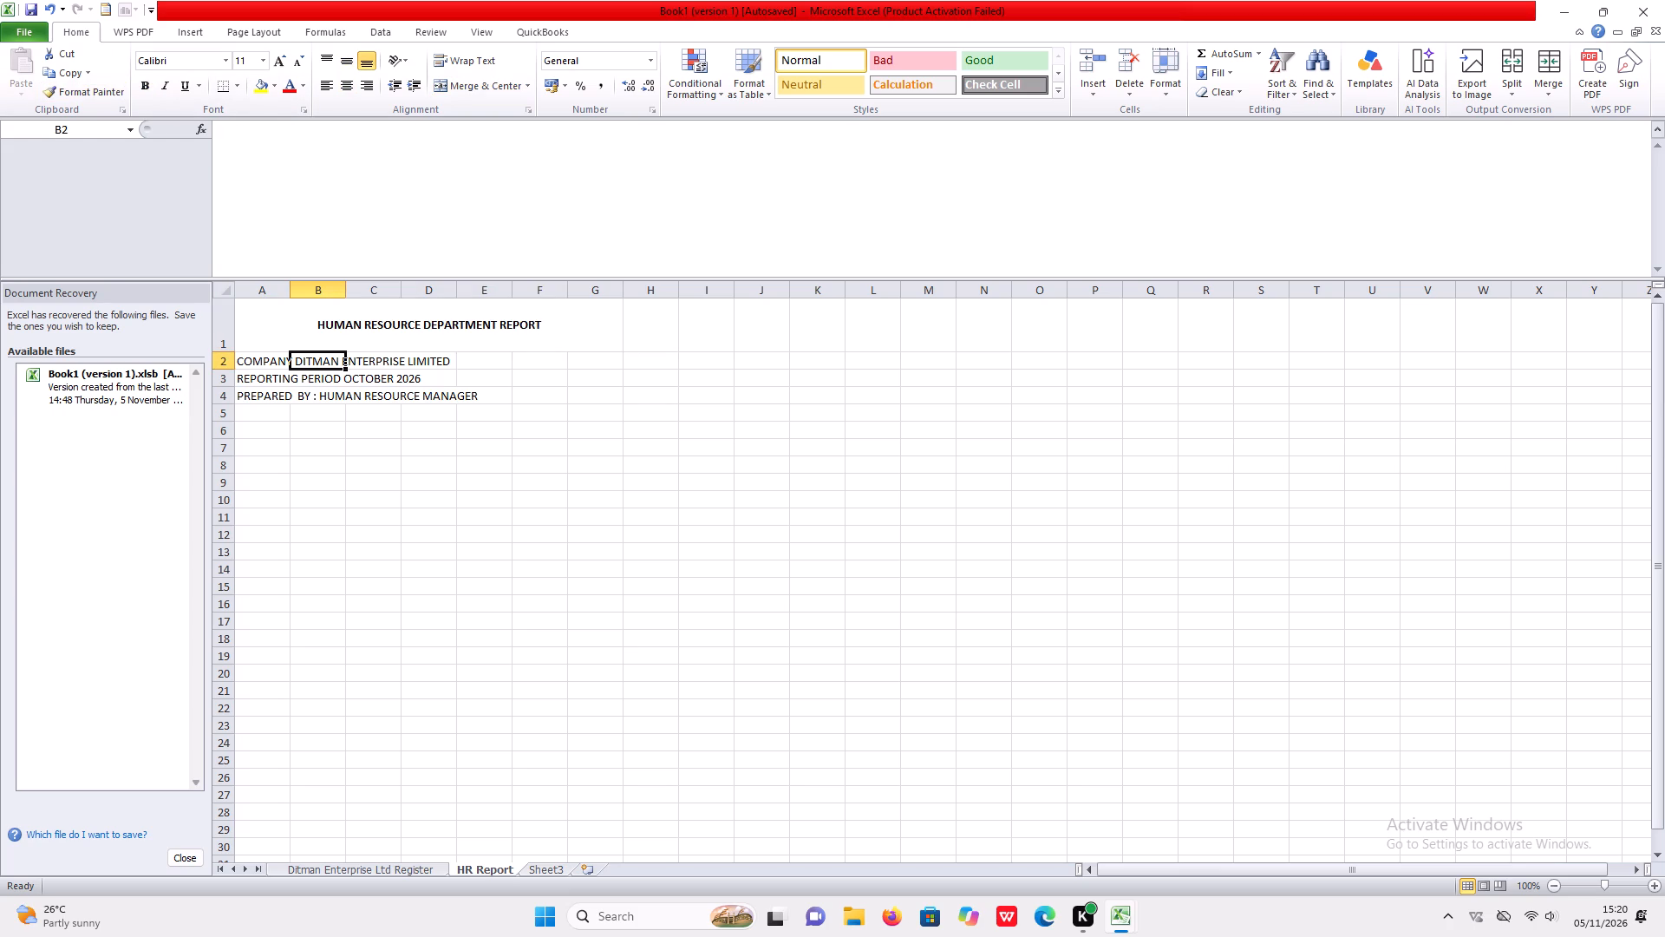
left_click(233, 358)
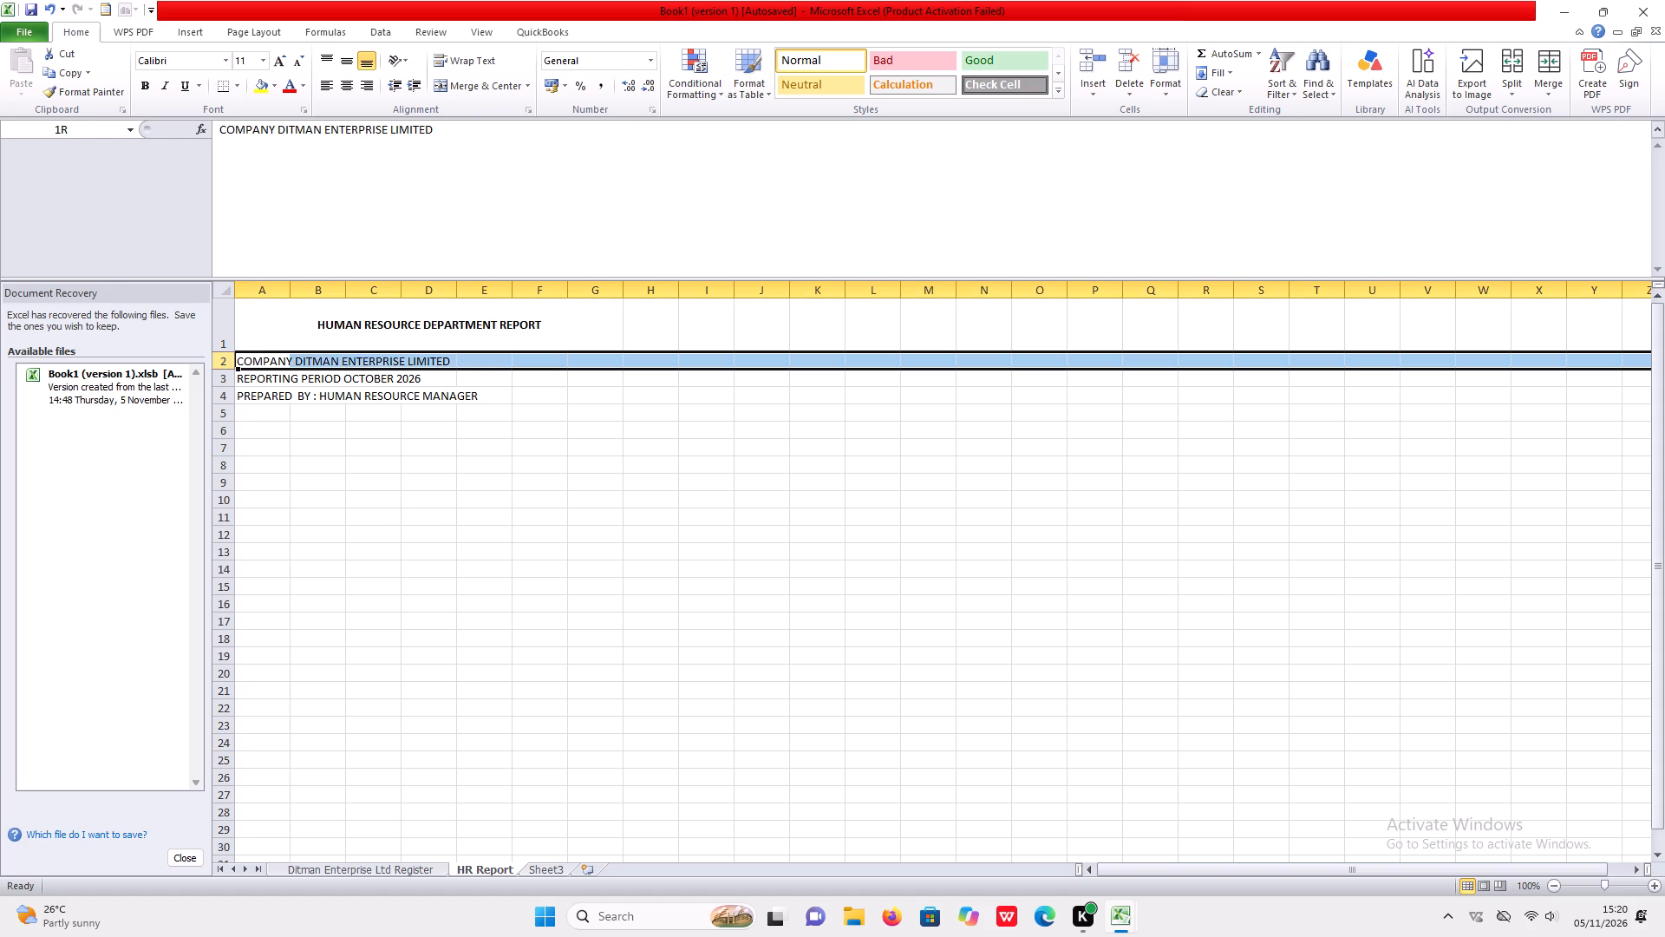
left_click(350, 442)
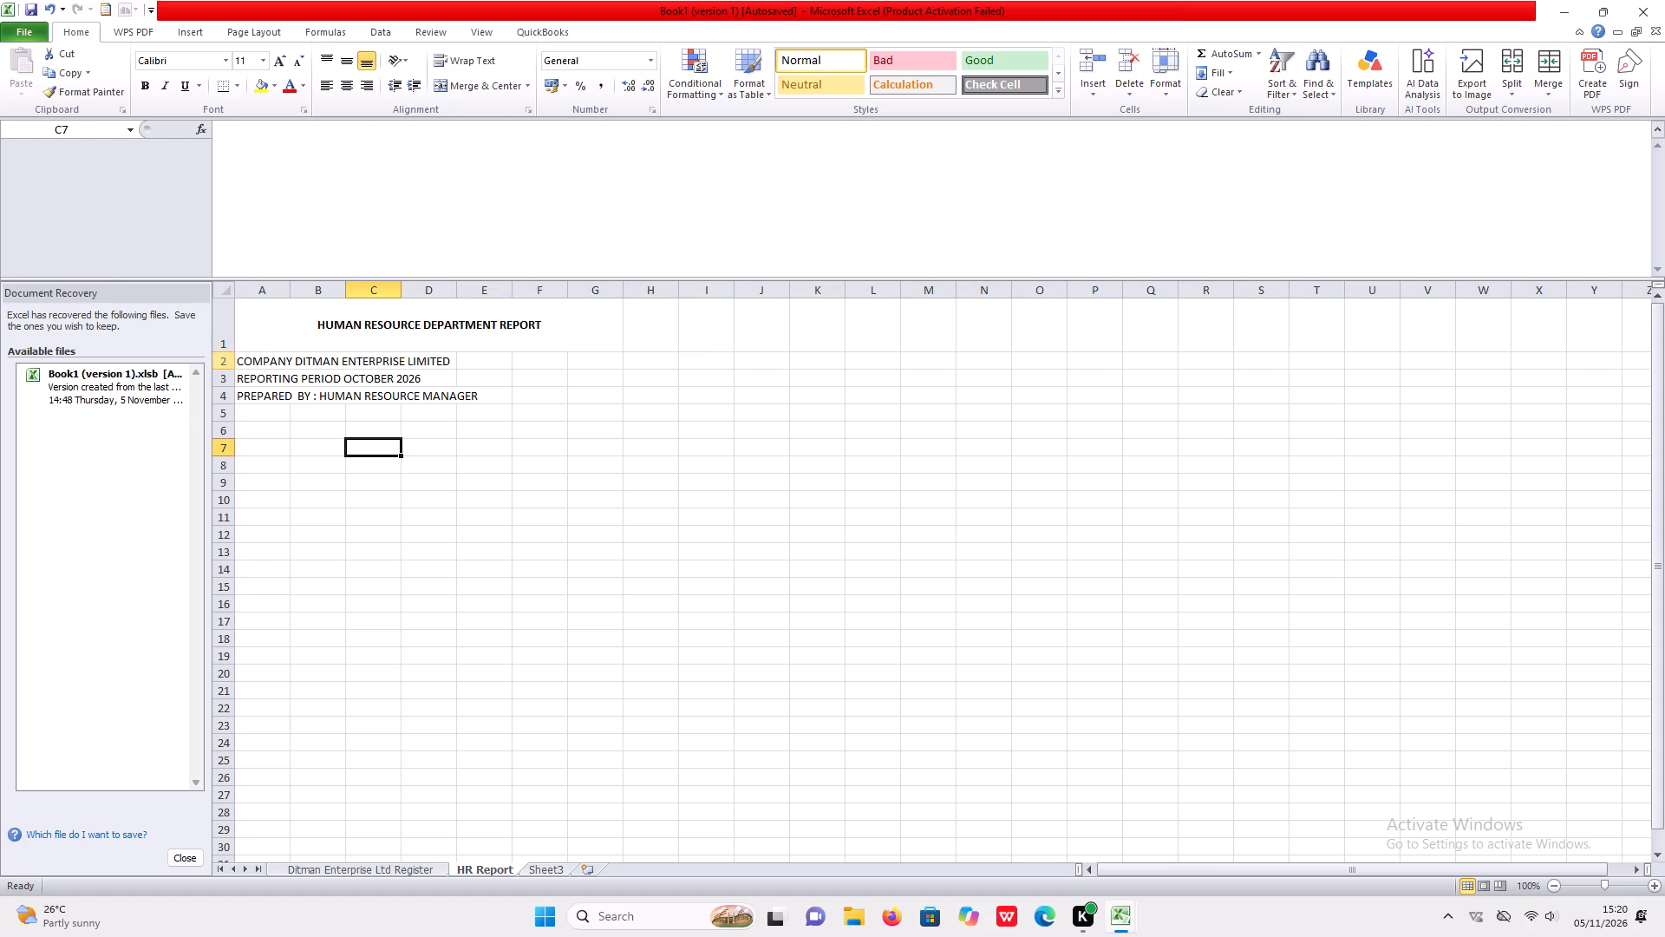
left_click_drag(240, 364, 458, 389)
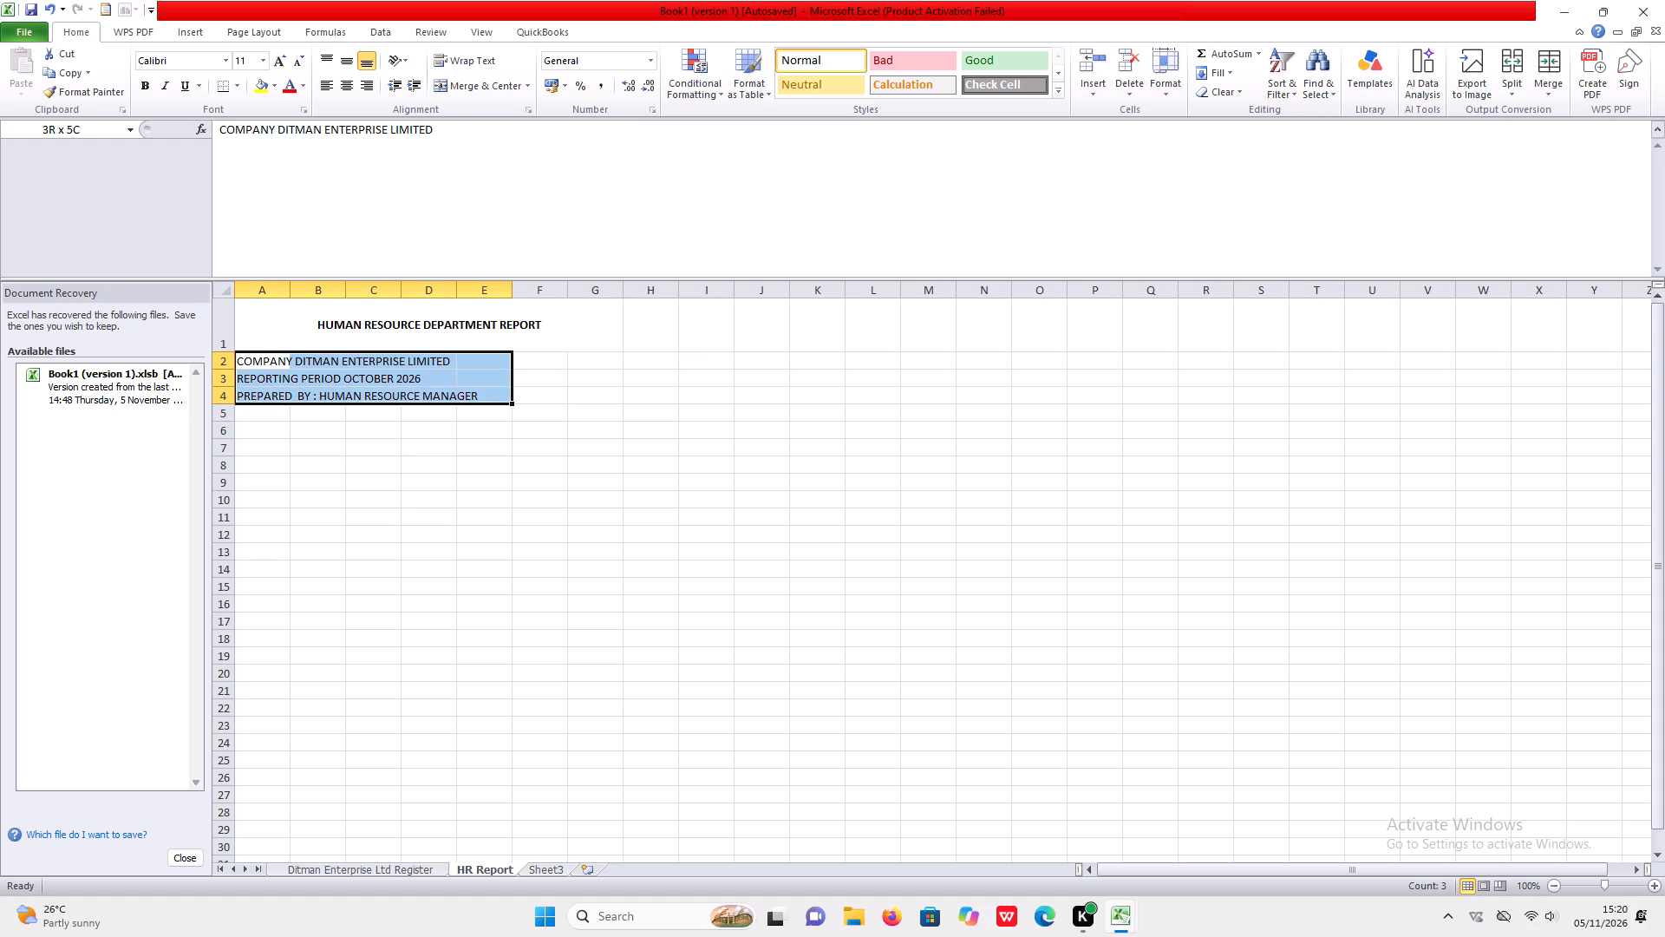
left_click_drag(458, 389, 459, 390)
left_click(344, 66)
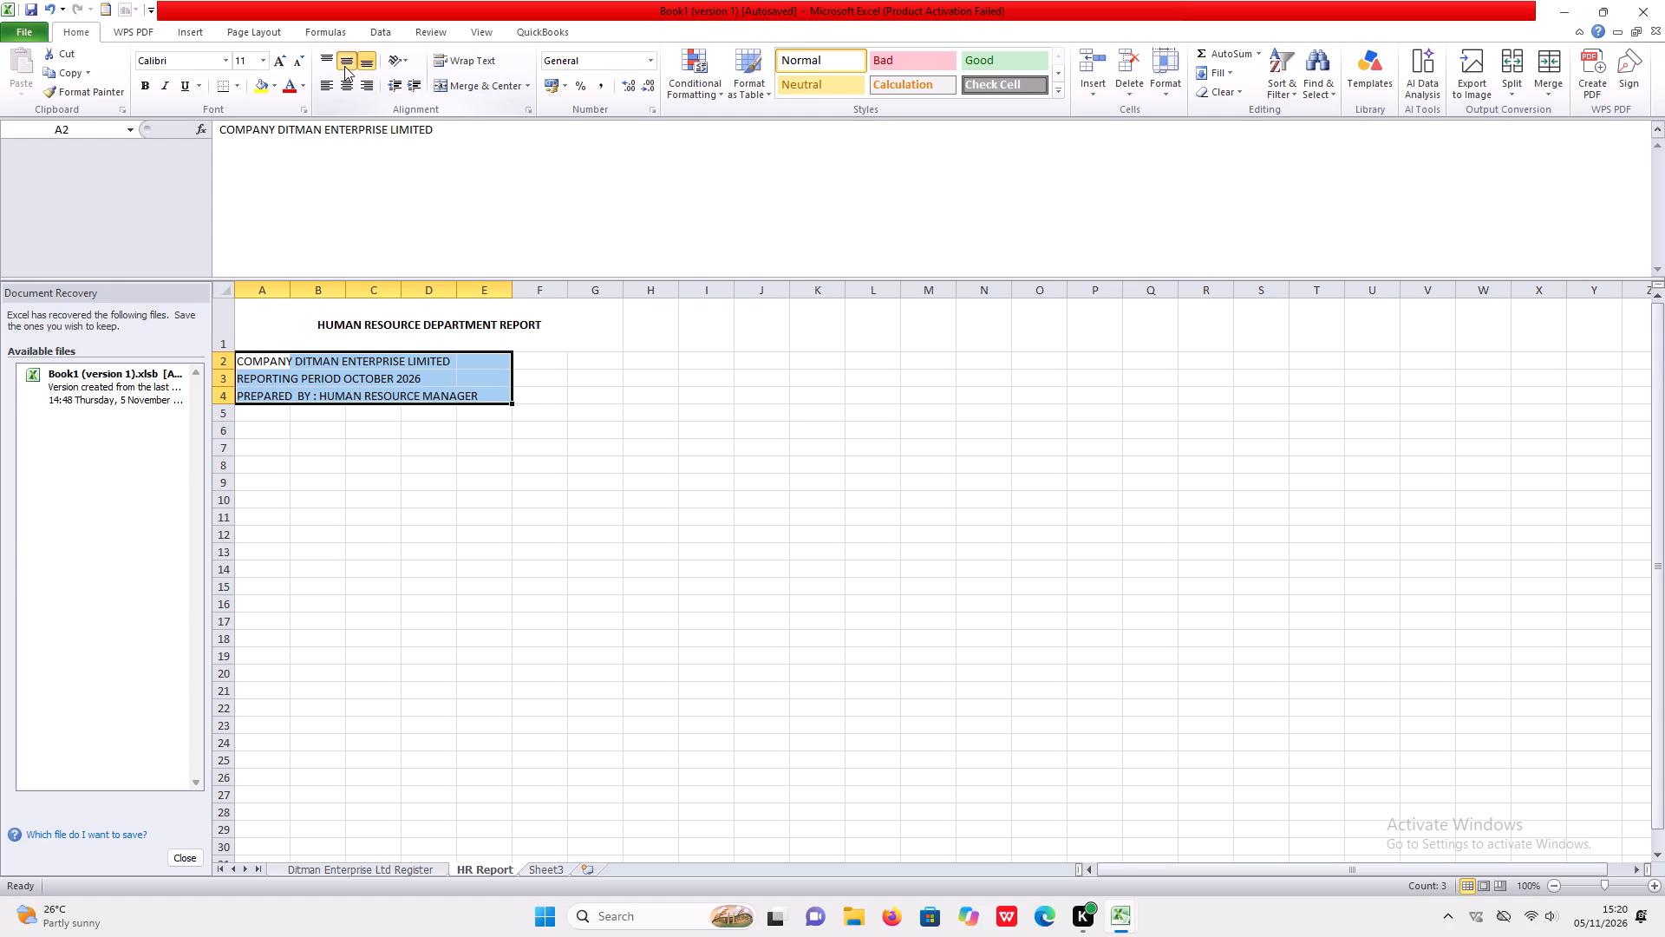
left_click(344, 66)
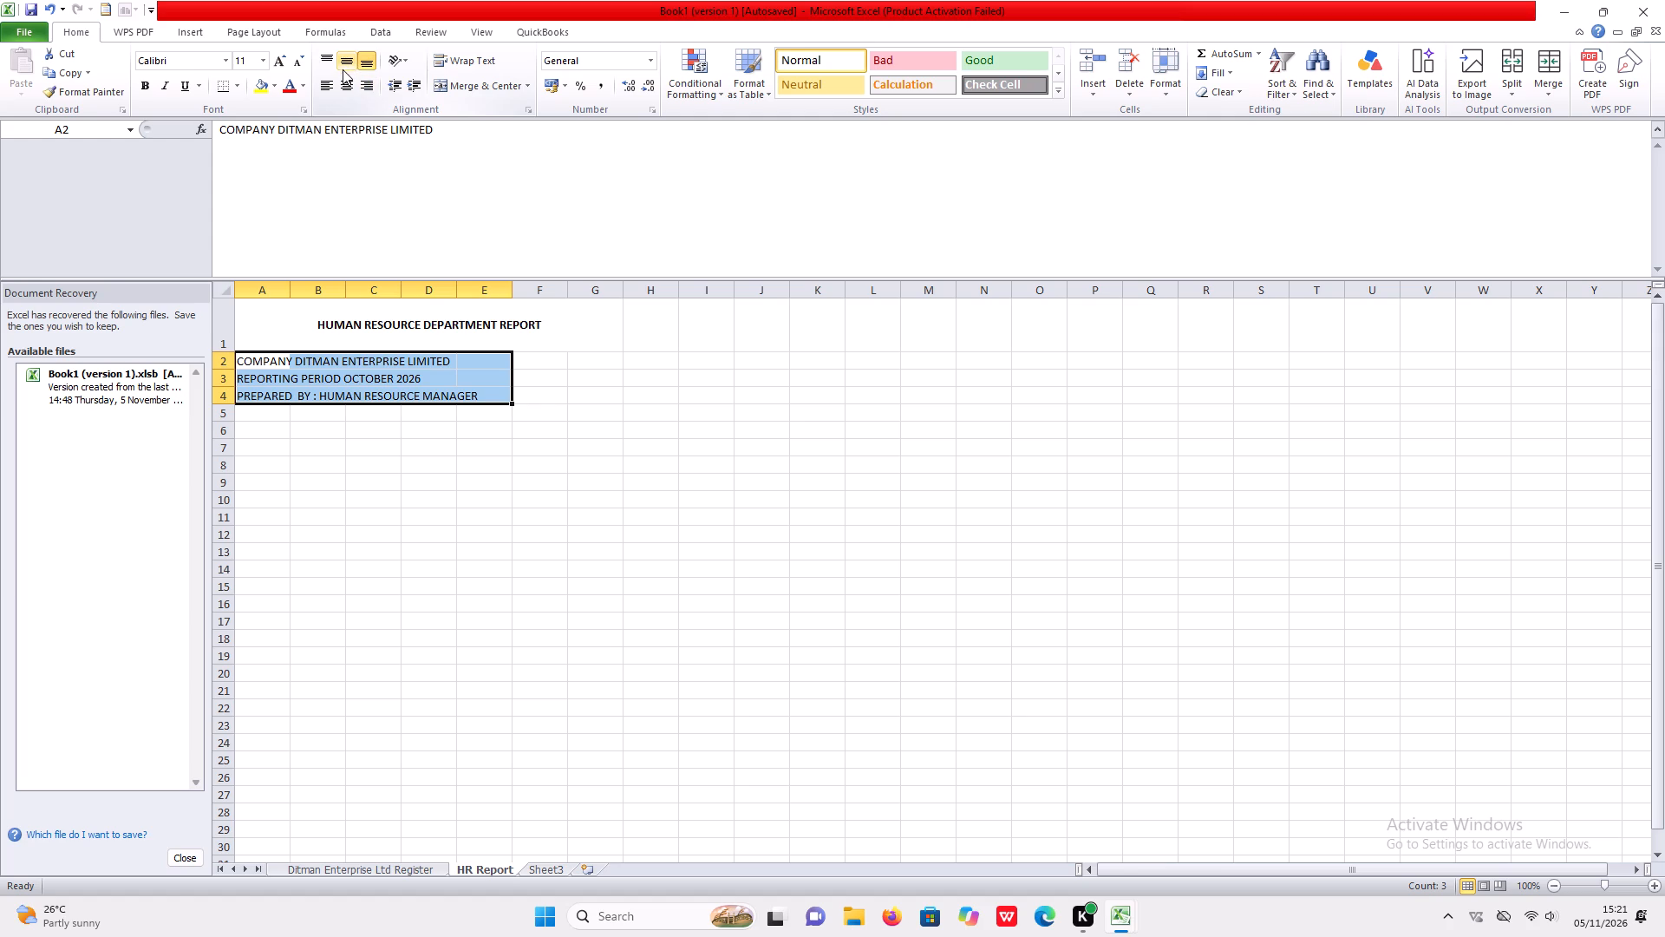
left_click(343, 86)
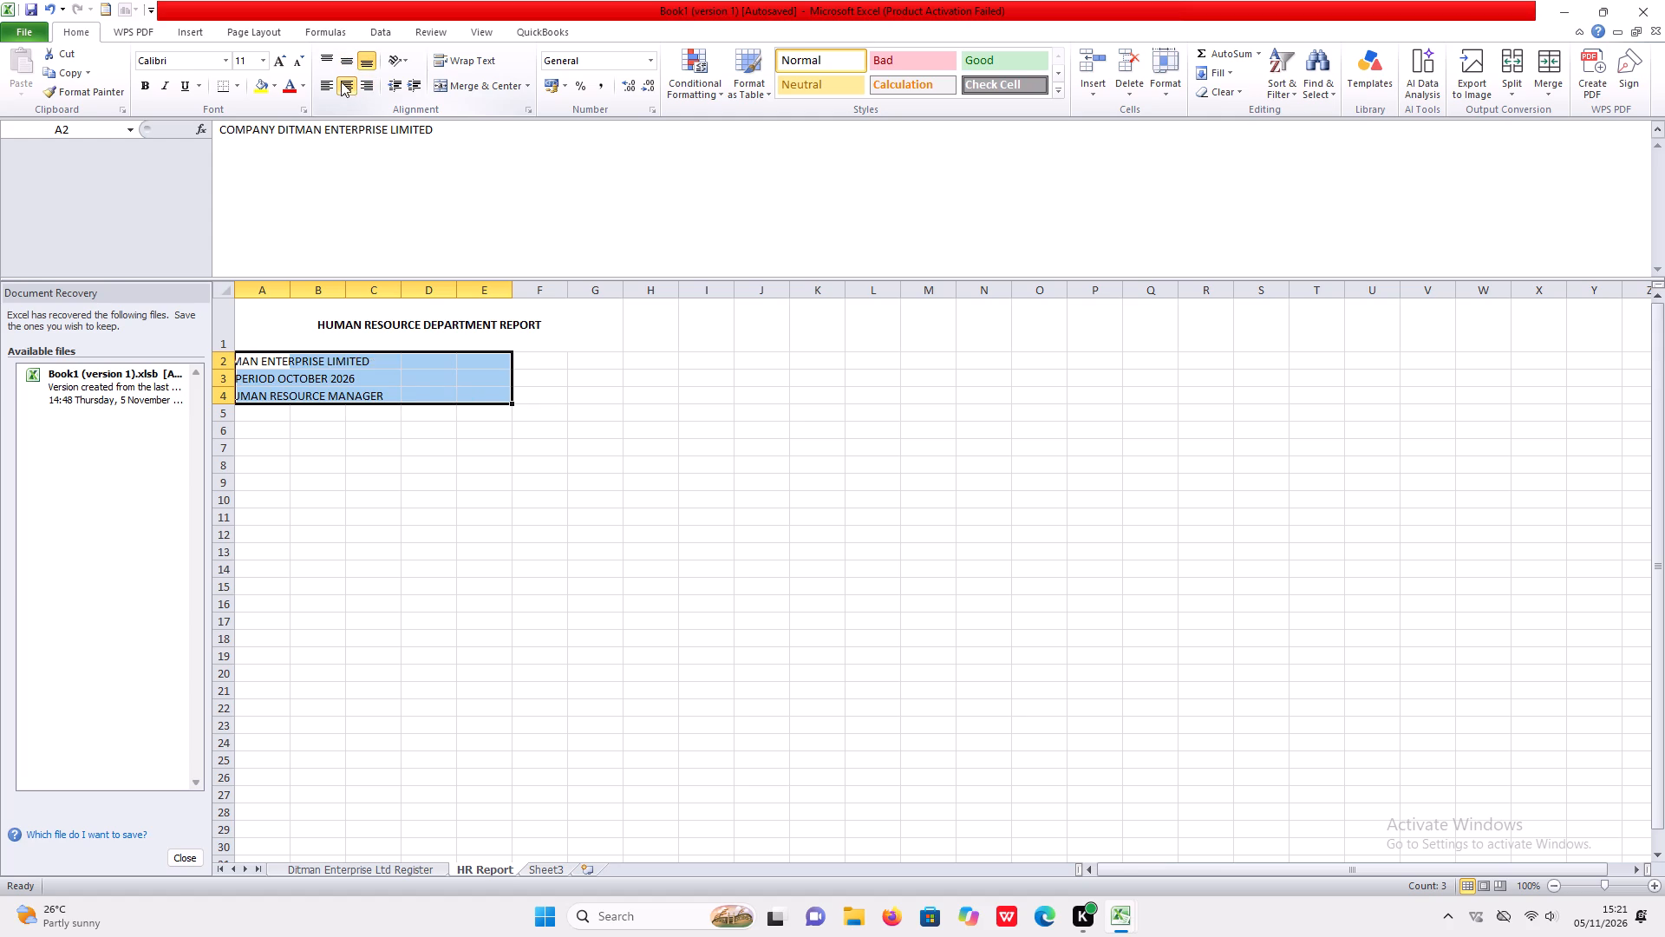
left_click(344, 63)
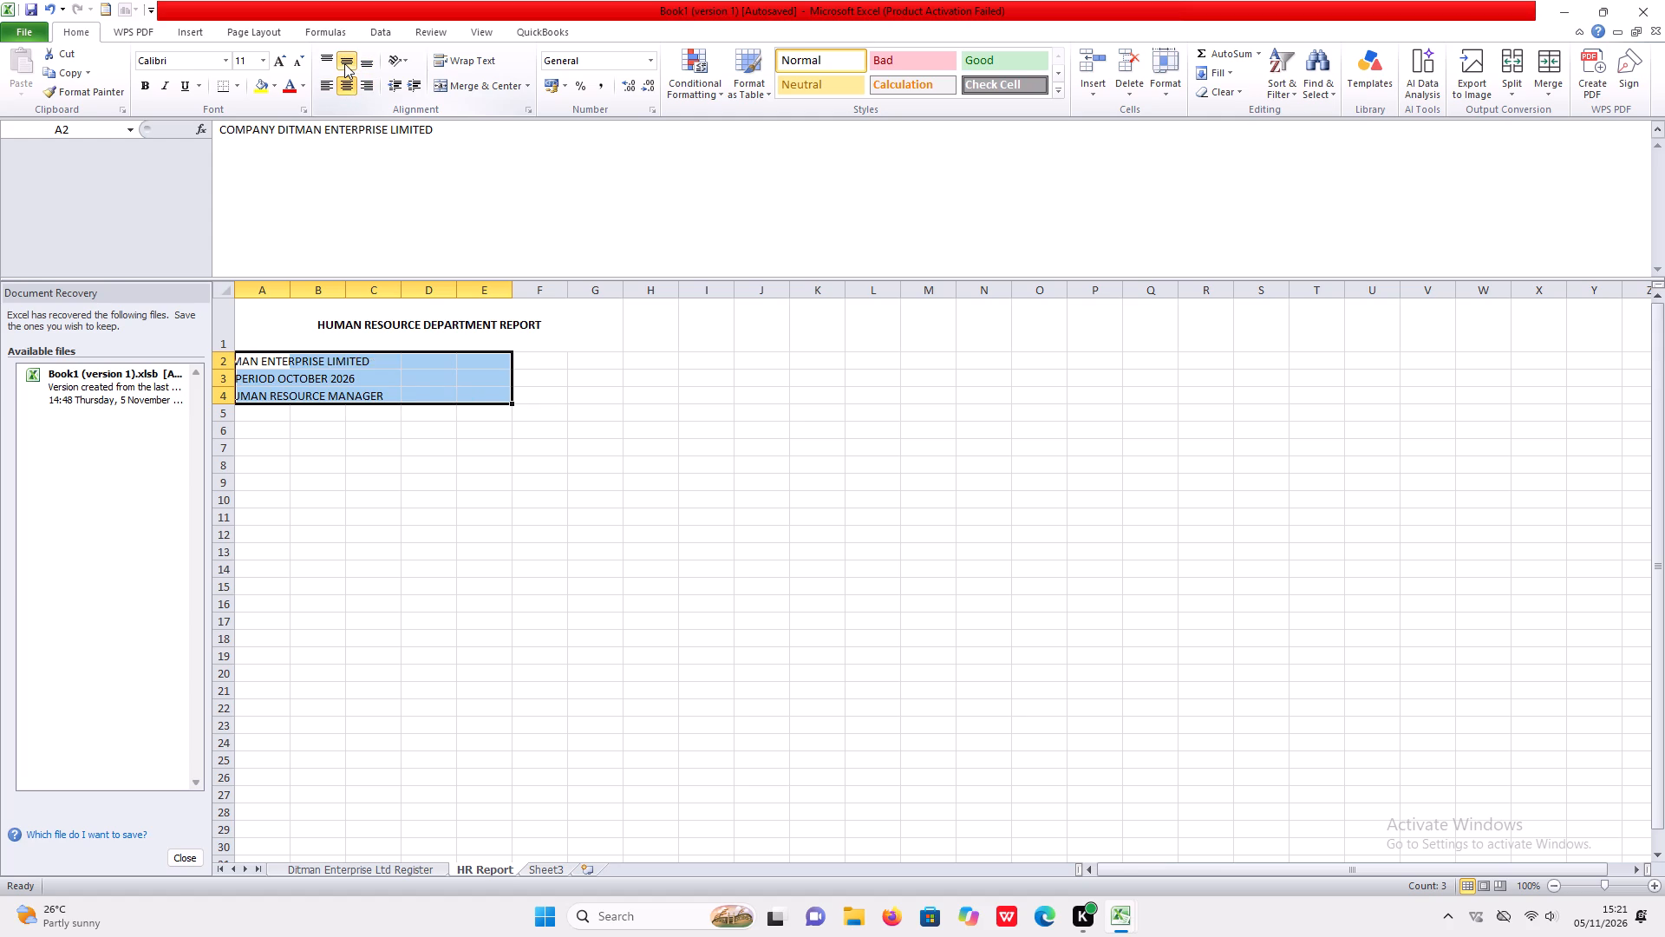
left_click(344, 63)
left_click(322, 53)
left_click(373, 88)
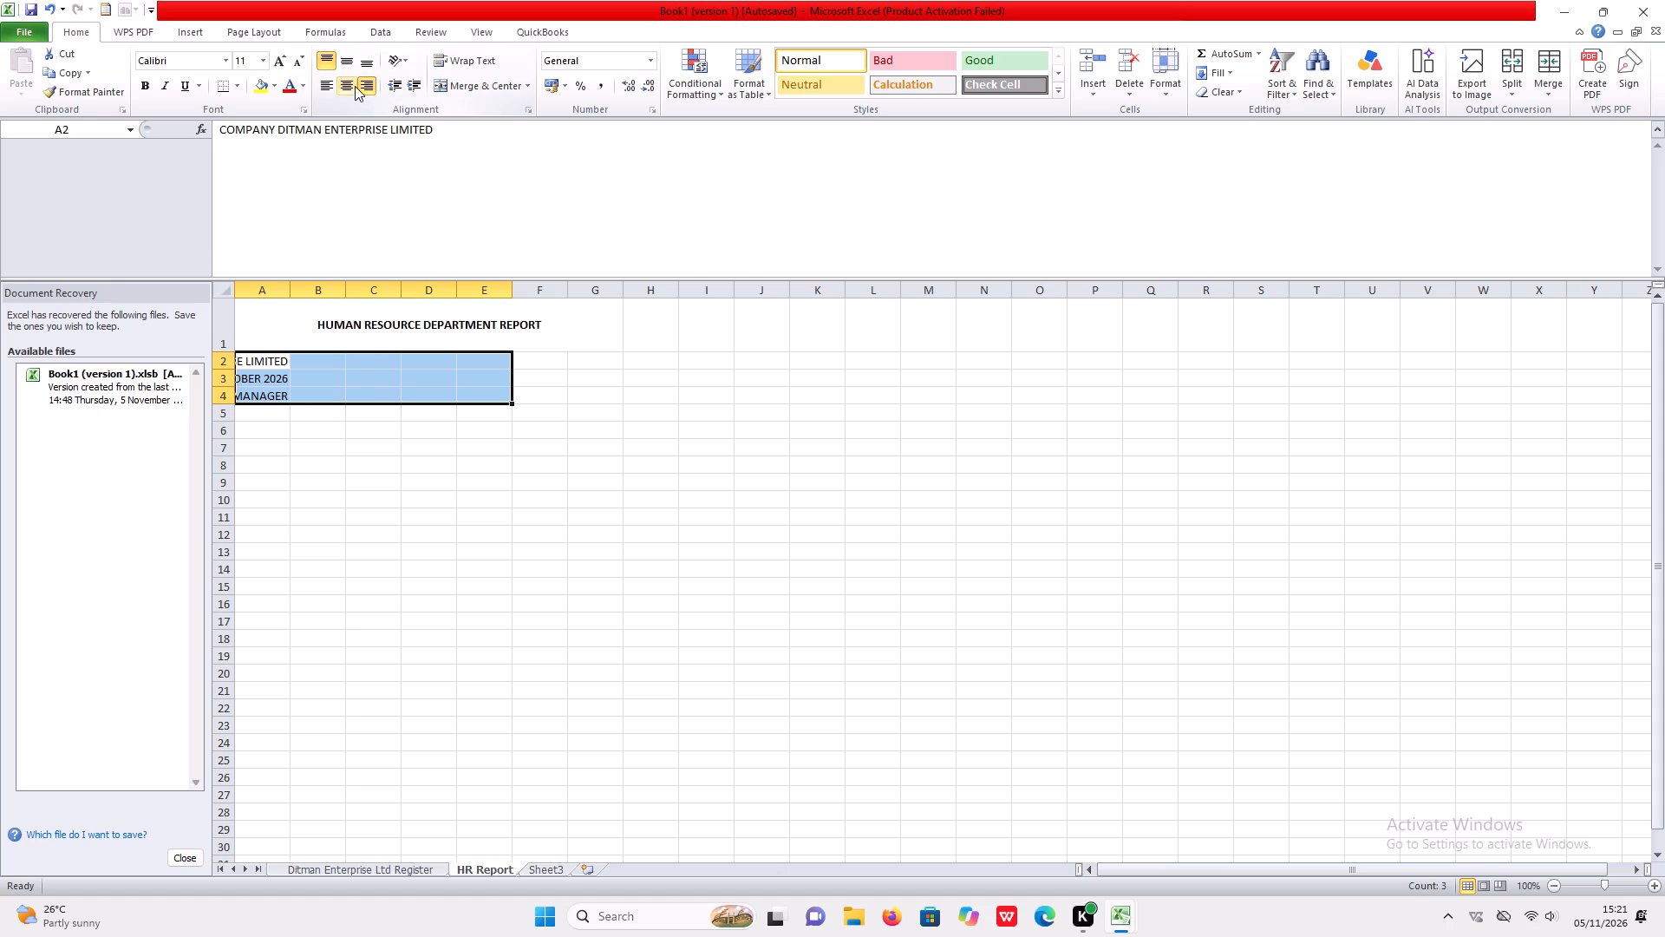
left_click(352, 86)
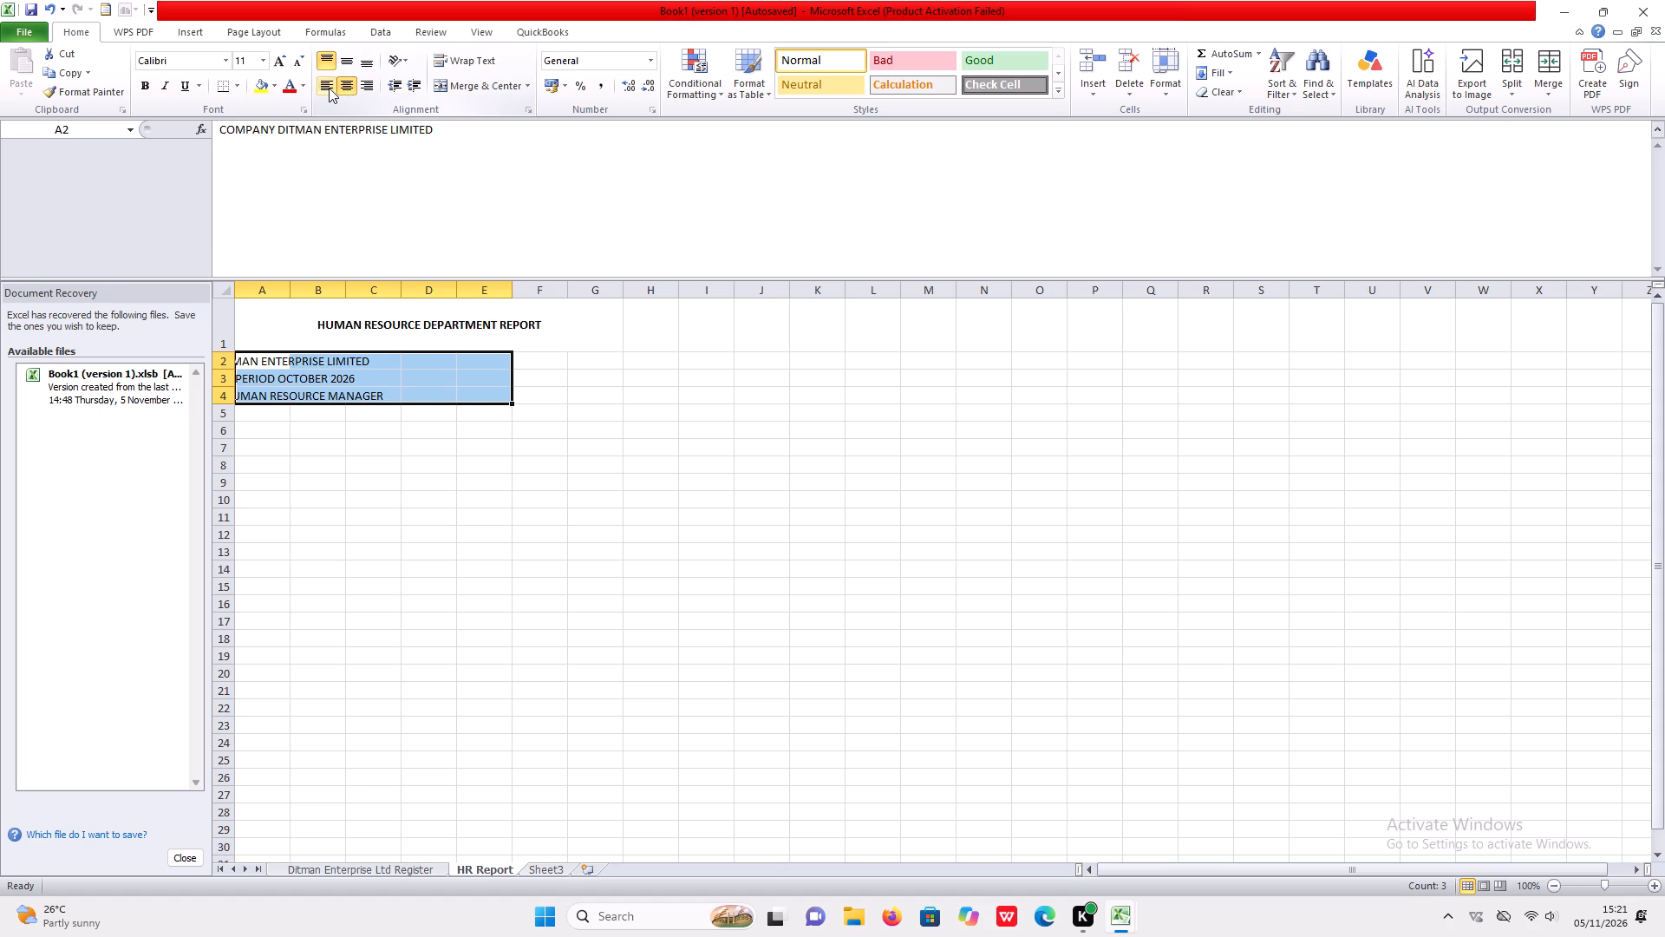
left_click(329, 88)
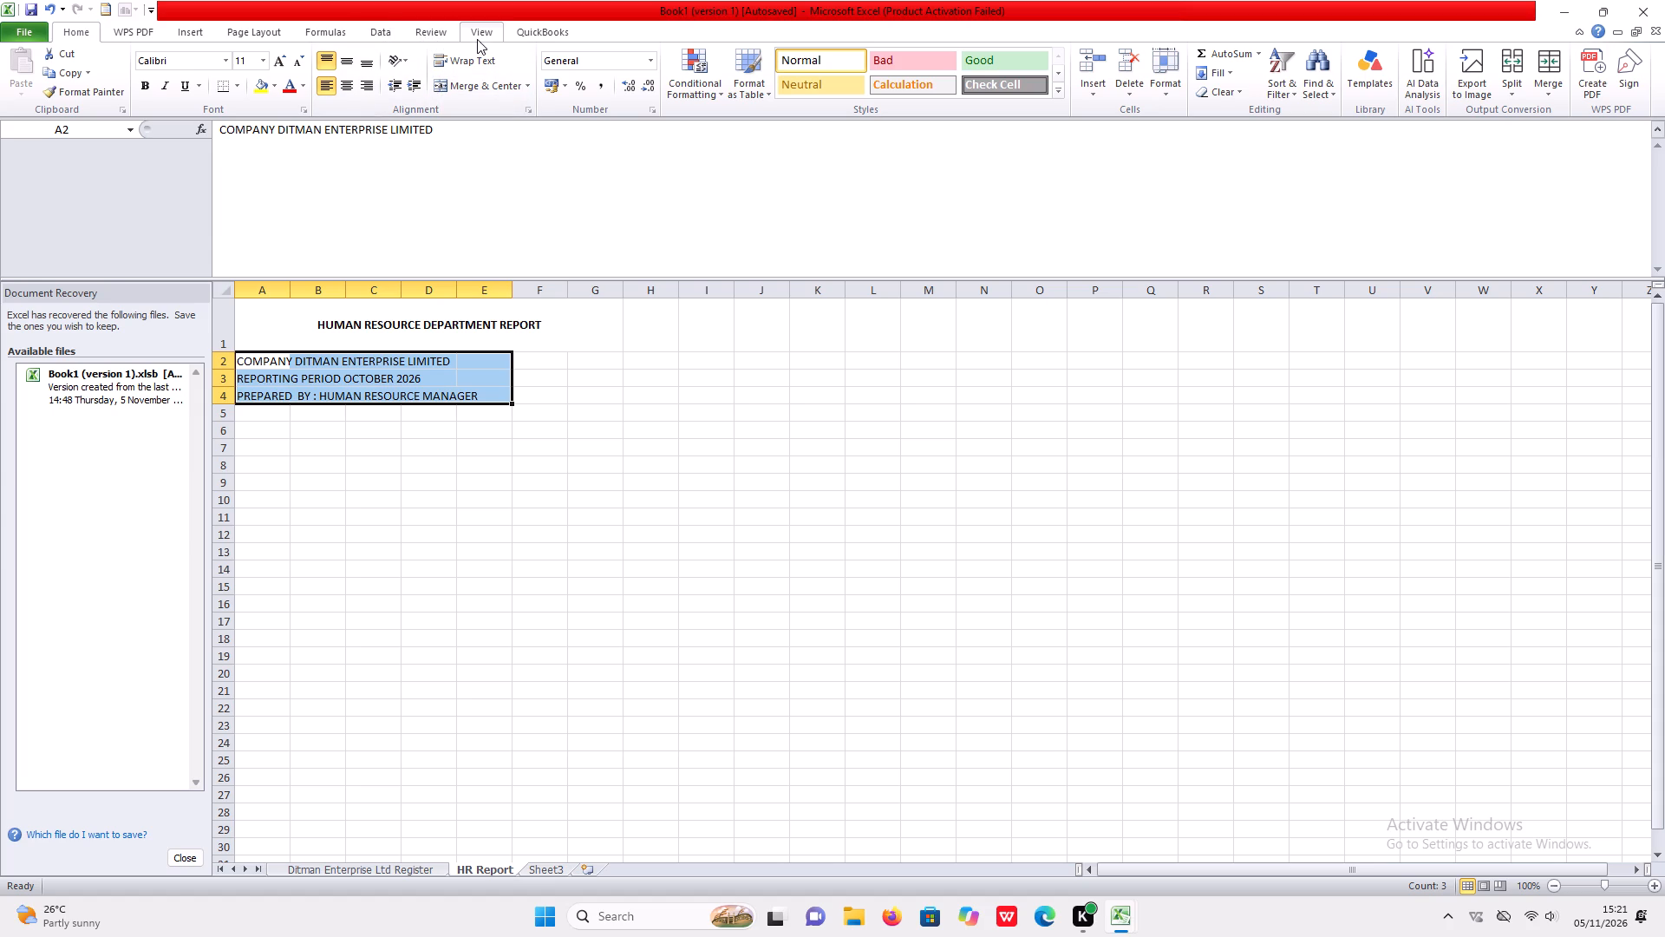
Apply All Borders to the detail lines in cells A2:E4.
left_click(232, 86)
left_click(237, 85)
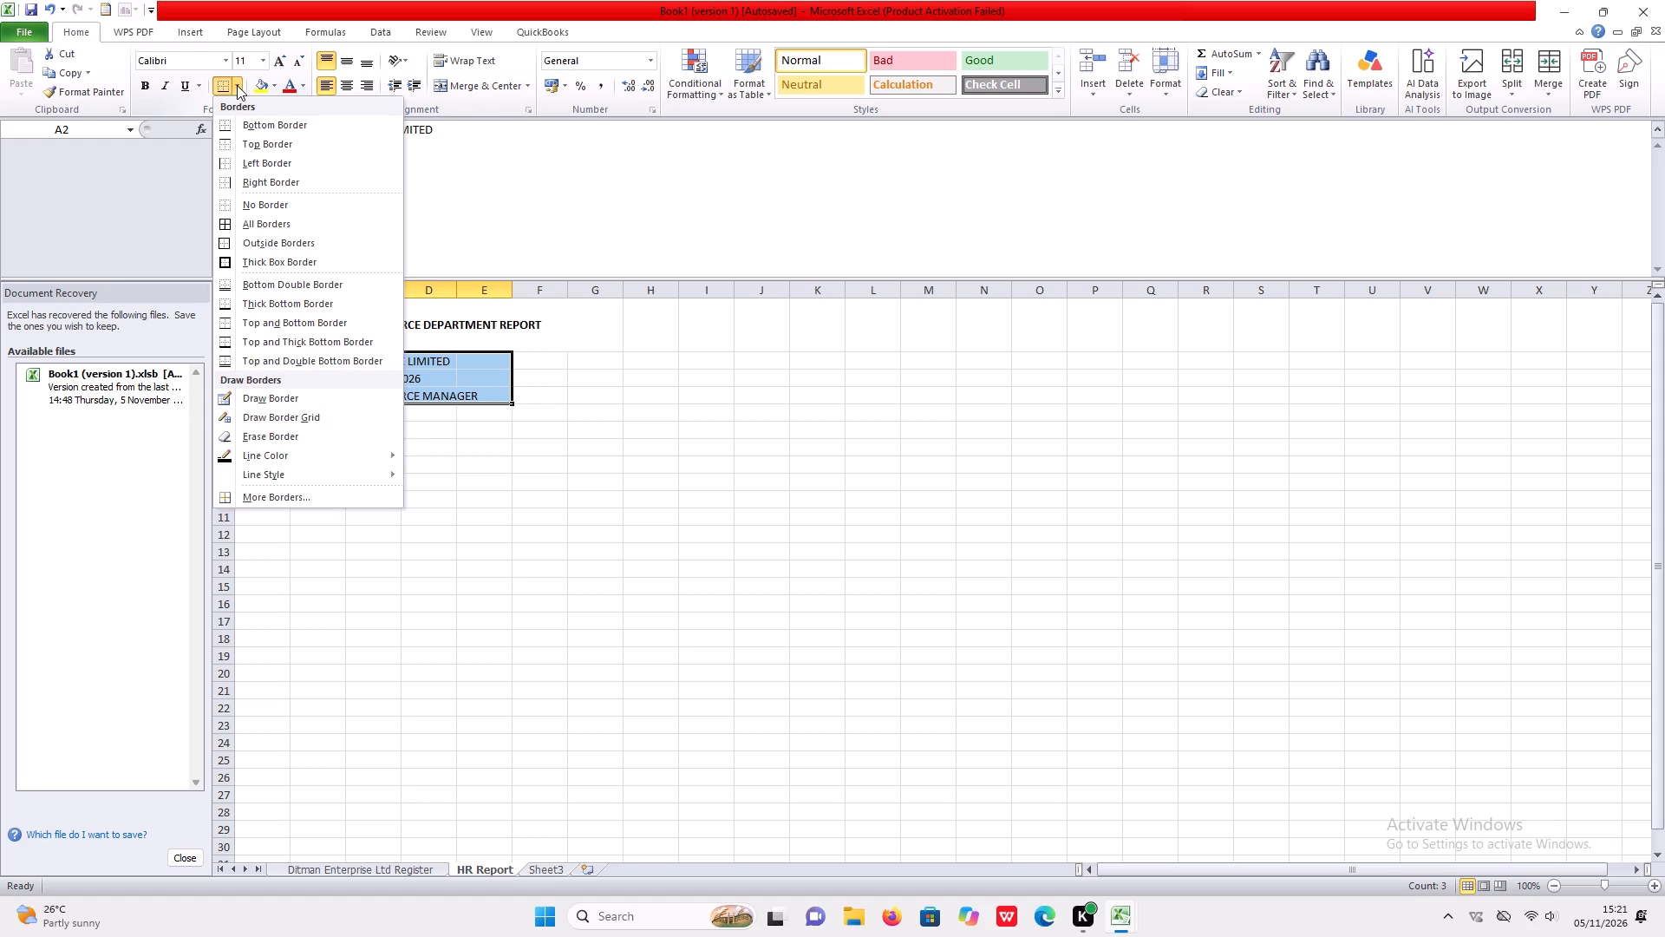
left_click(277, 220)
left_click(731, 428)
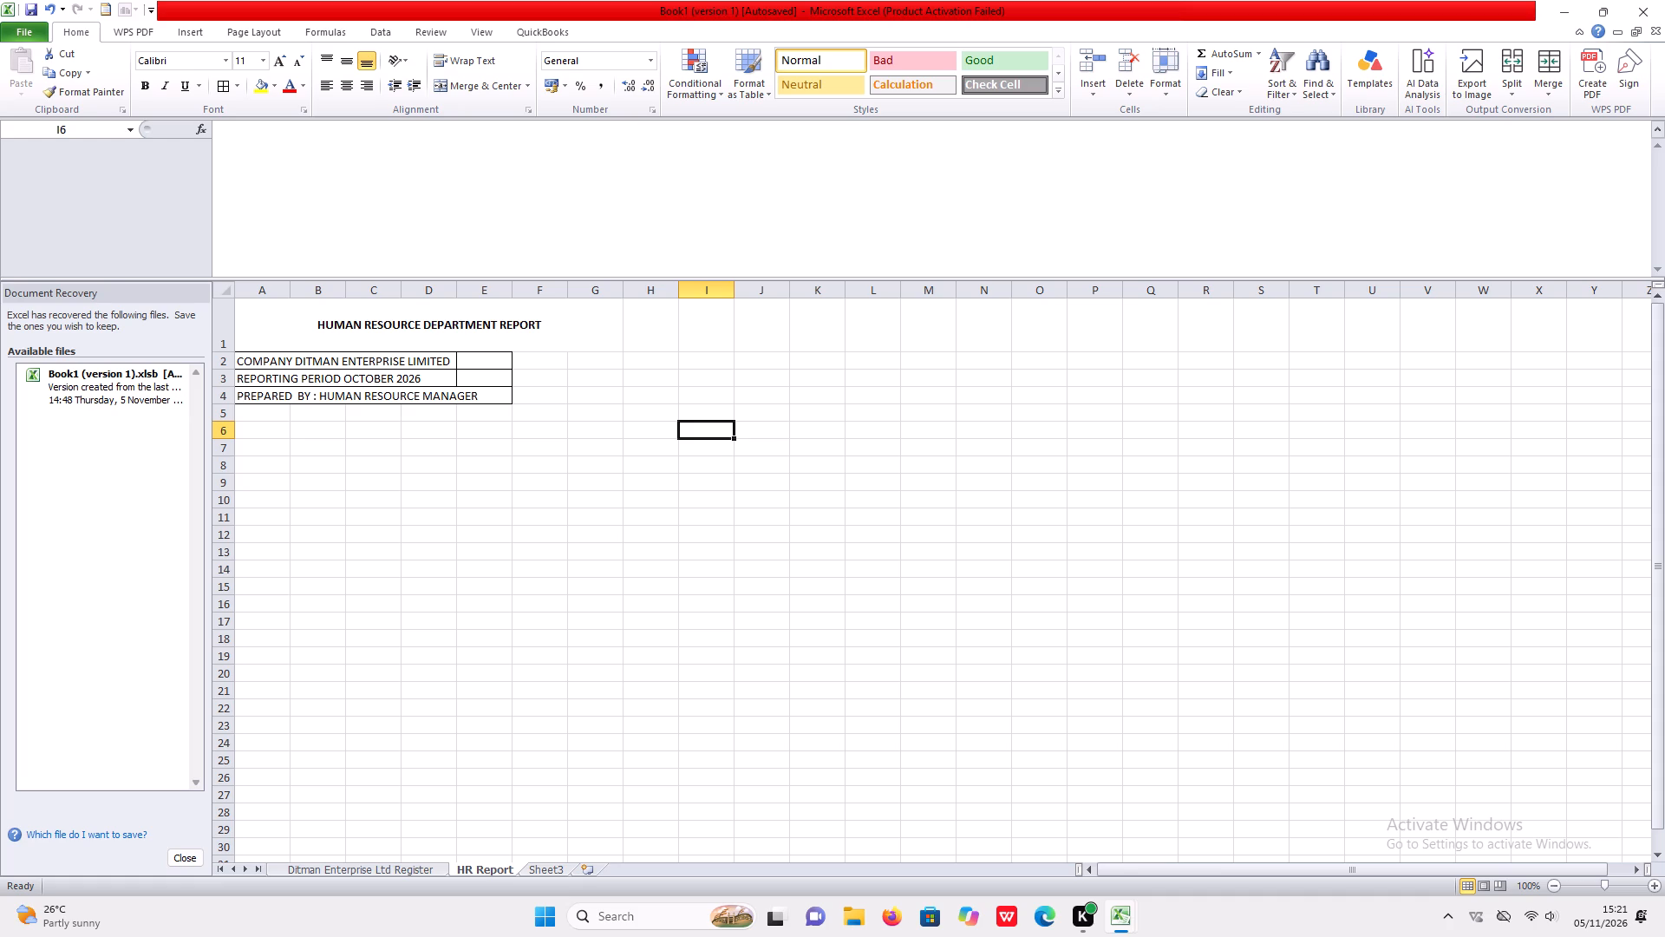
Widen columns A, B and C to nearly double their width, and column D to about one and a half times.
left_click_drag(292, 287, 333, 285)
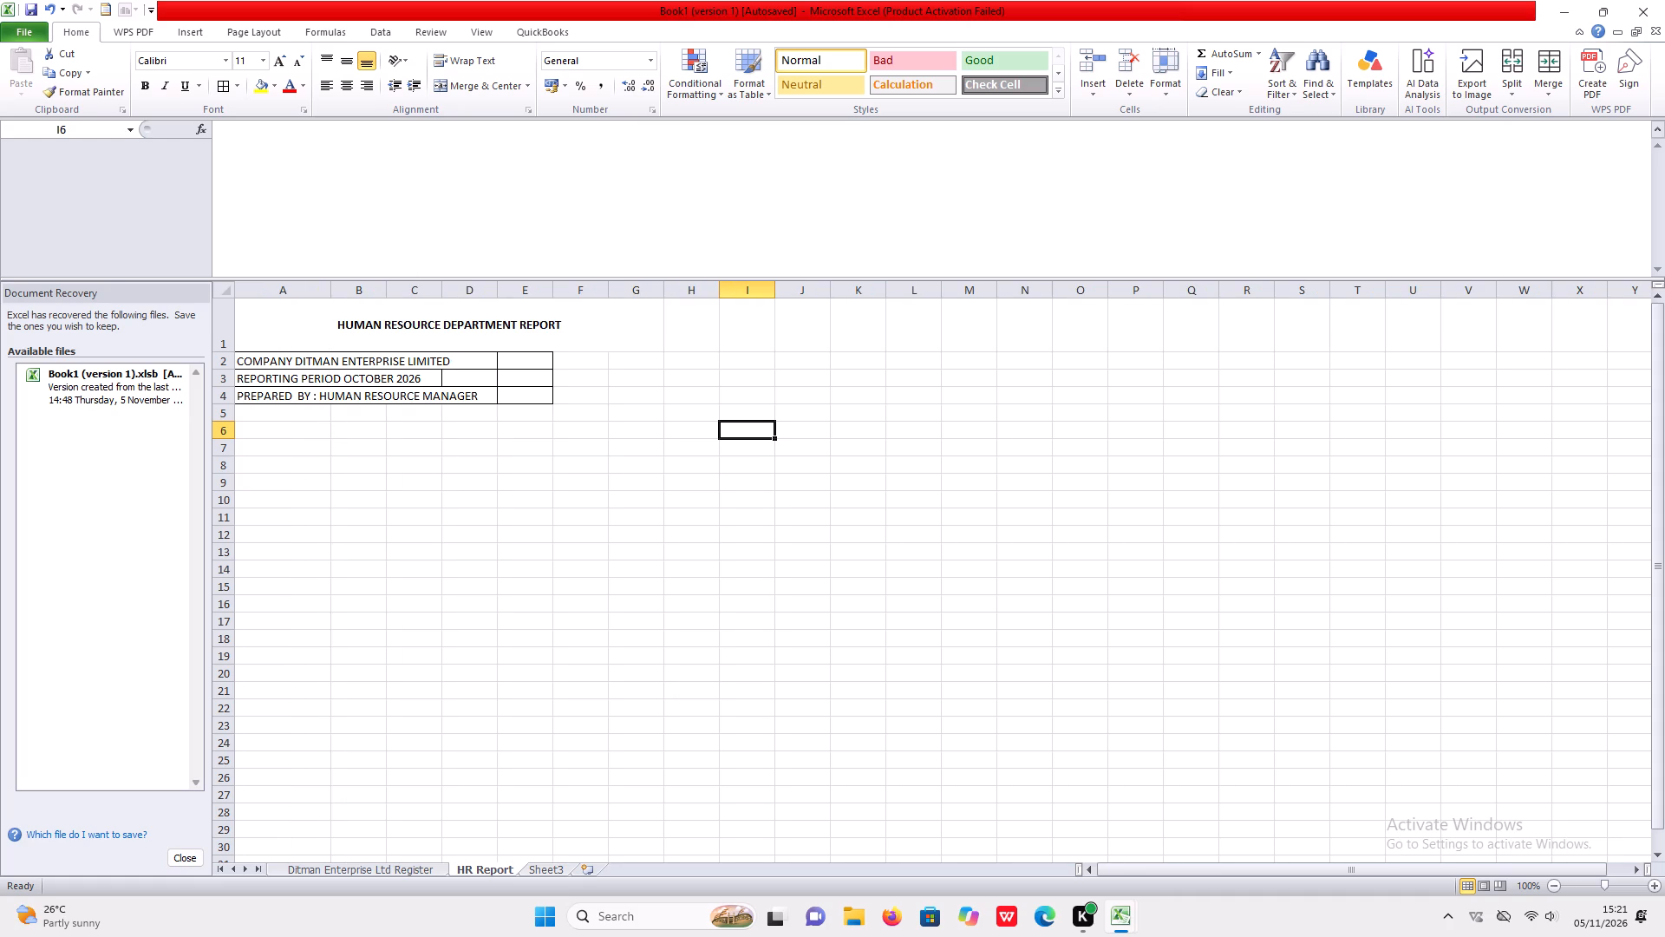
left_click_drag(385, 285, 435, 288)
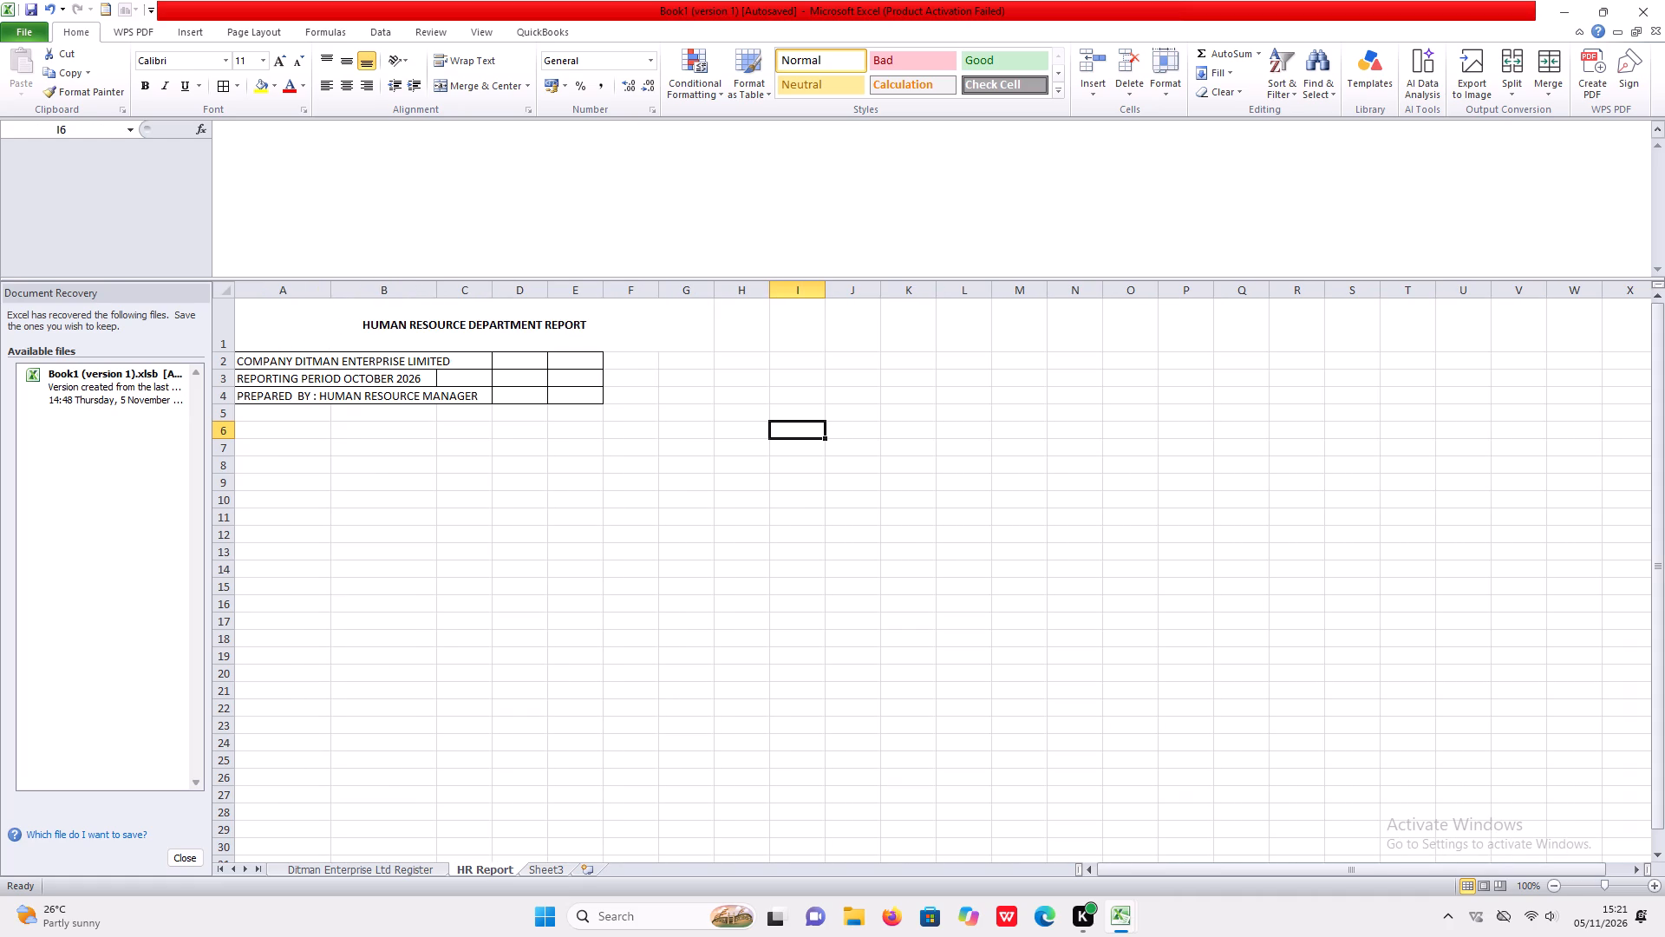
left_click_drag(491, 283, 542, 291)
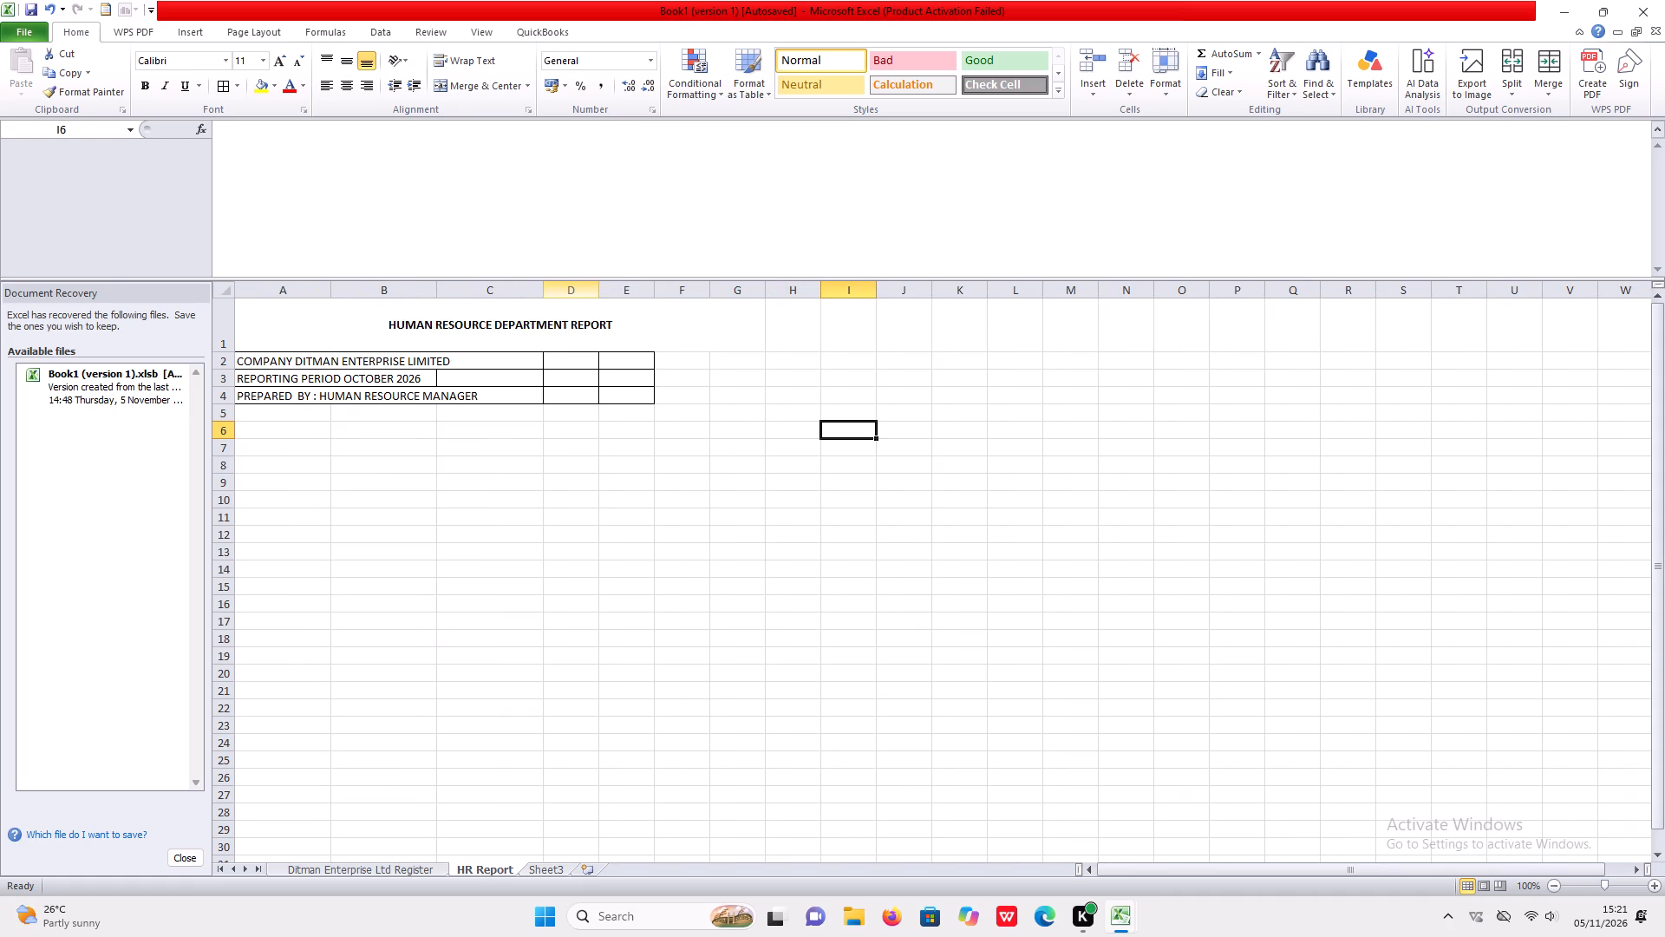
left_click_drag(599, 289, 630, 293)
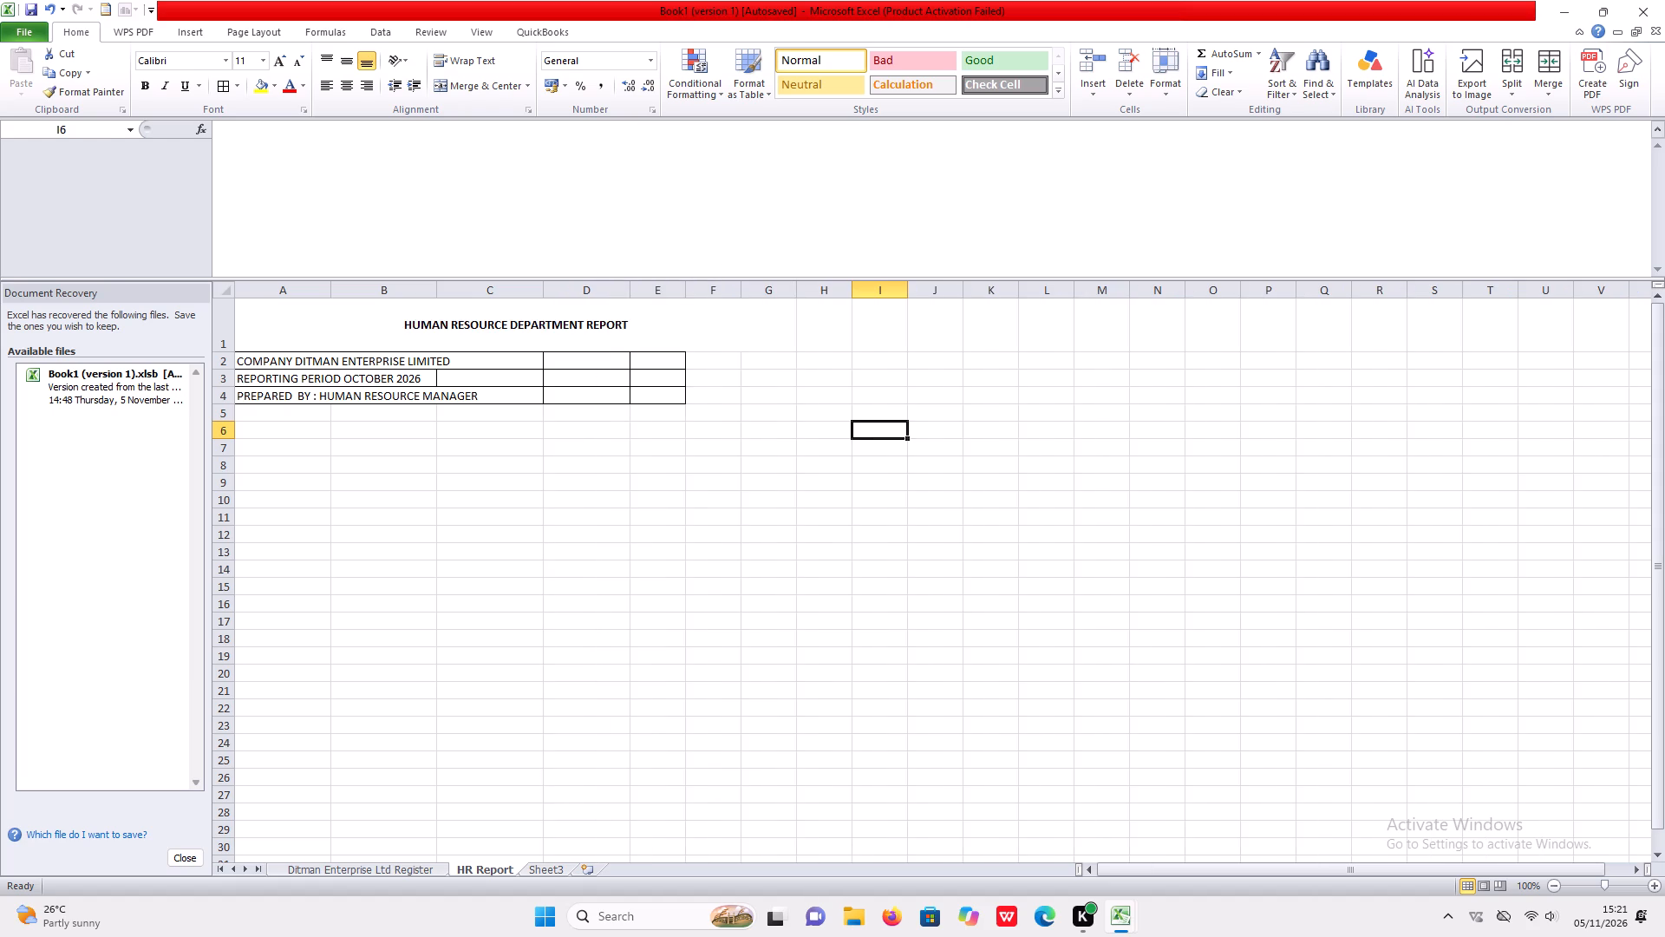
left_click_drag(560, 350, 584, 350)
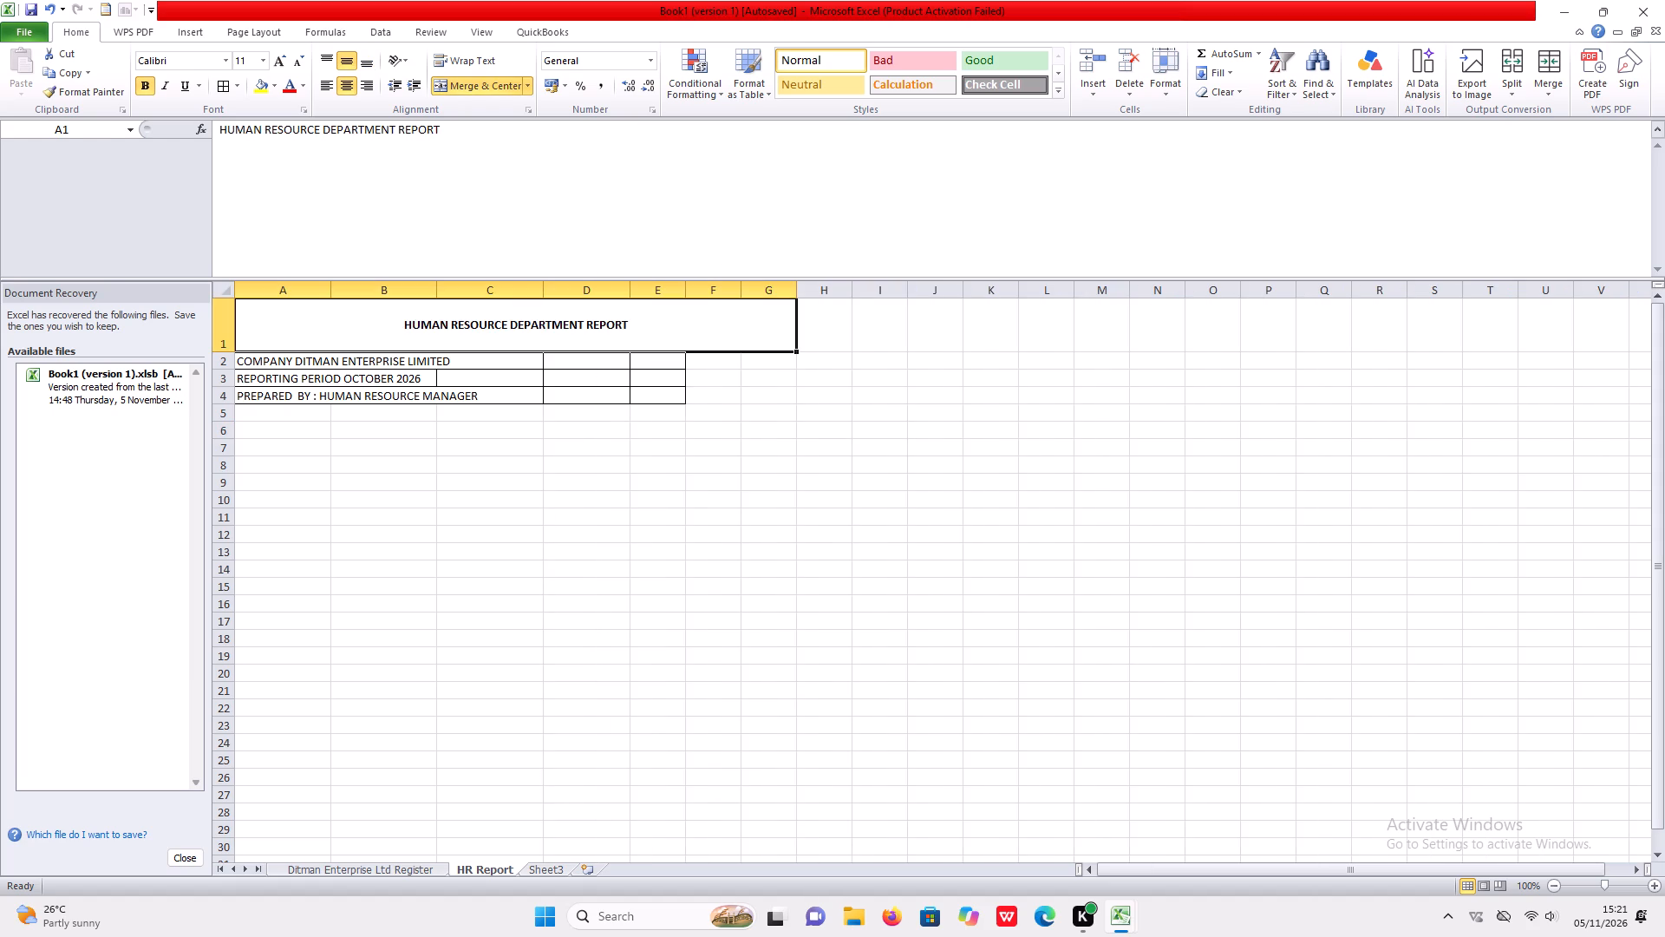
left_click(816, 476)
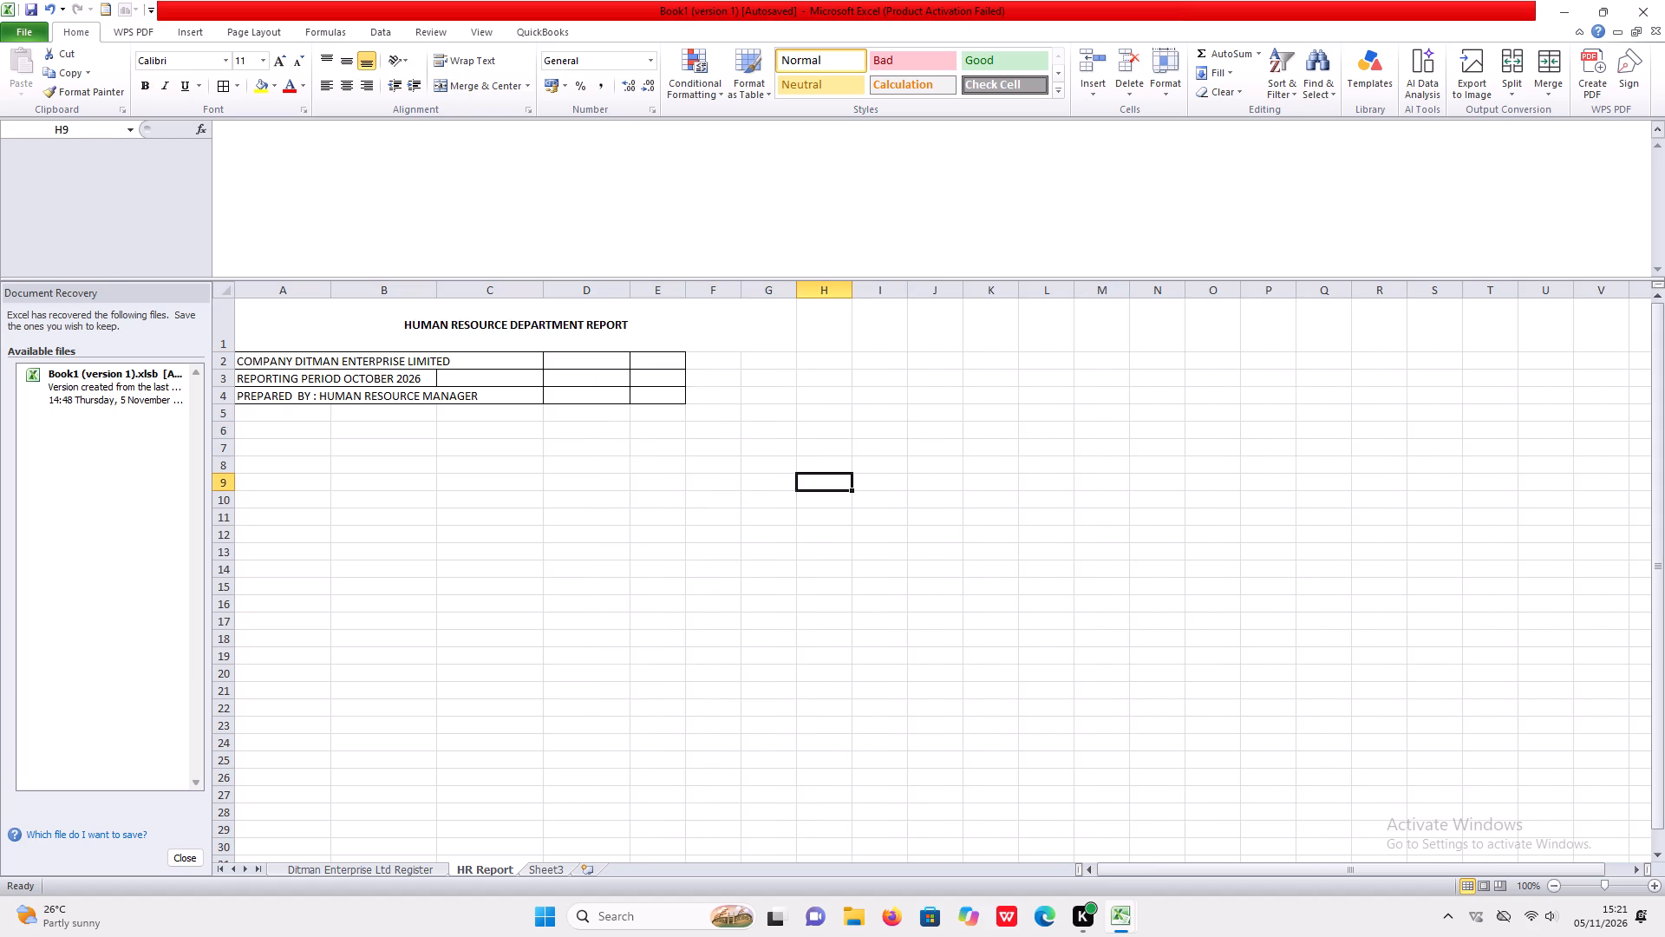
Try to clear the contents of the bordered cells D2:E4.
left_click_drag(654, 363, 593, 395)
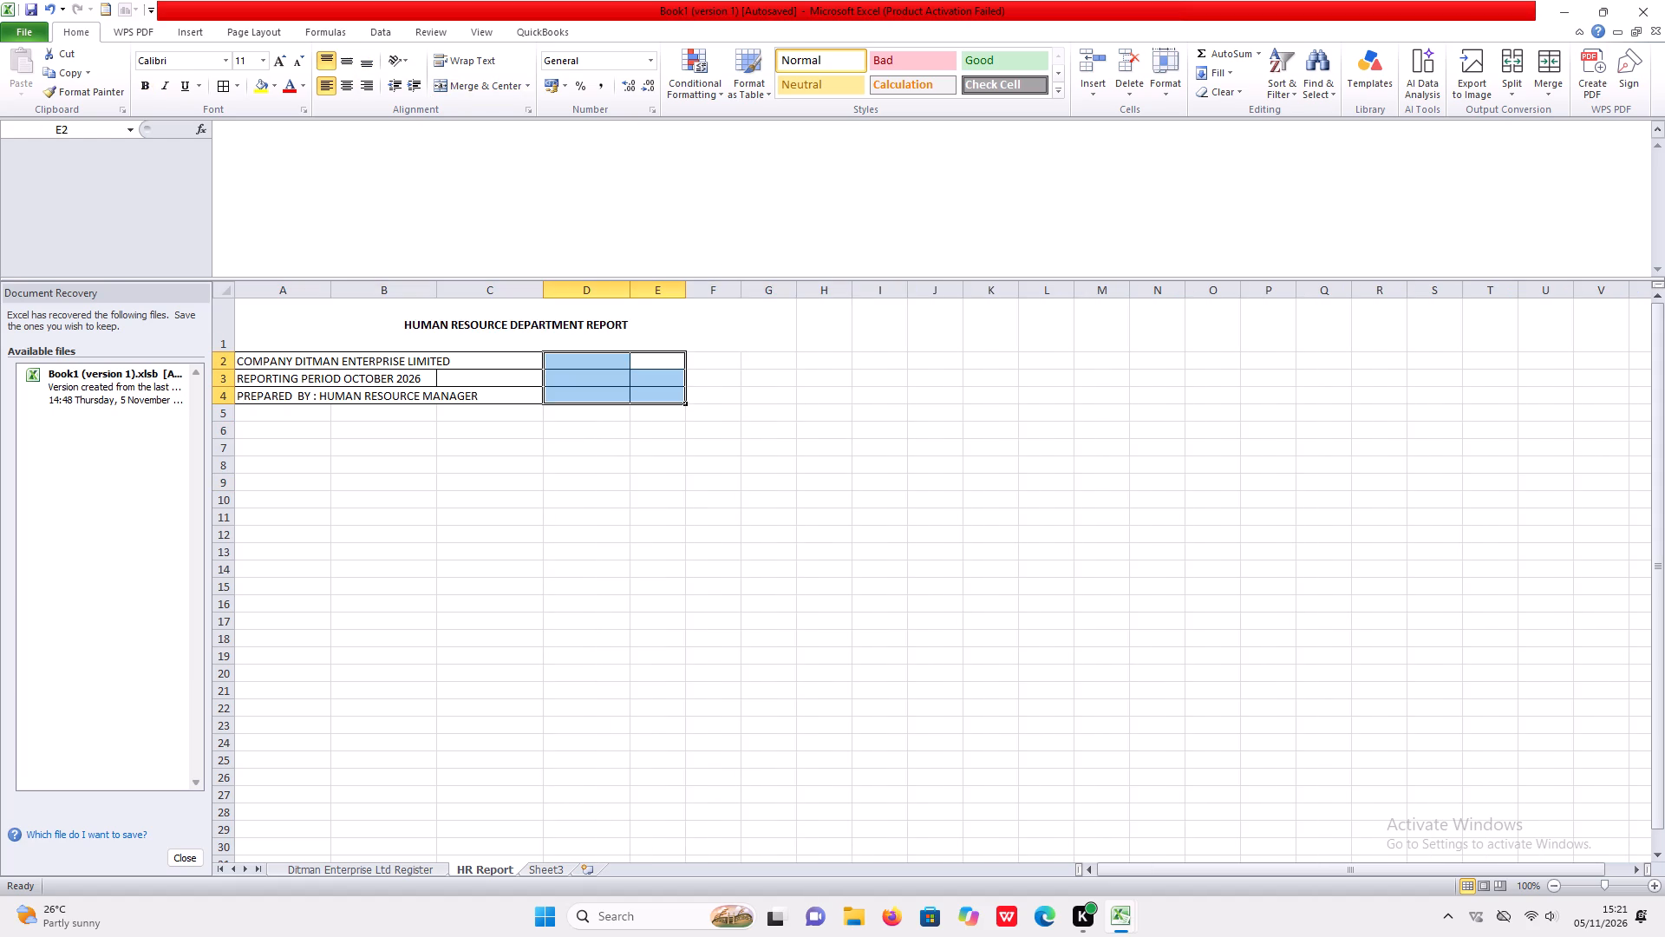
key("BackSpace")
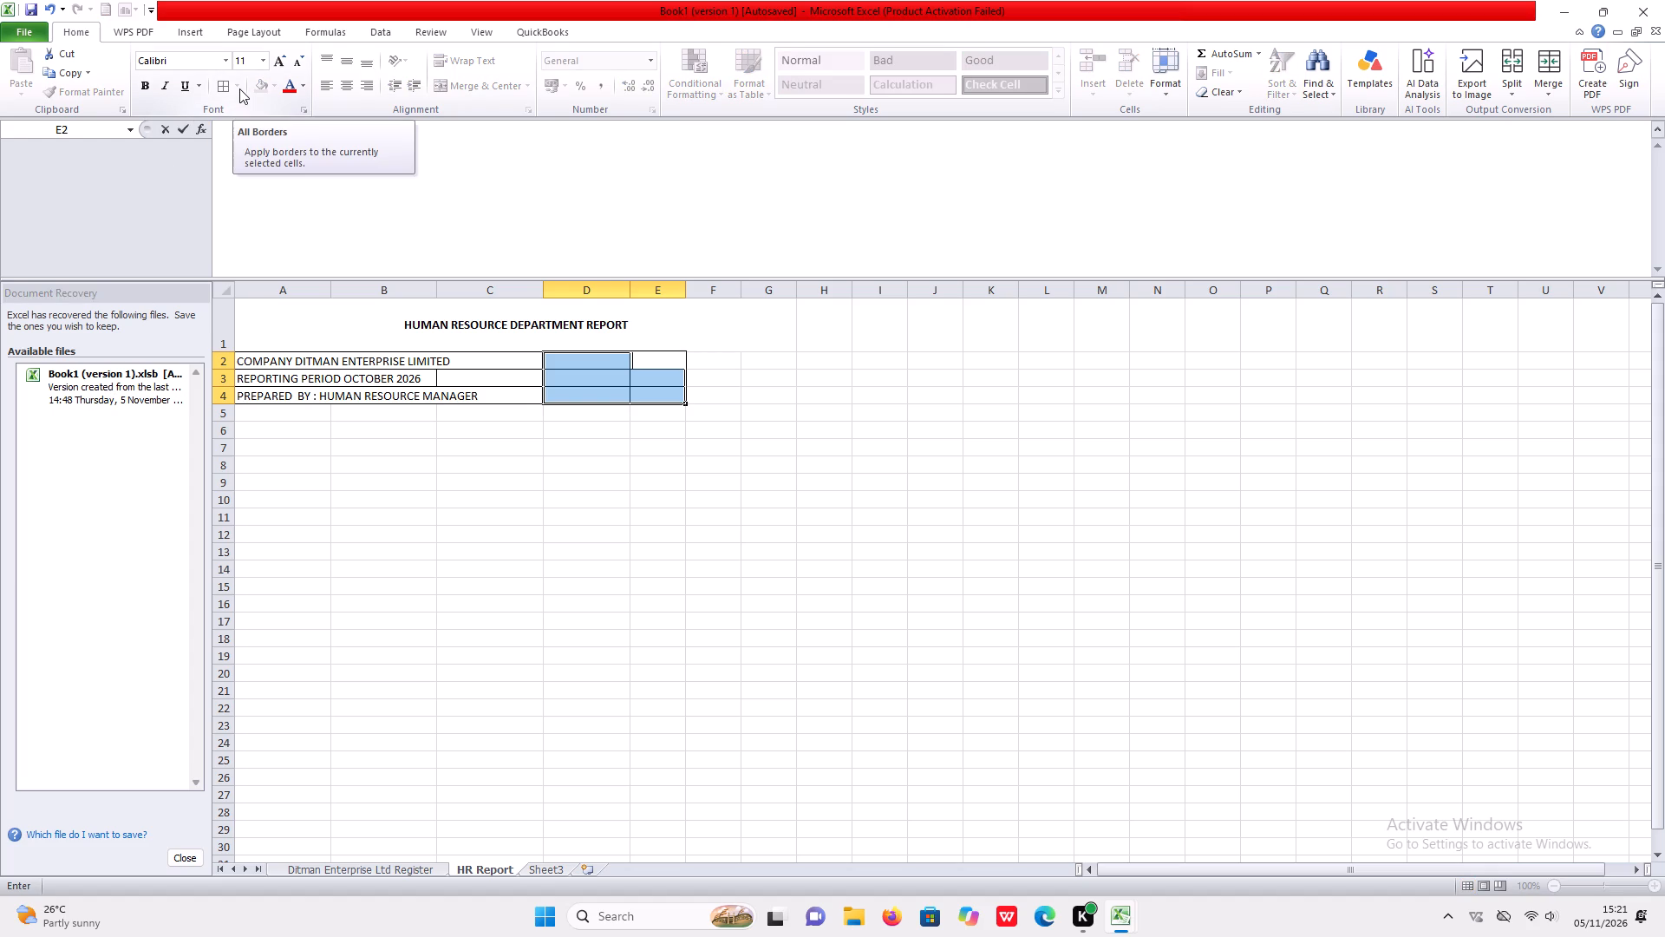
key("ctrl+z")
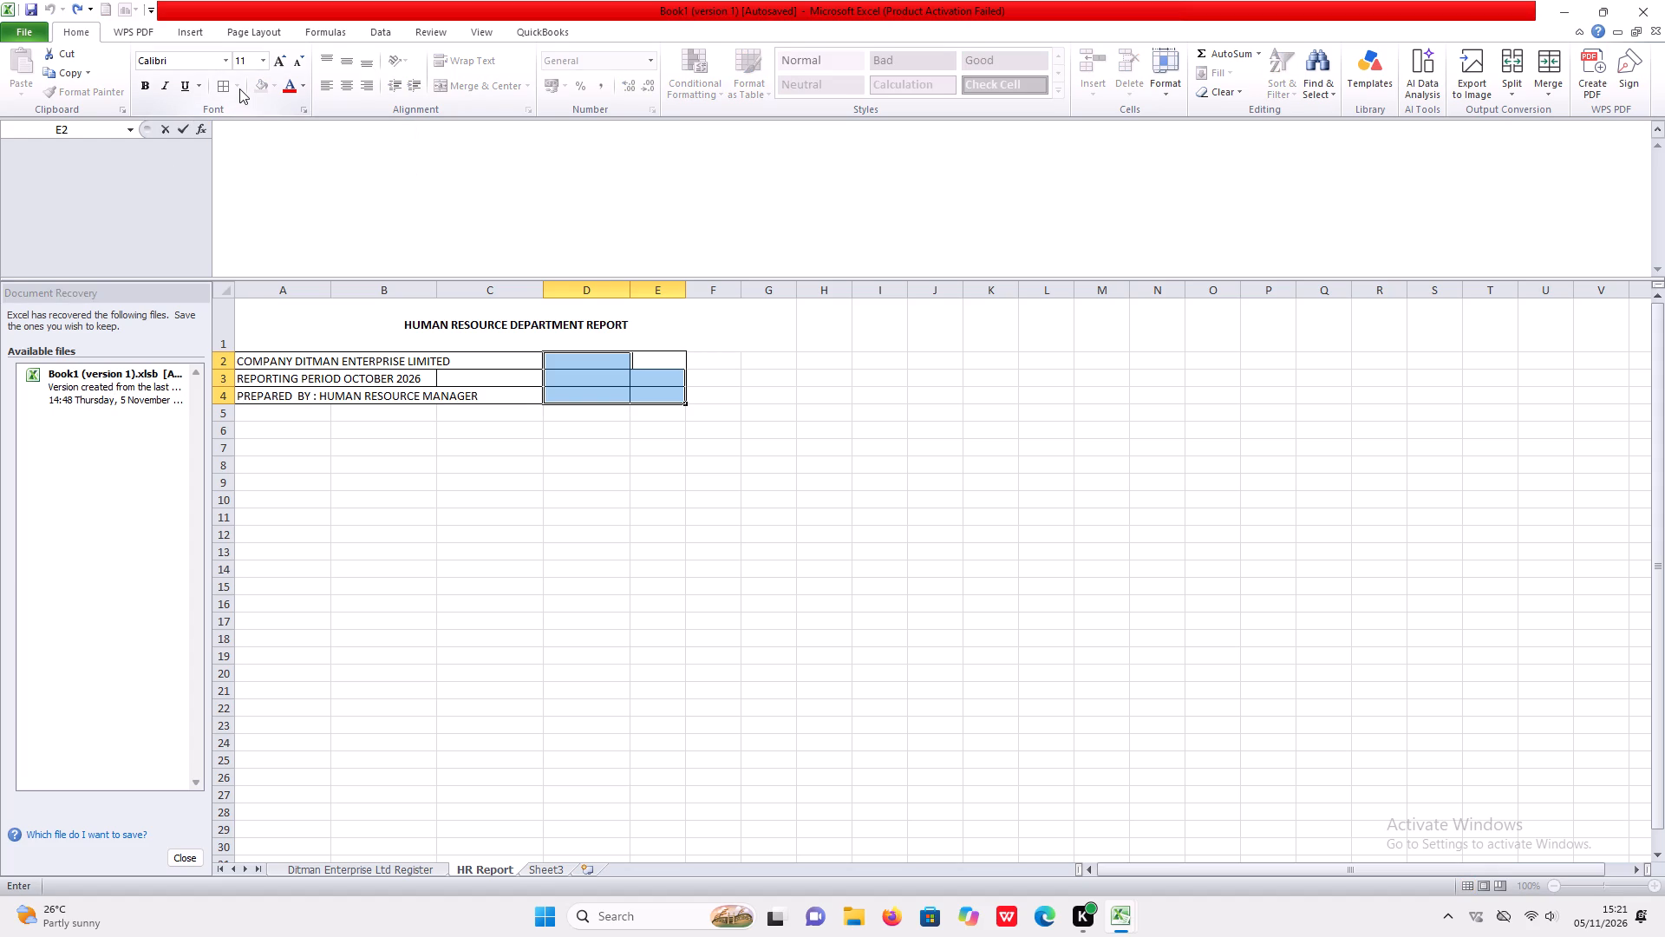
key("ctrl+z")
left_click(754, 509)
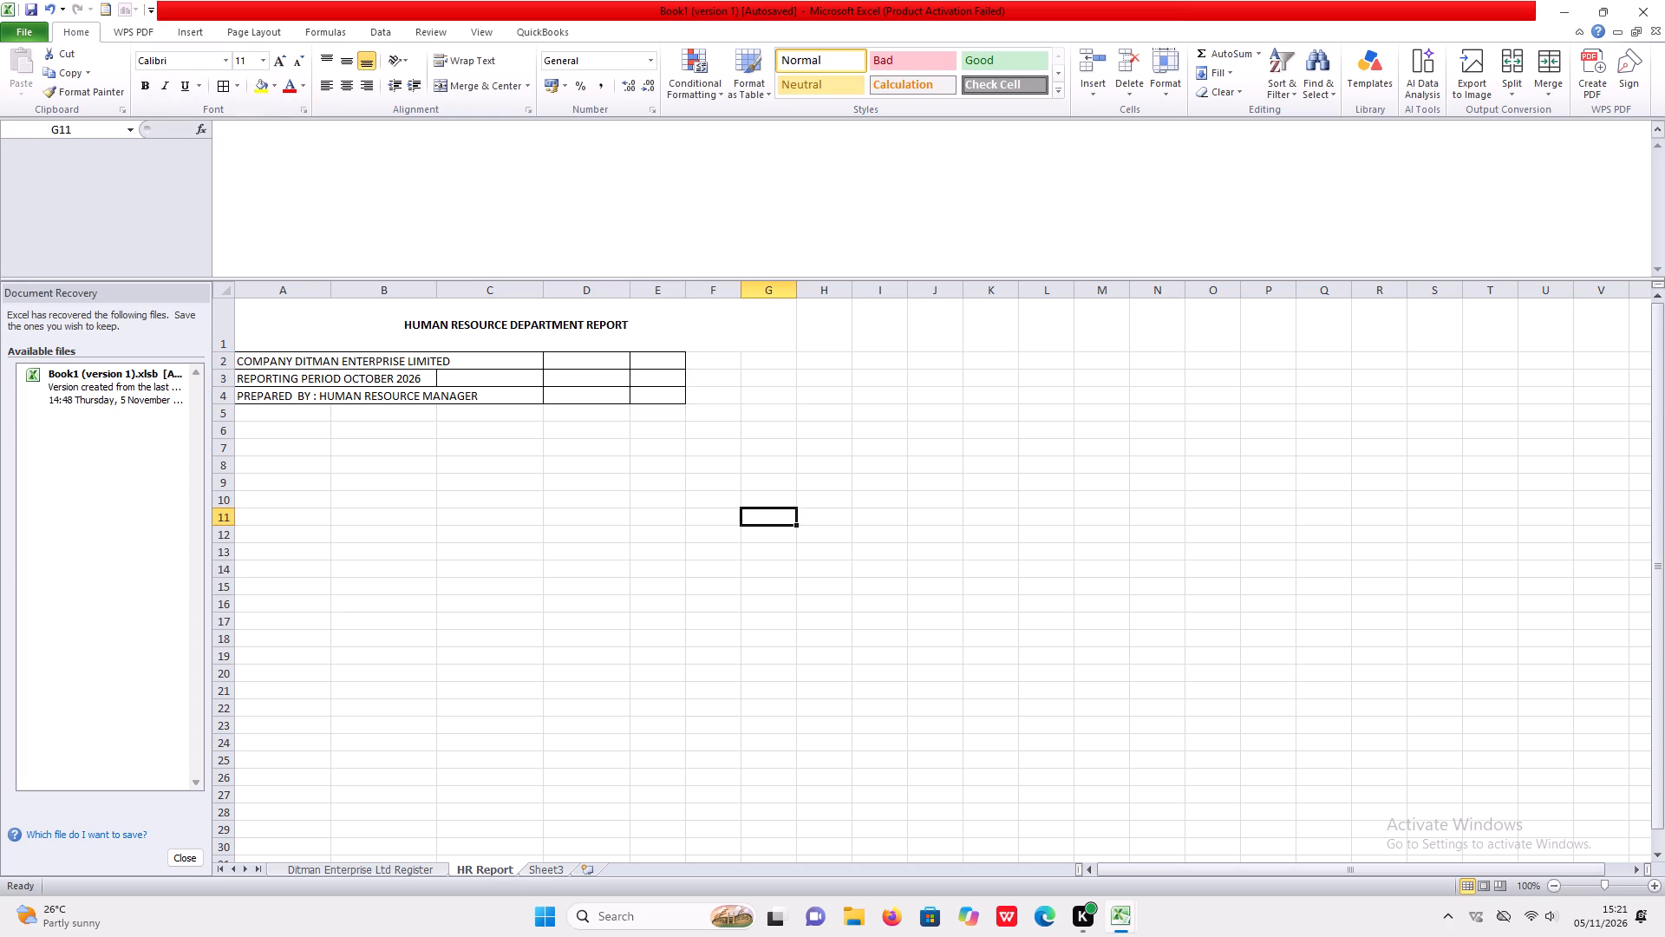
Undo the clearing of the bordered cells and the widening of columns A, B, C and D.
key("ctrl+z")
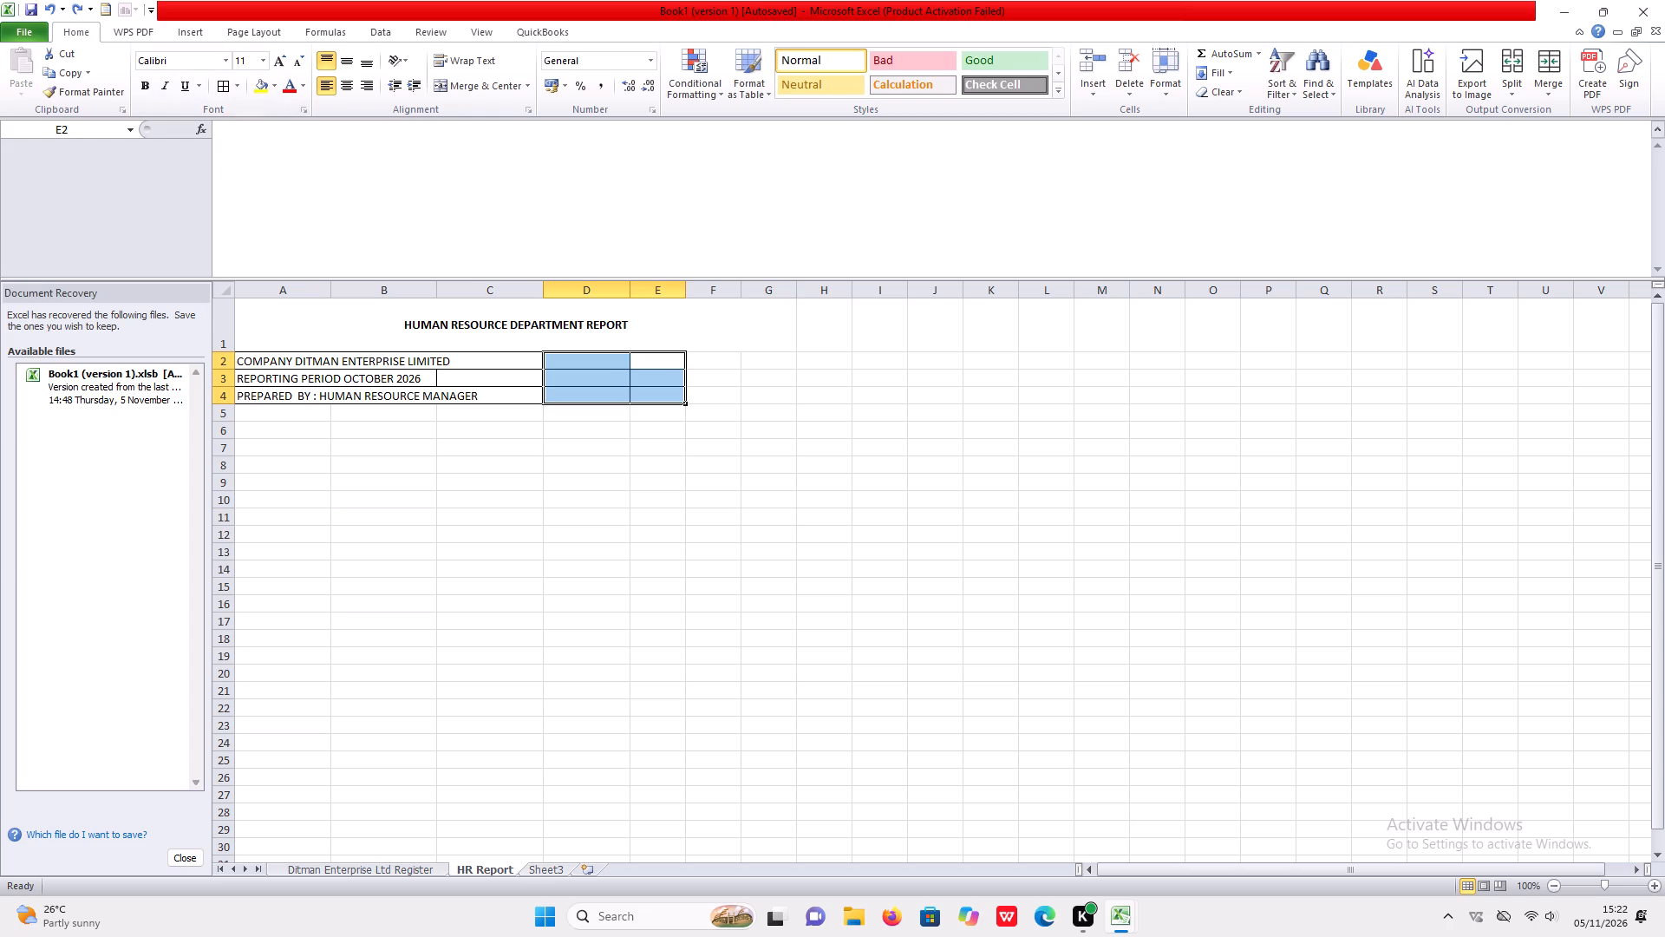
key("ctrl+z")
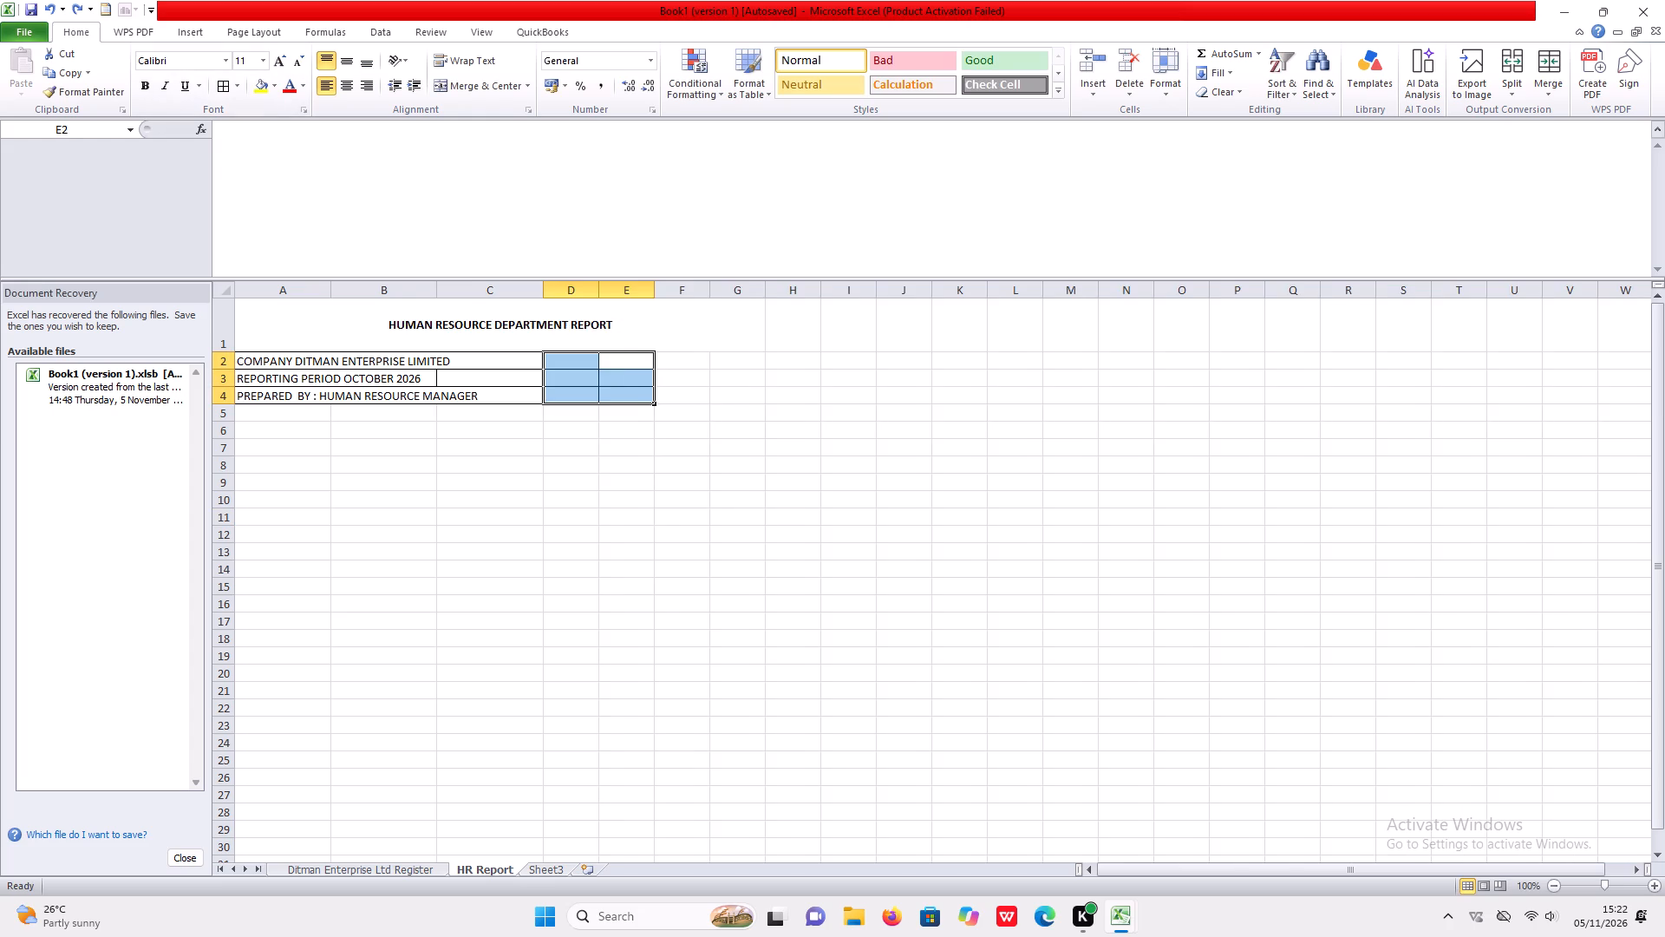
key("ctrl+z")
key("ctrl+z")
key("ctrl+z")
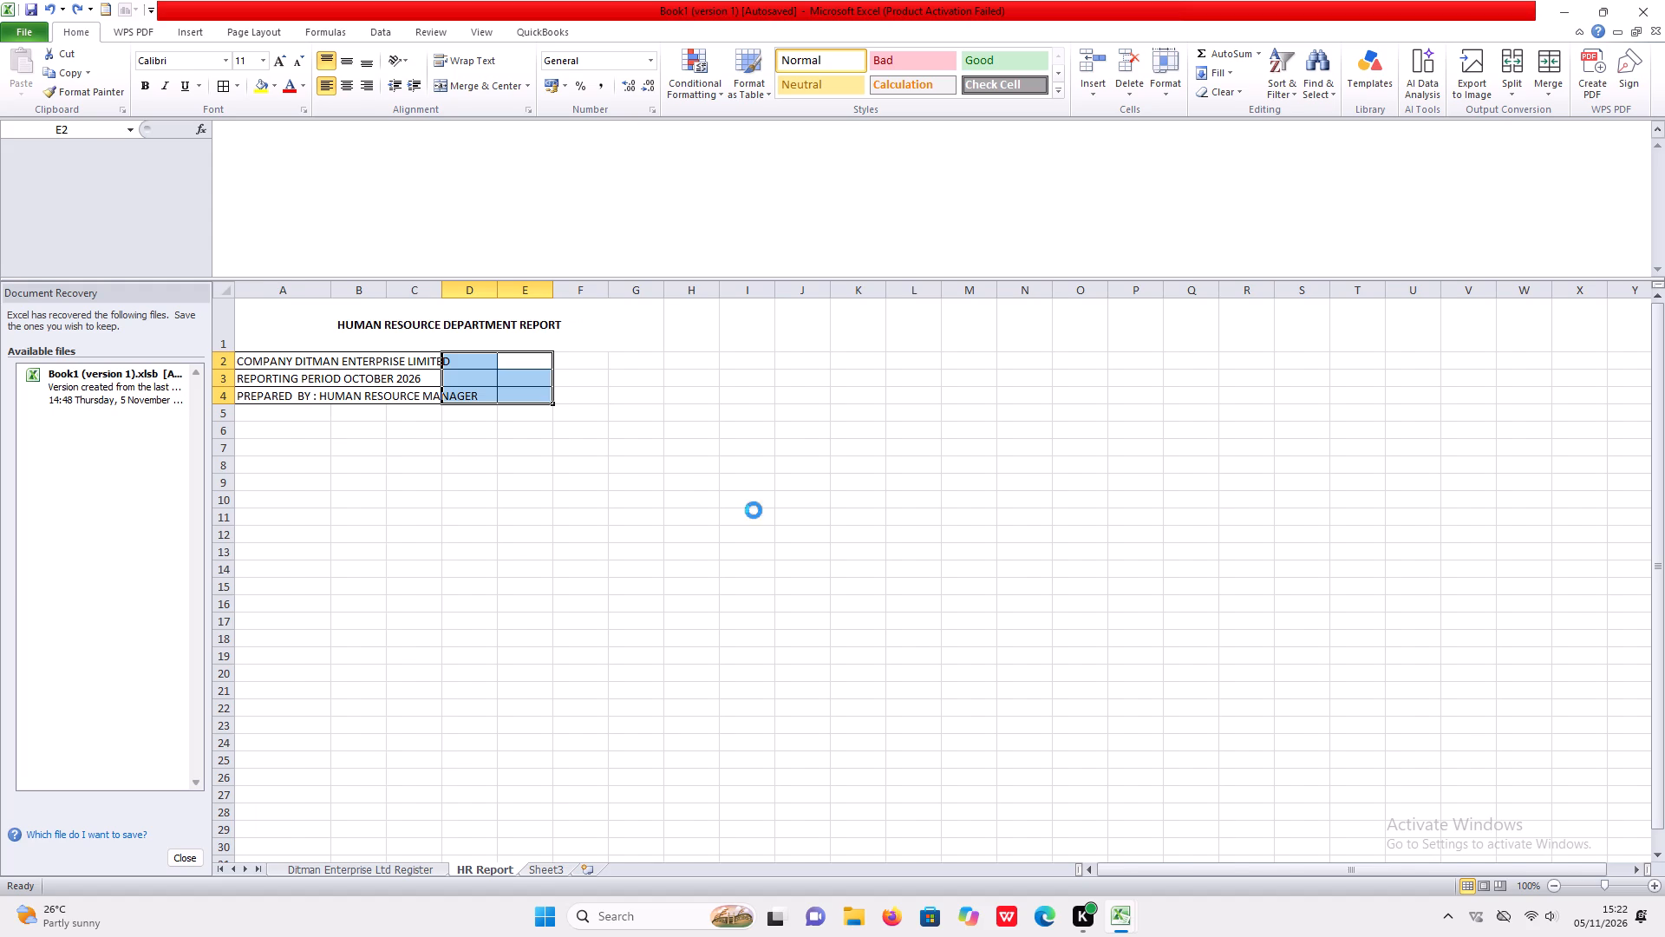
key("z")
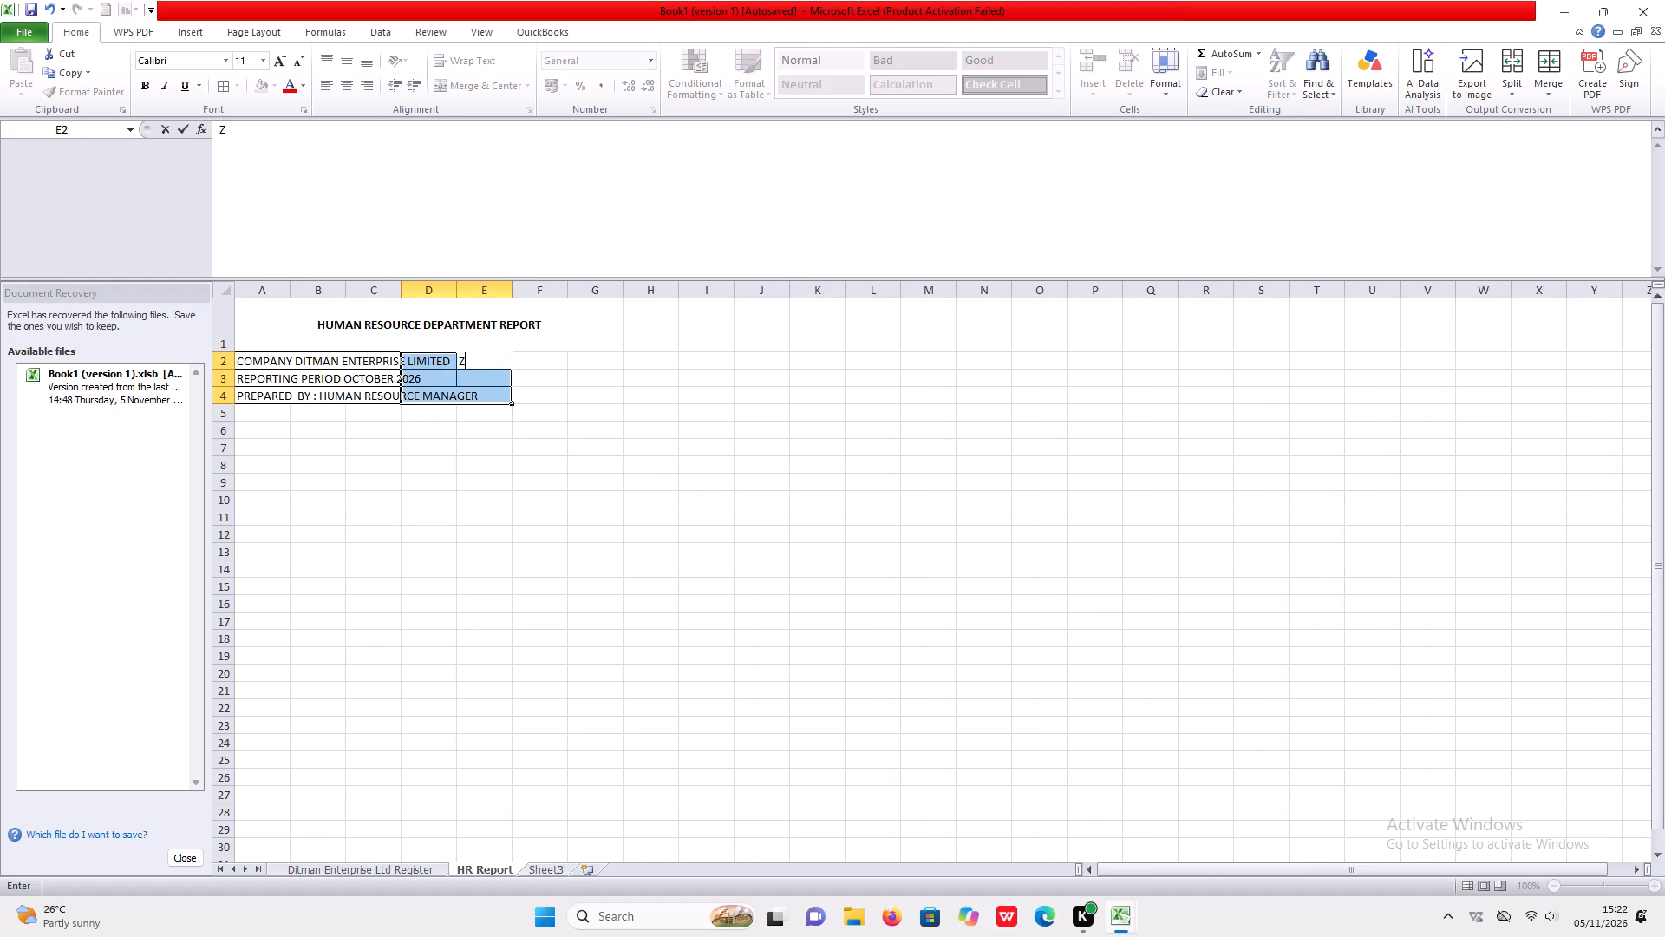
key("BackSpace")
key("ctrl+z")
key("ctrl+z")
left_click(617, 470)
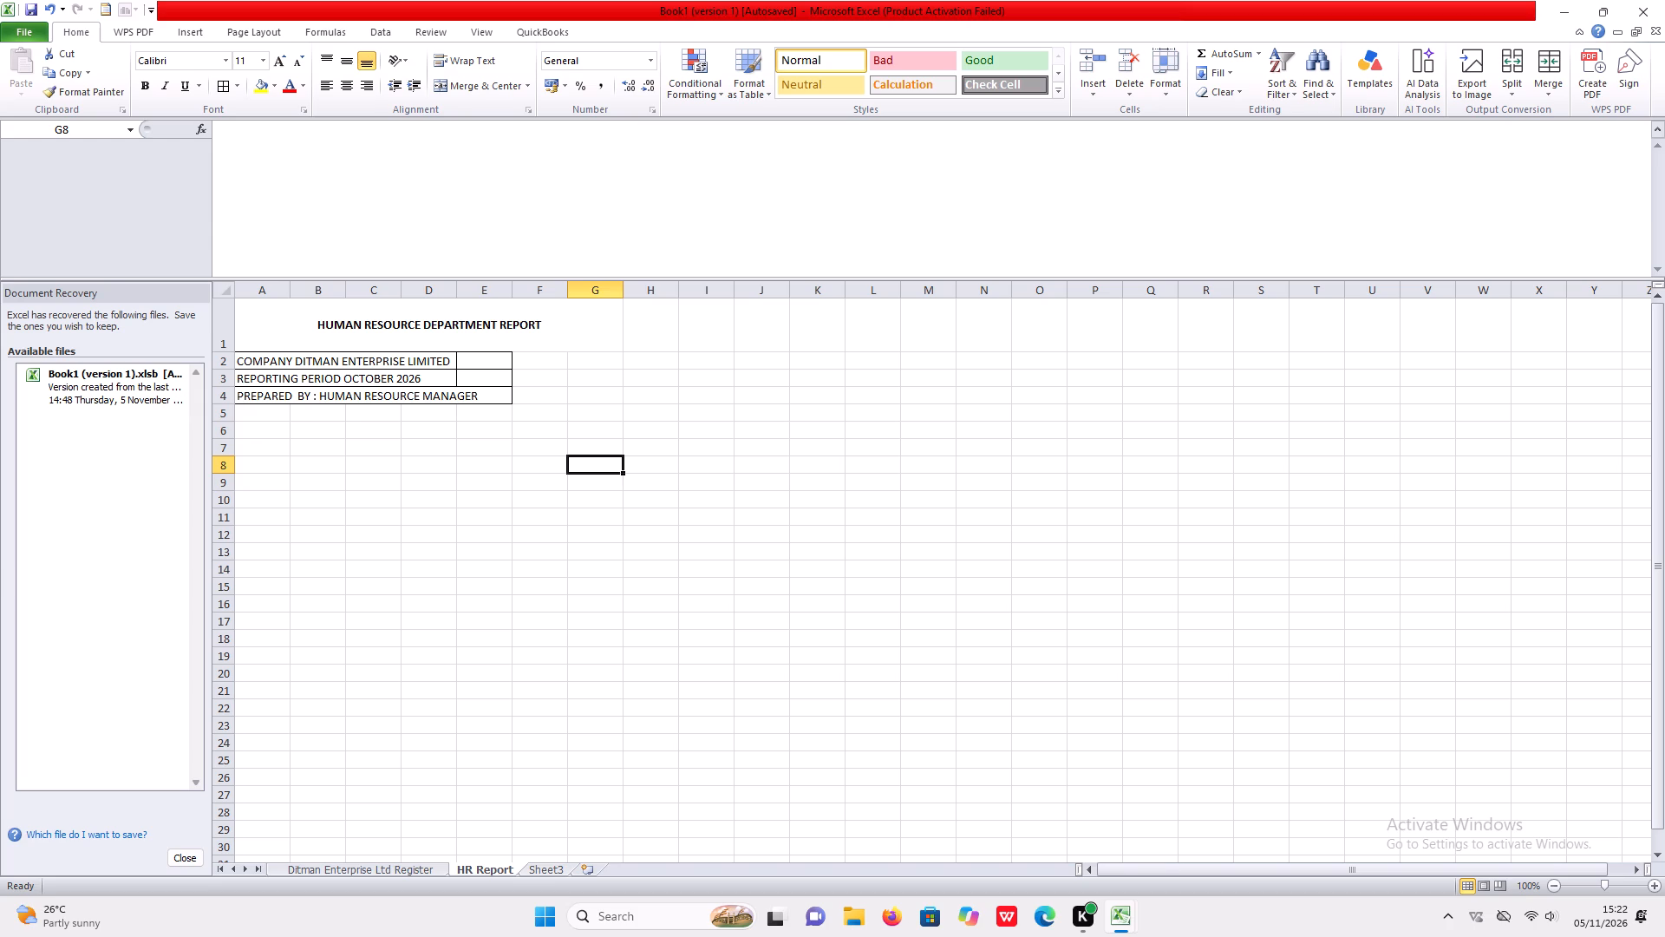
Widen column A by about one third.
left_click_drag(291, 287, 309, 286)
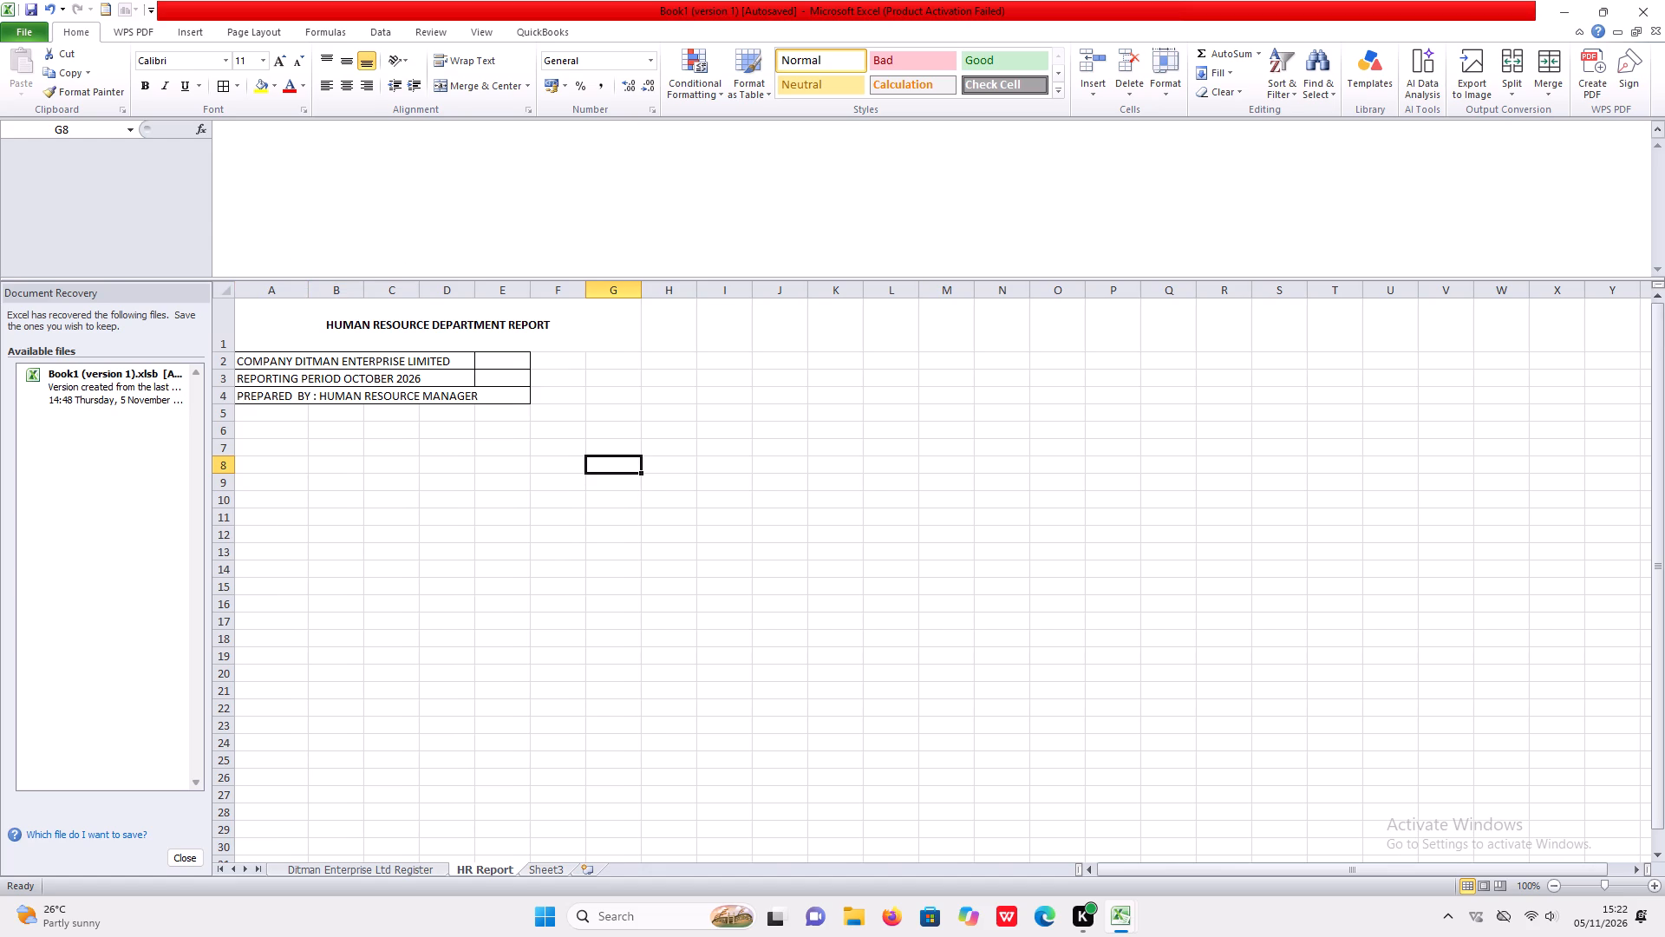
Rename the HR Report sheet, replacing its name with one that begins with E.
left_click(509, 866)
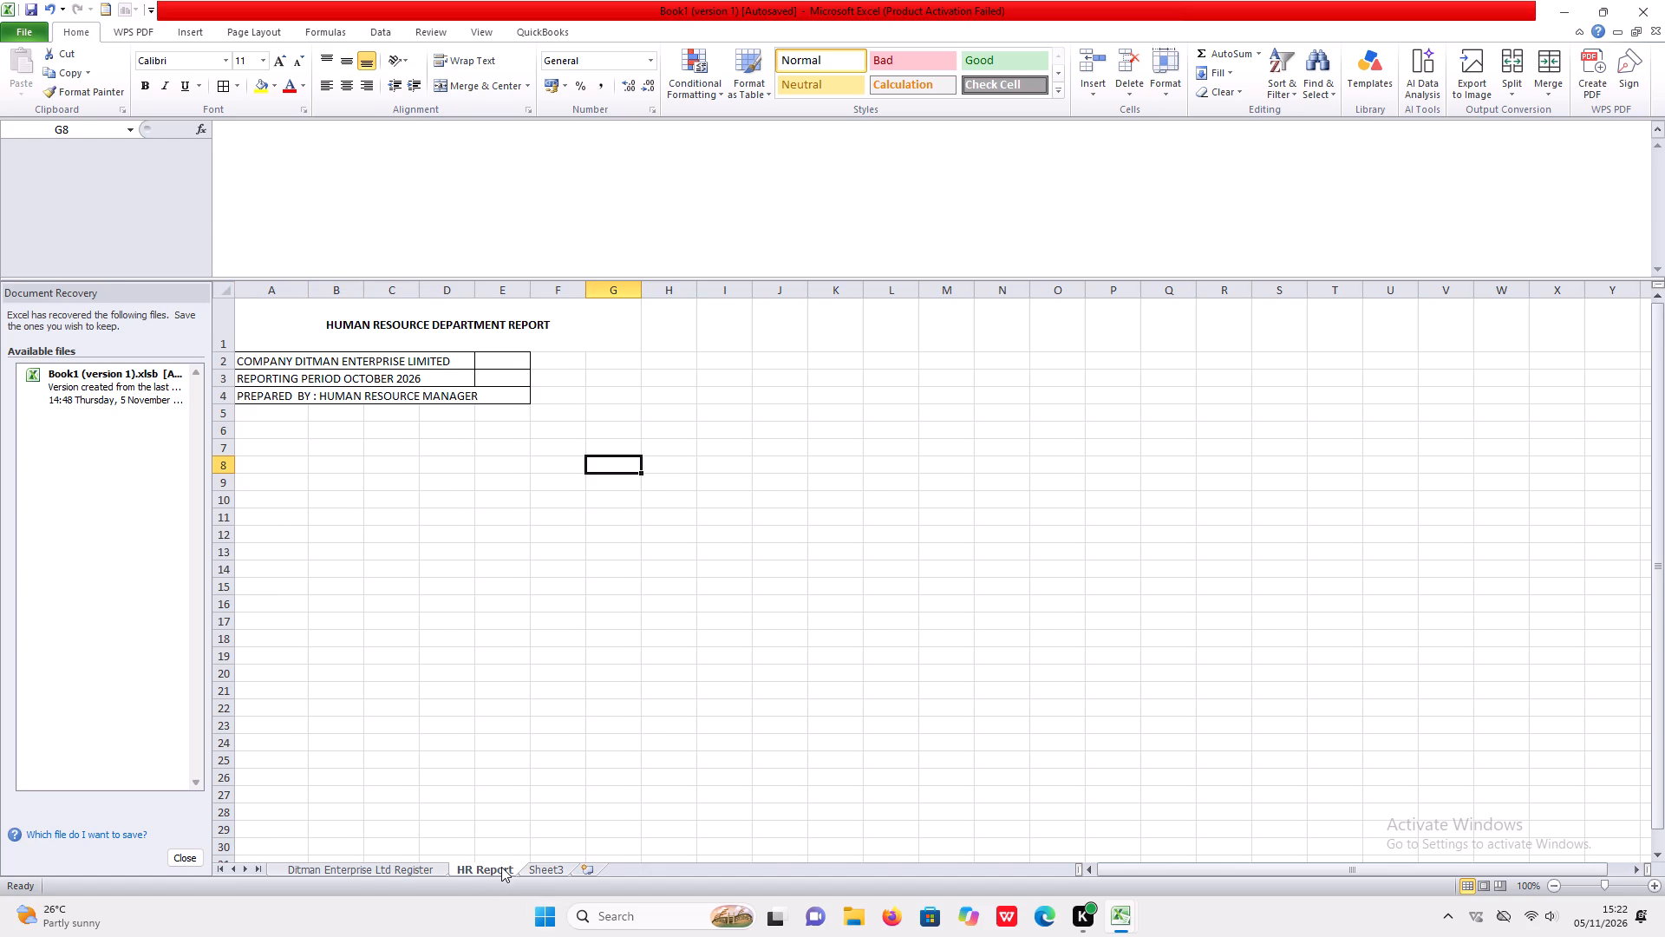
left_click(501, 867)
right_click(501, 867)
left_click(551, 719)
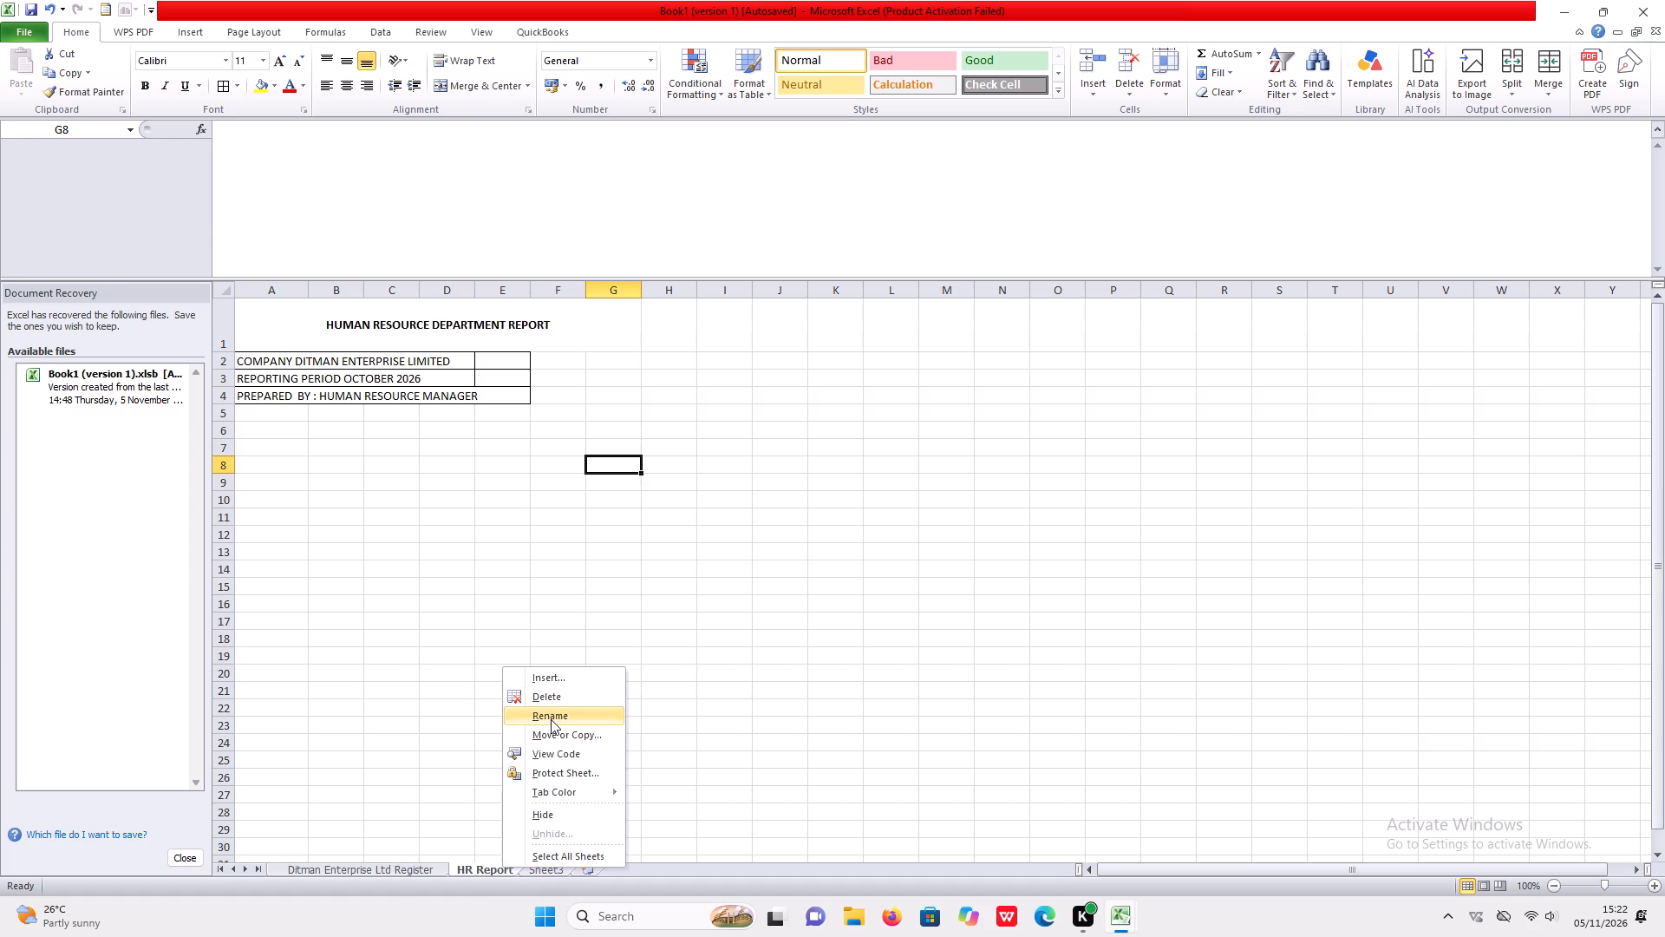
key("BackSpace")
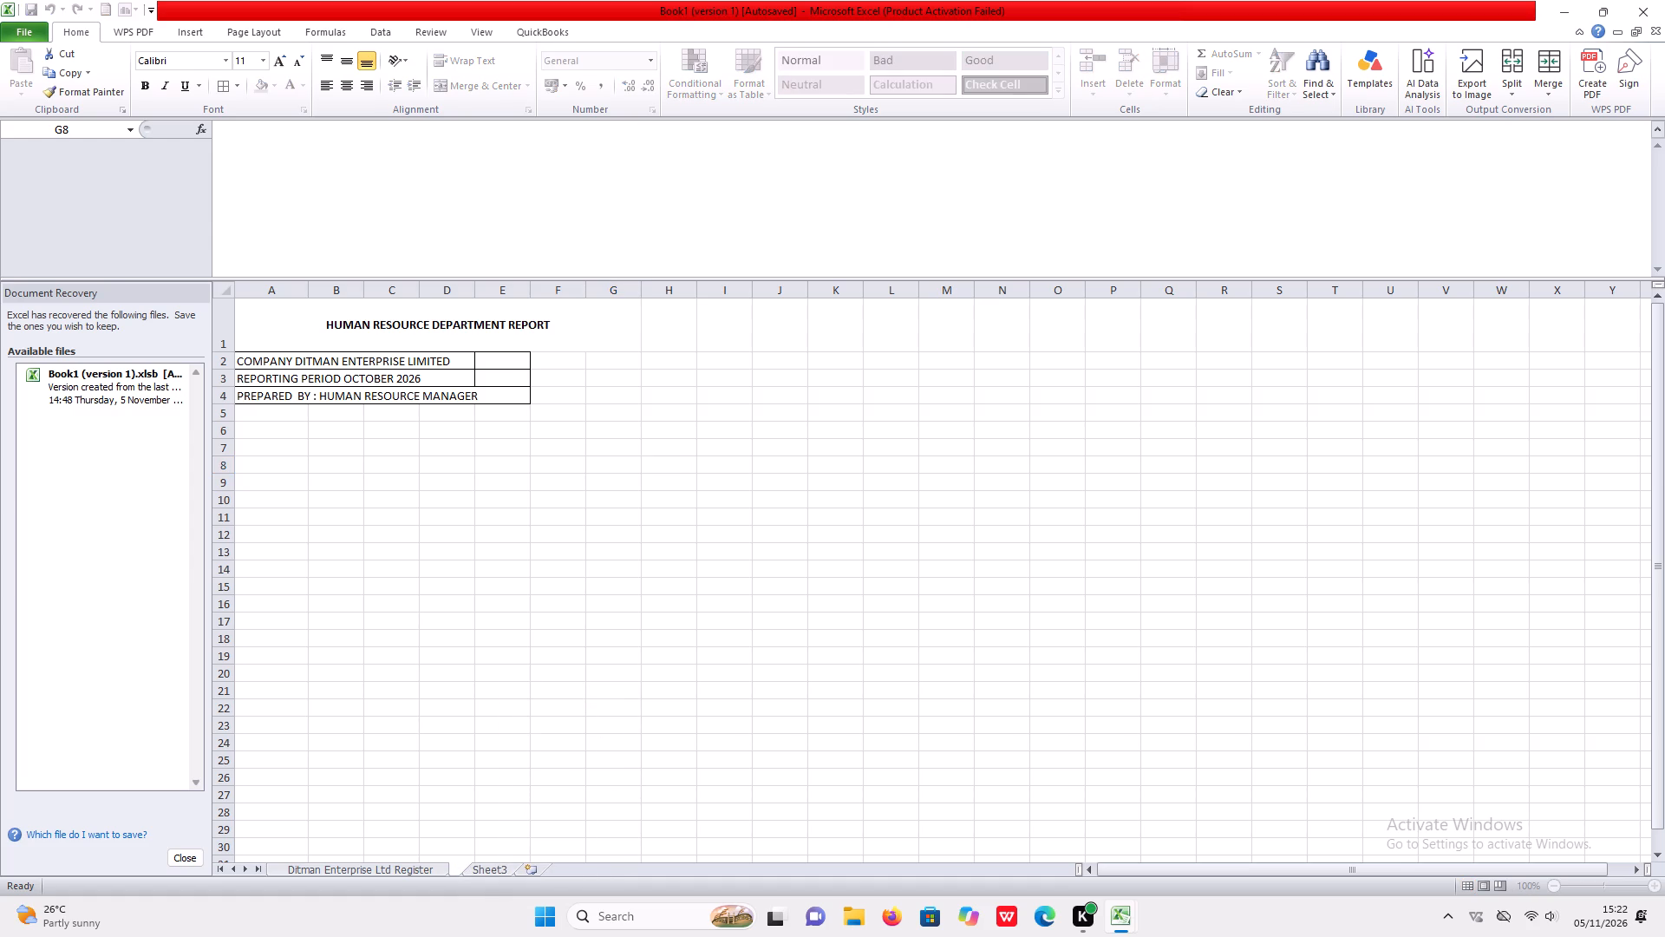
key("e")
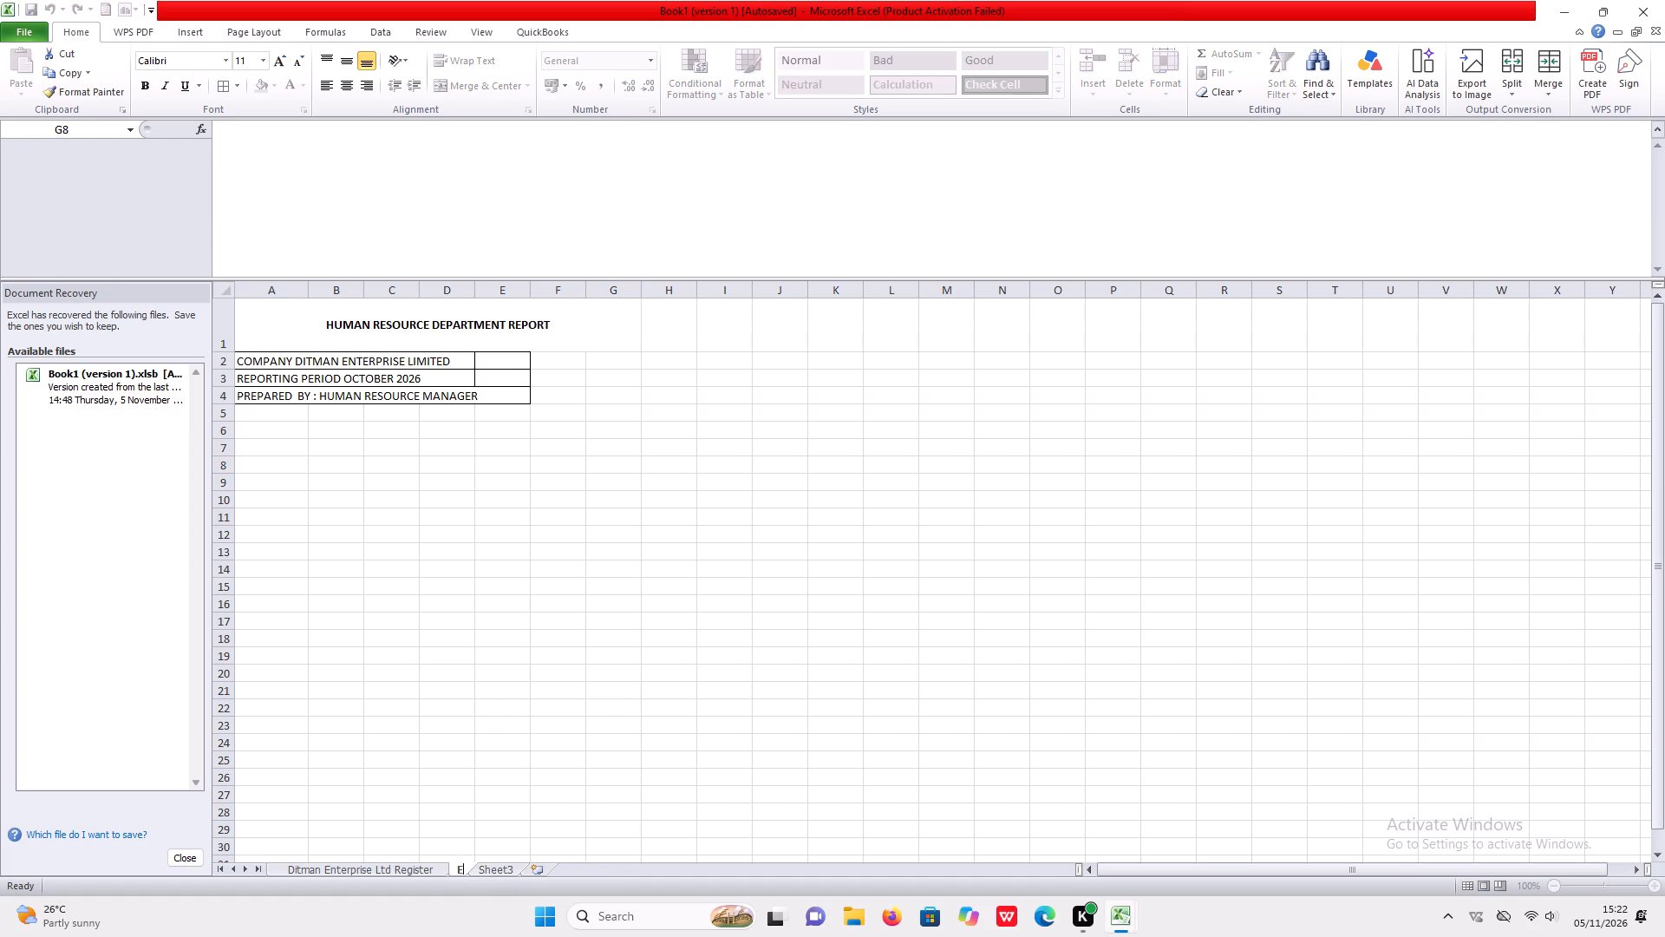
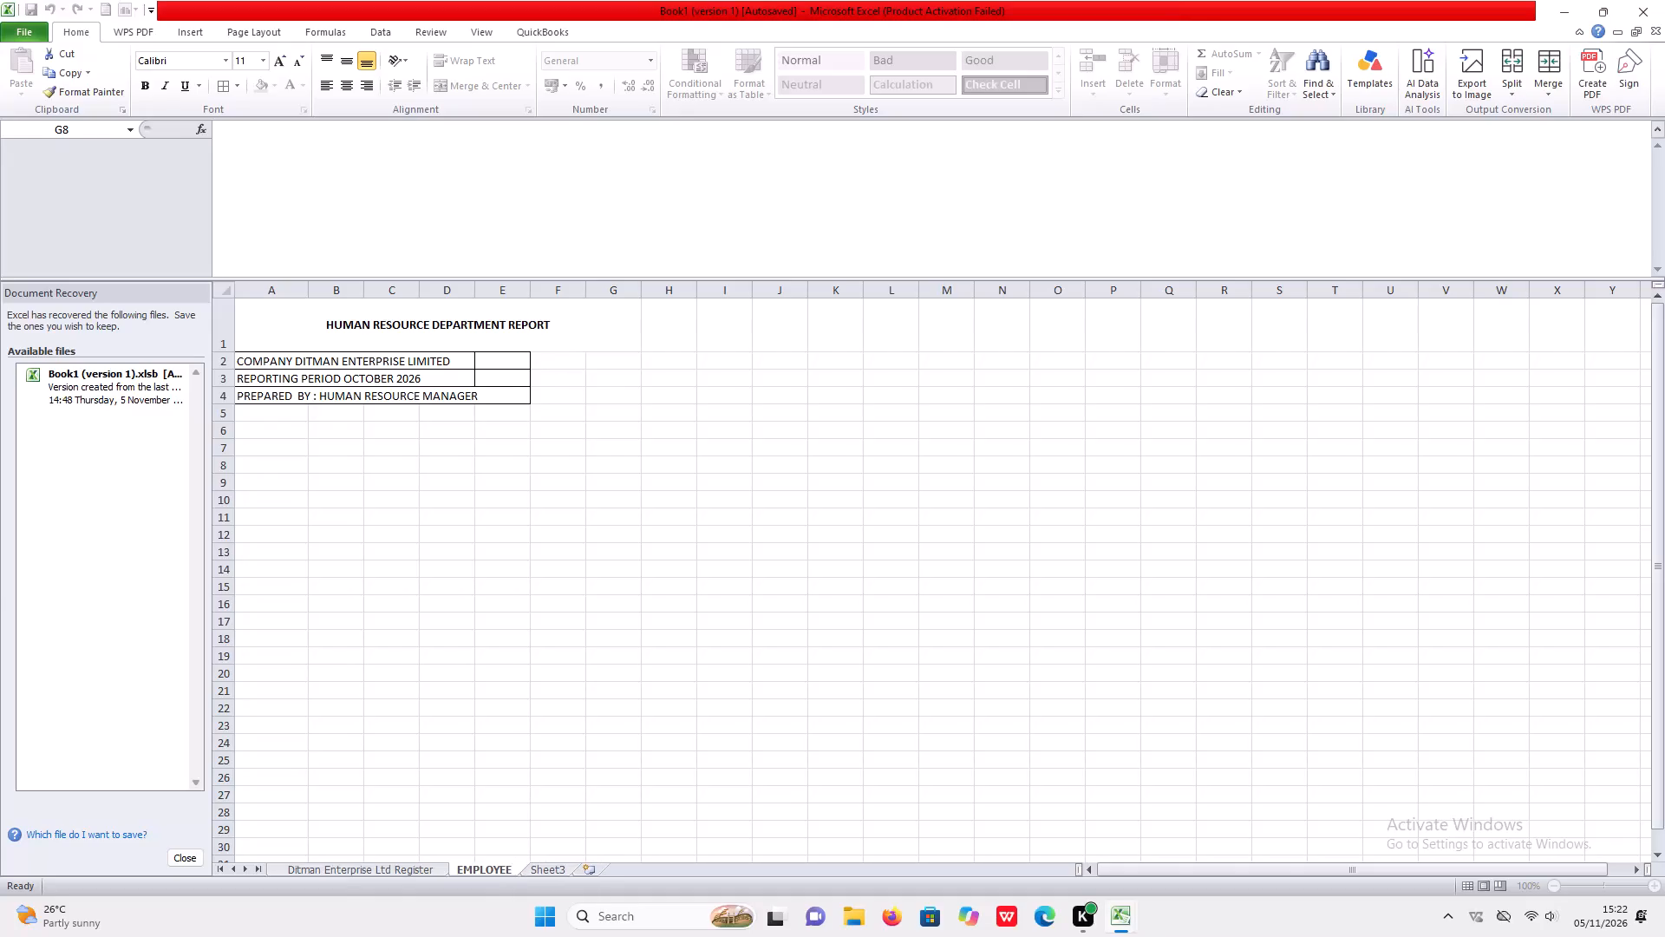
Complete the report sheet's new name as EMPLOYEE SUMMARY.
type("SUMMARY")
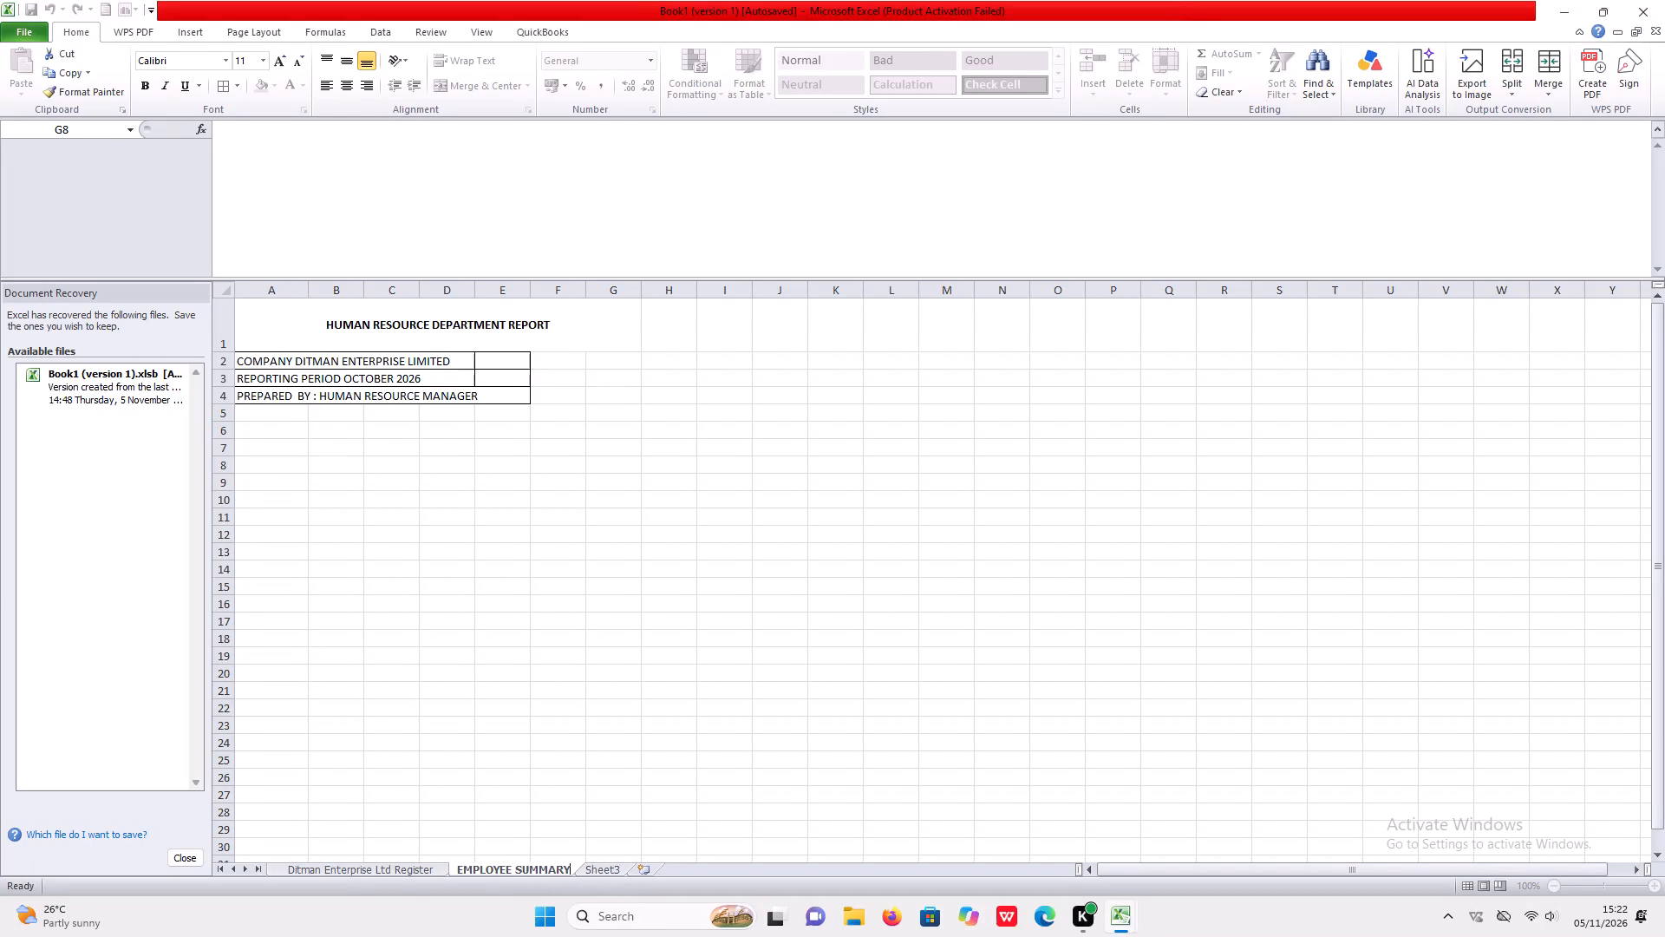
Enter the column headings NO, DEPARTMENT, MALE and FEMALE in cells A5 to D5, below the report's heading lines.
left_click(256, 412)
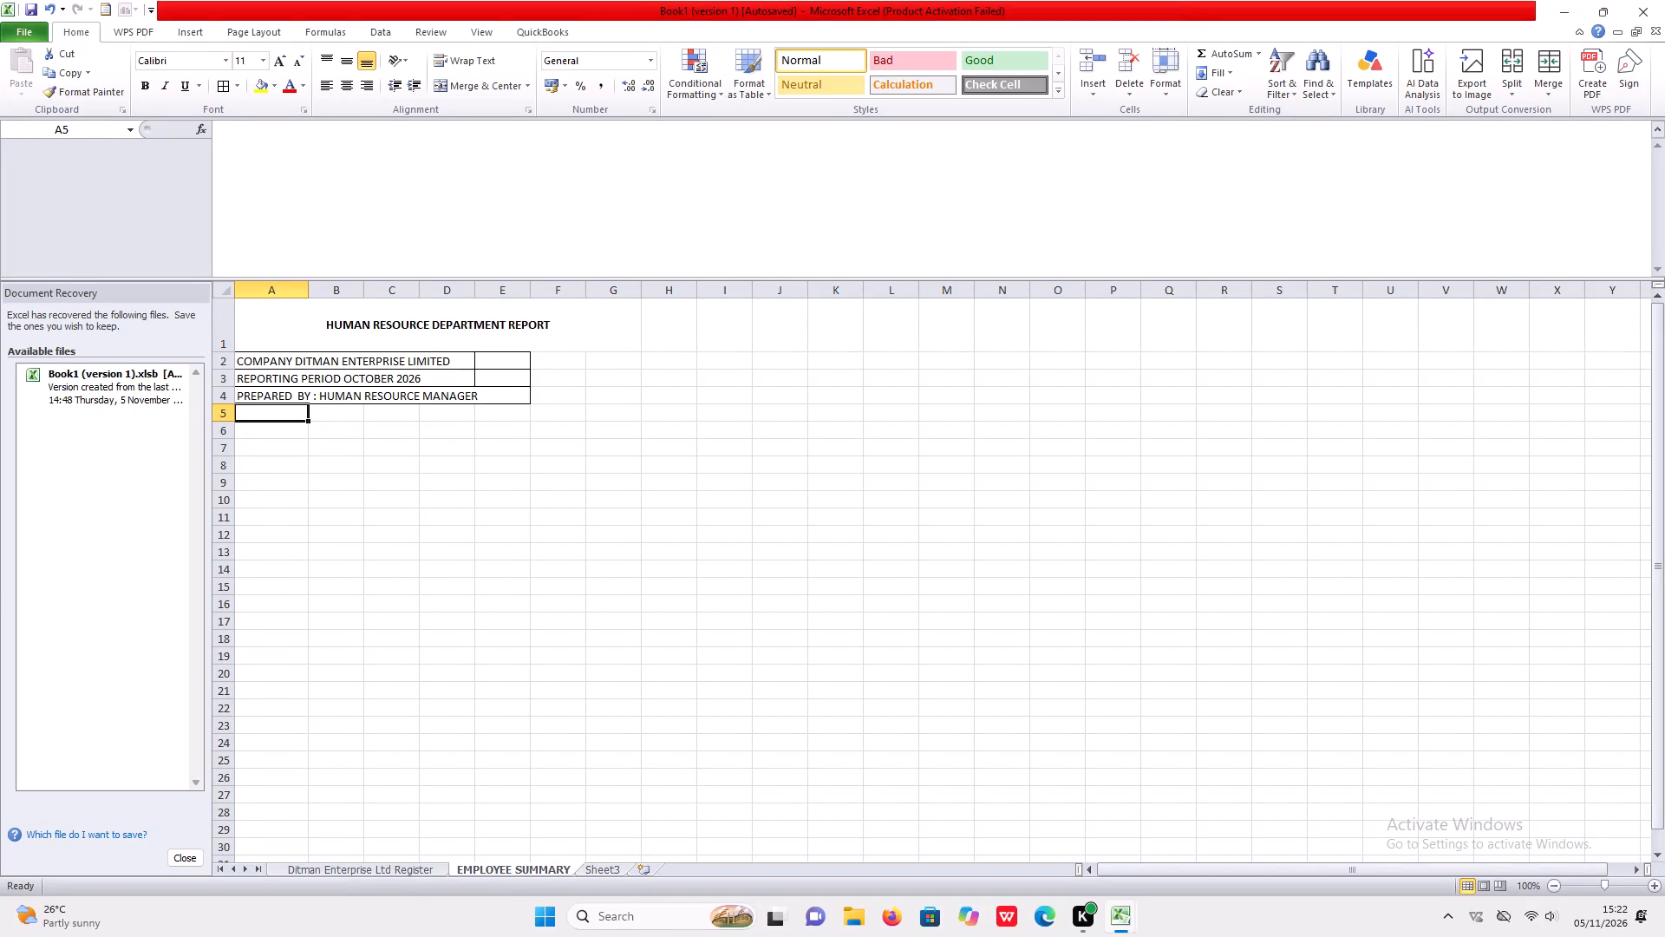
type("NO")
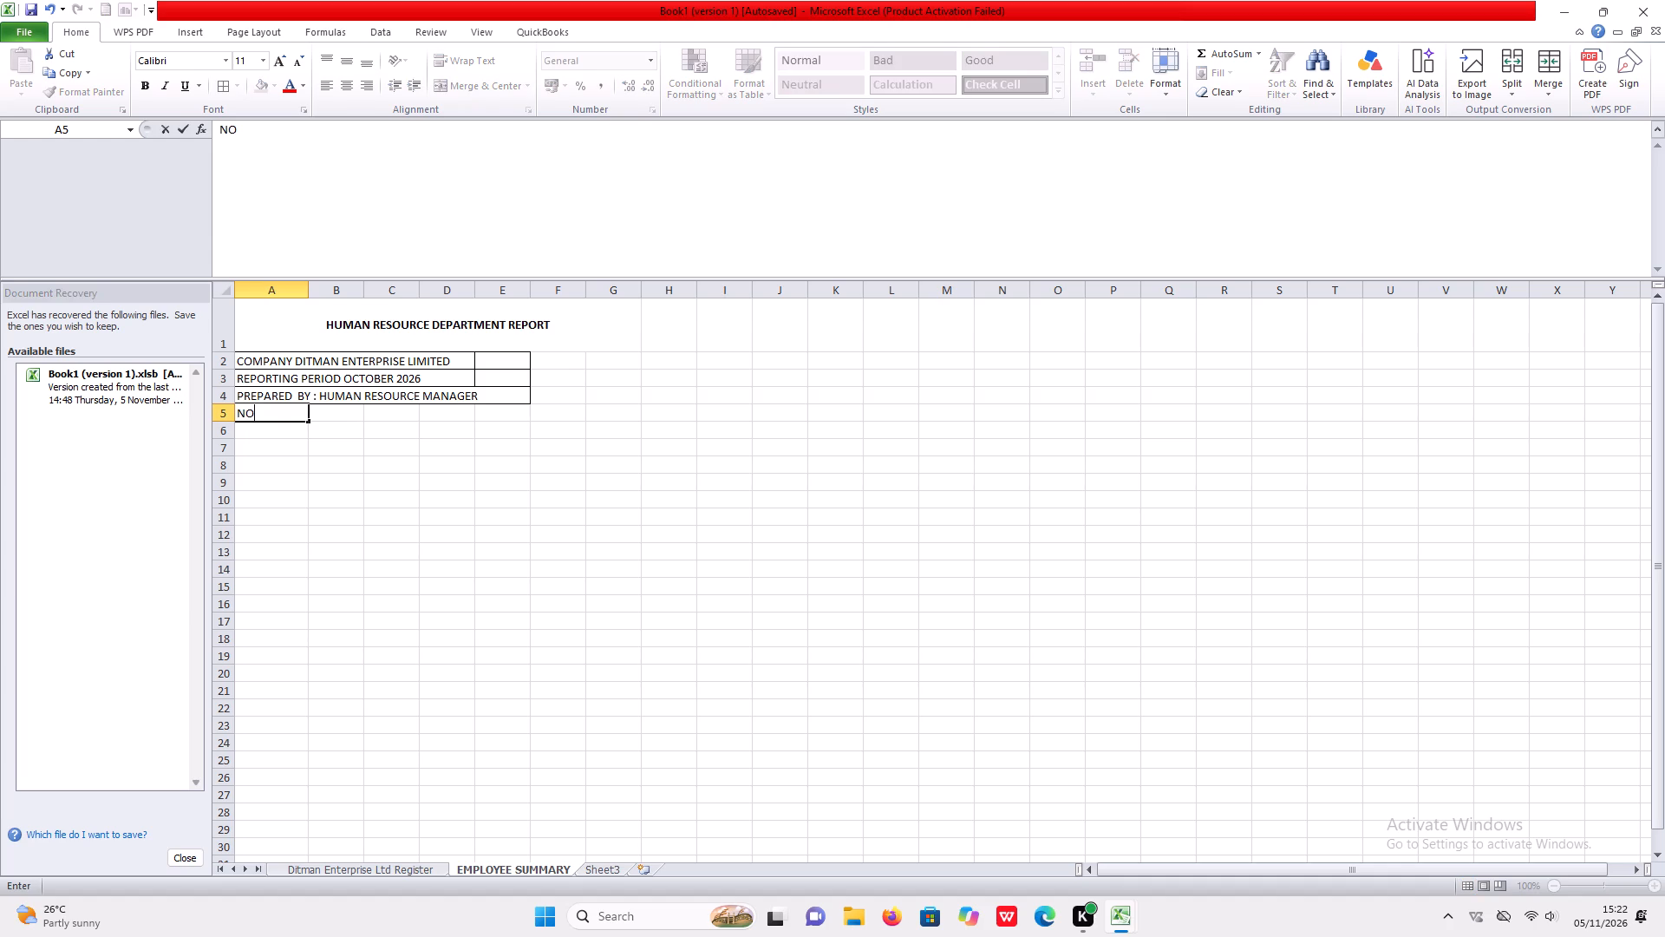
left_click(340, 414)
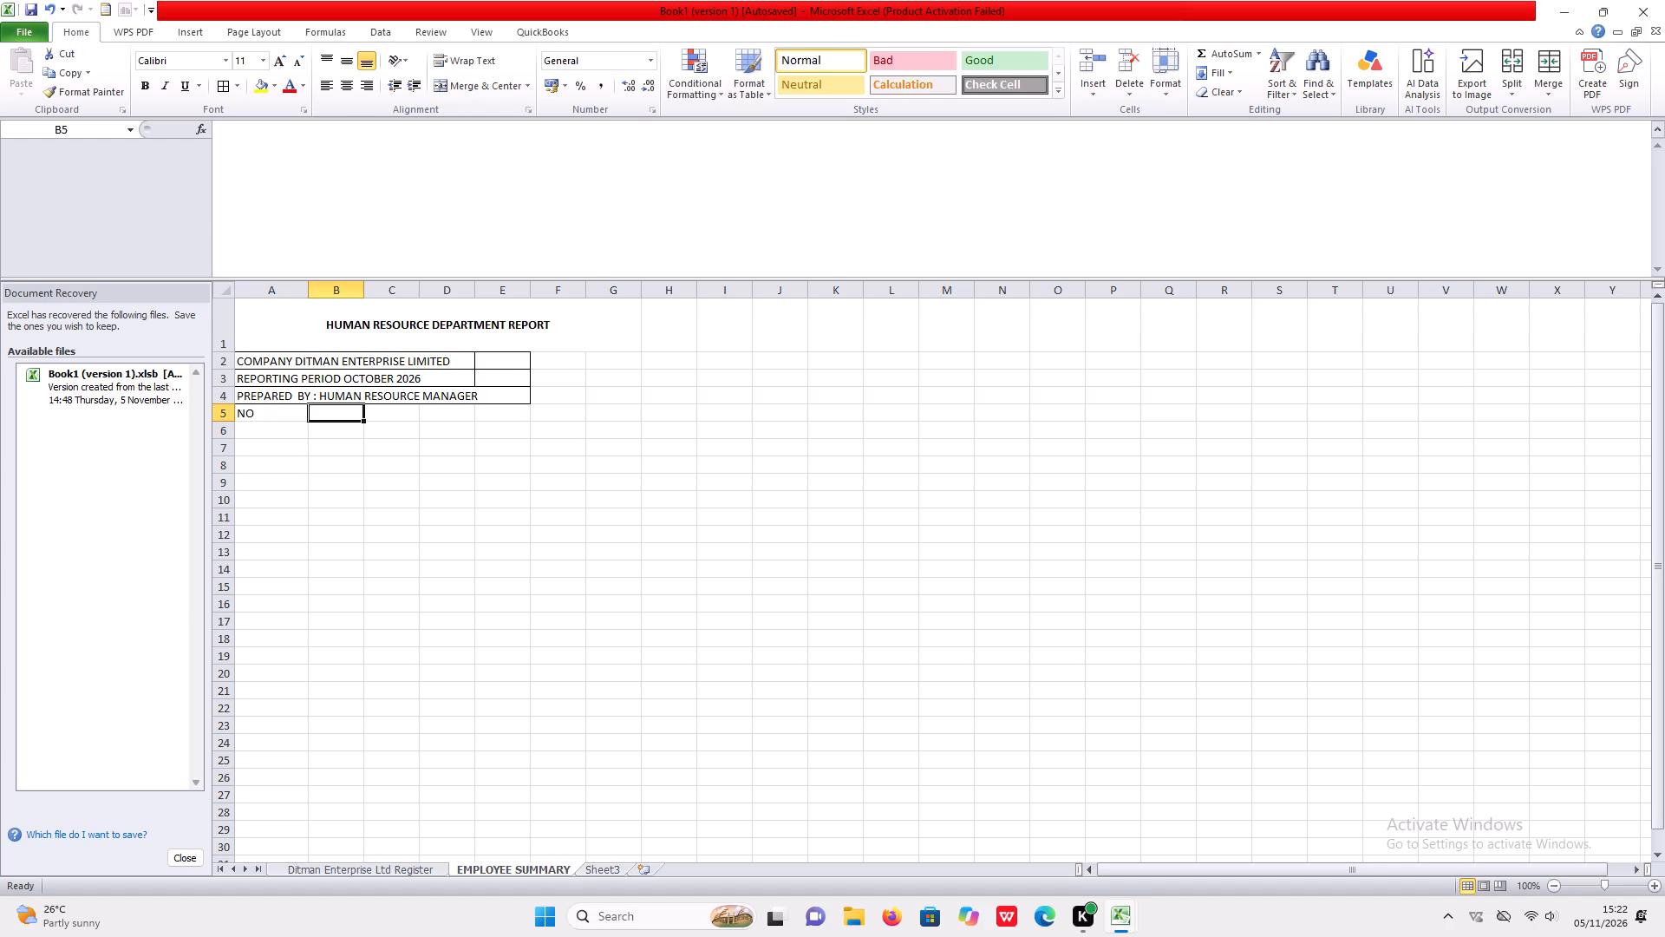
type("DE")
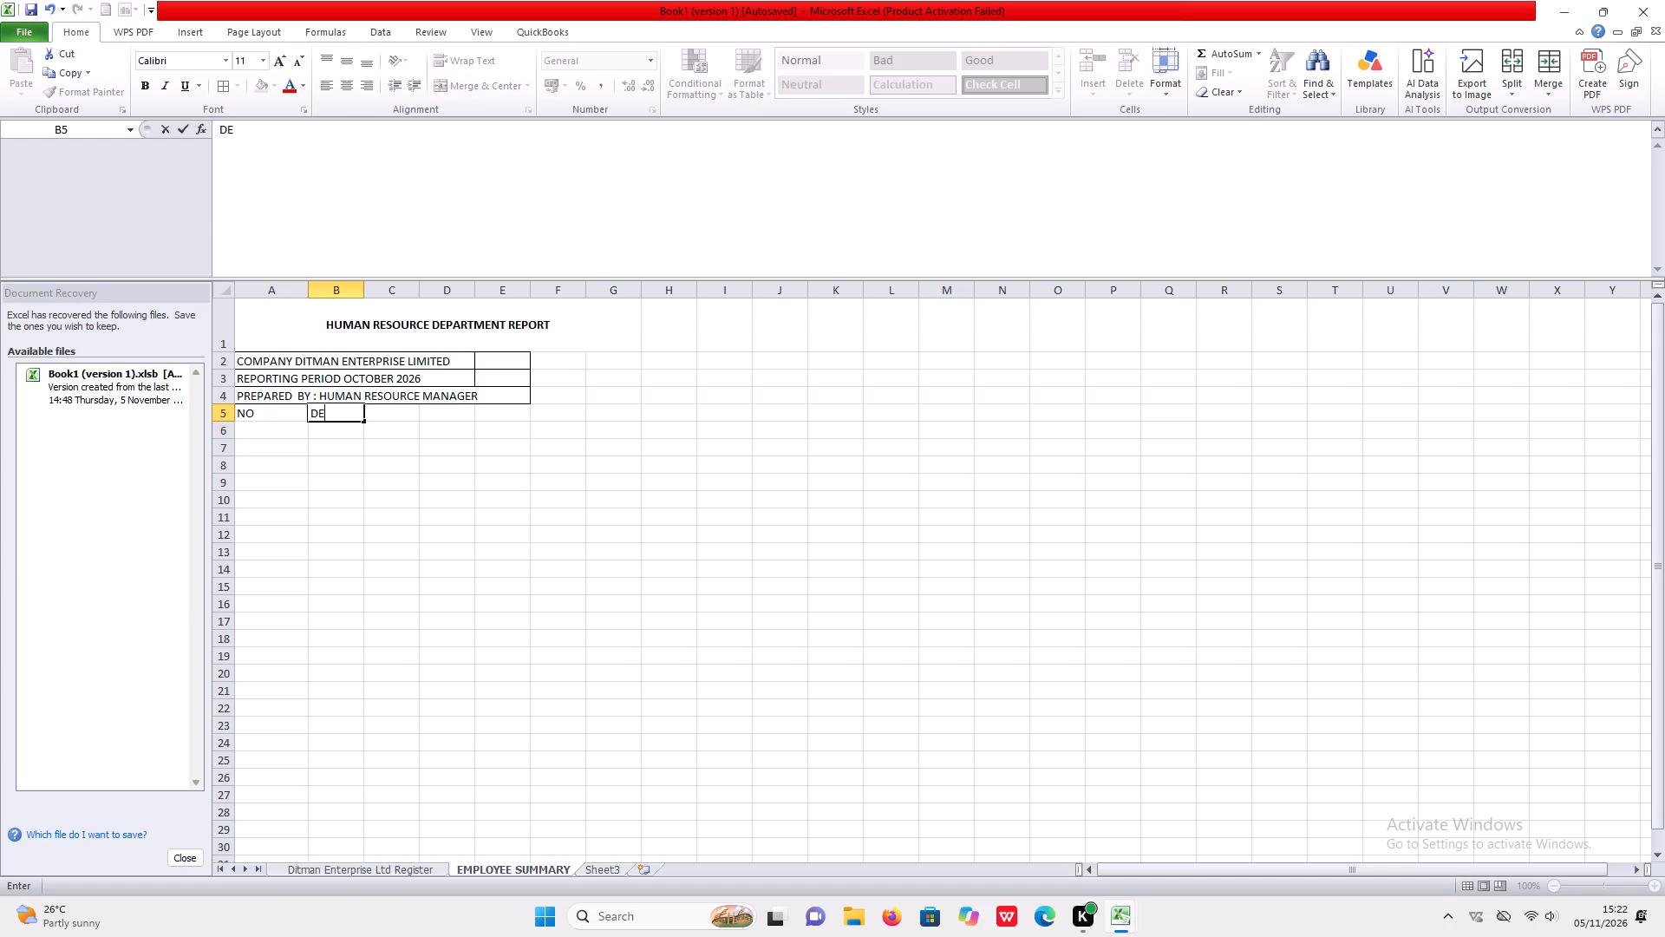
type("PARTMENT")
left_click(392, 410)
left_click(442, 414)
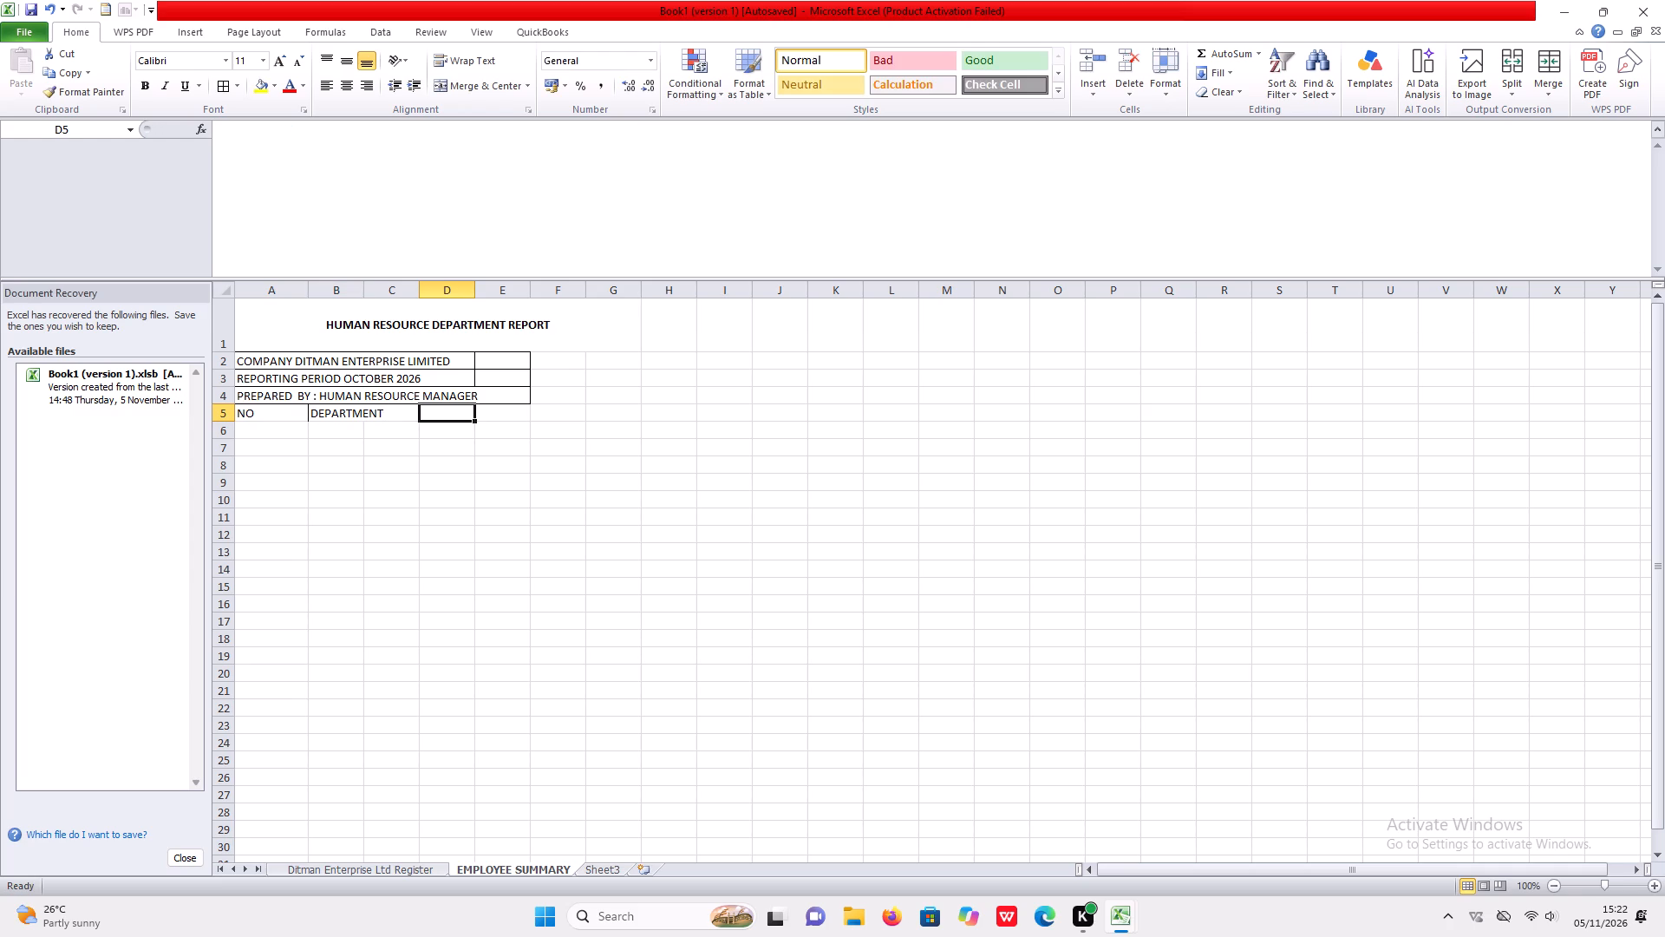
left_click(384, 409)
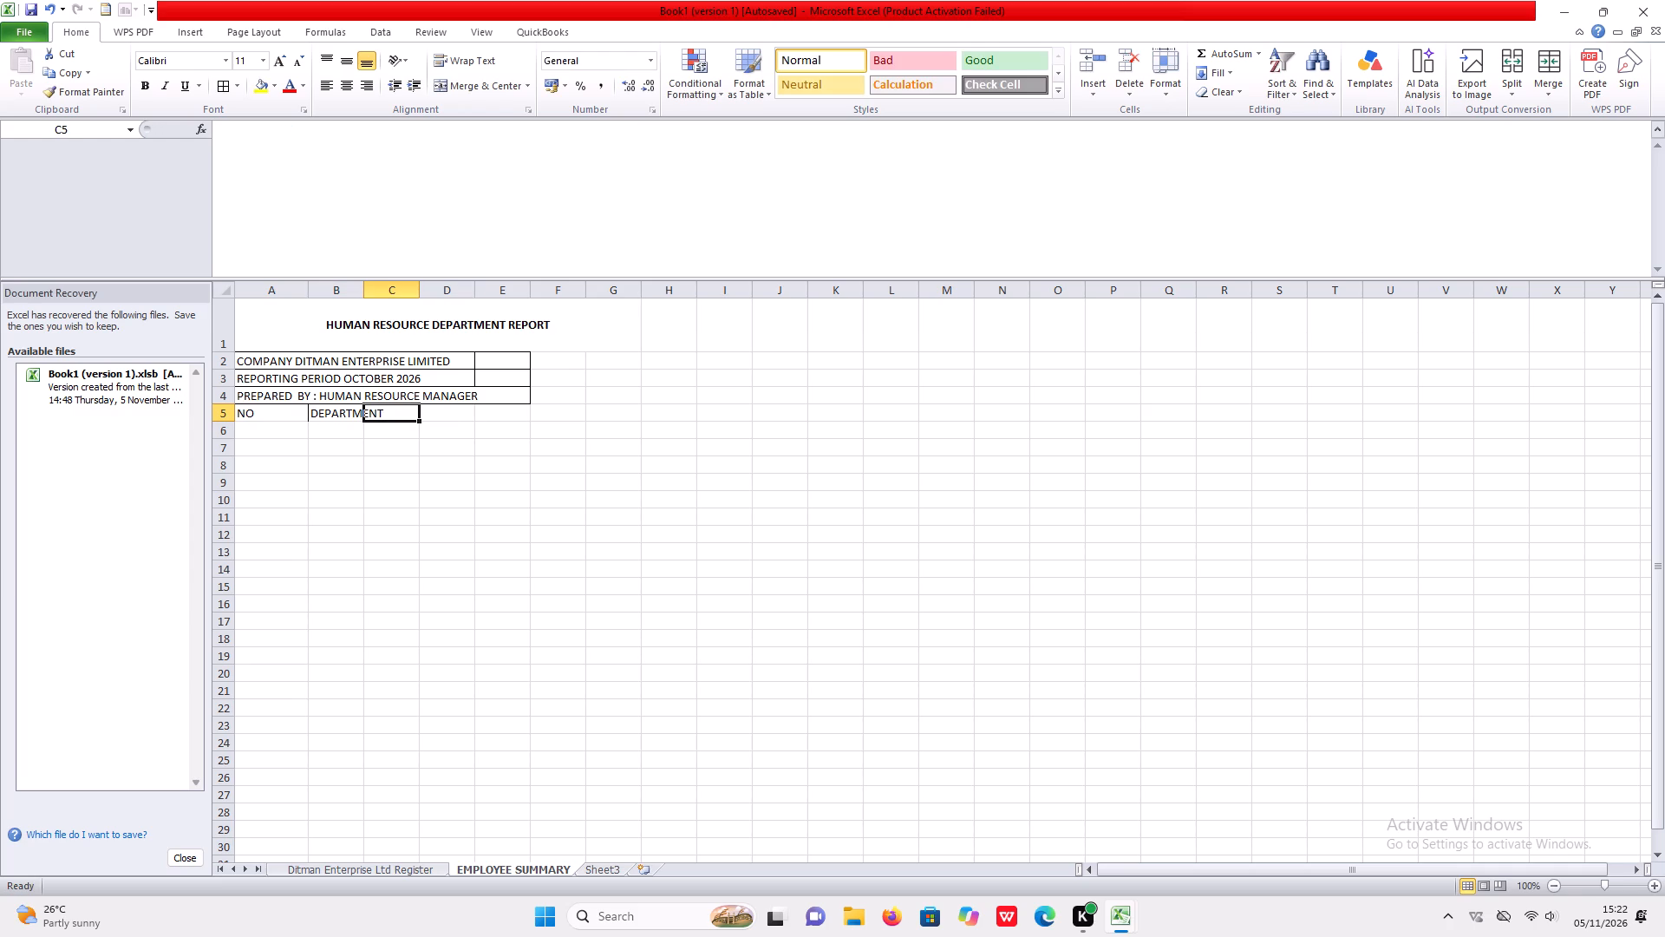
type("MALE")
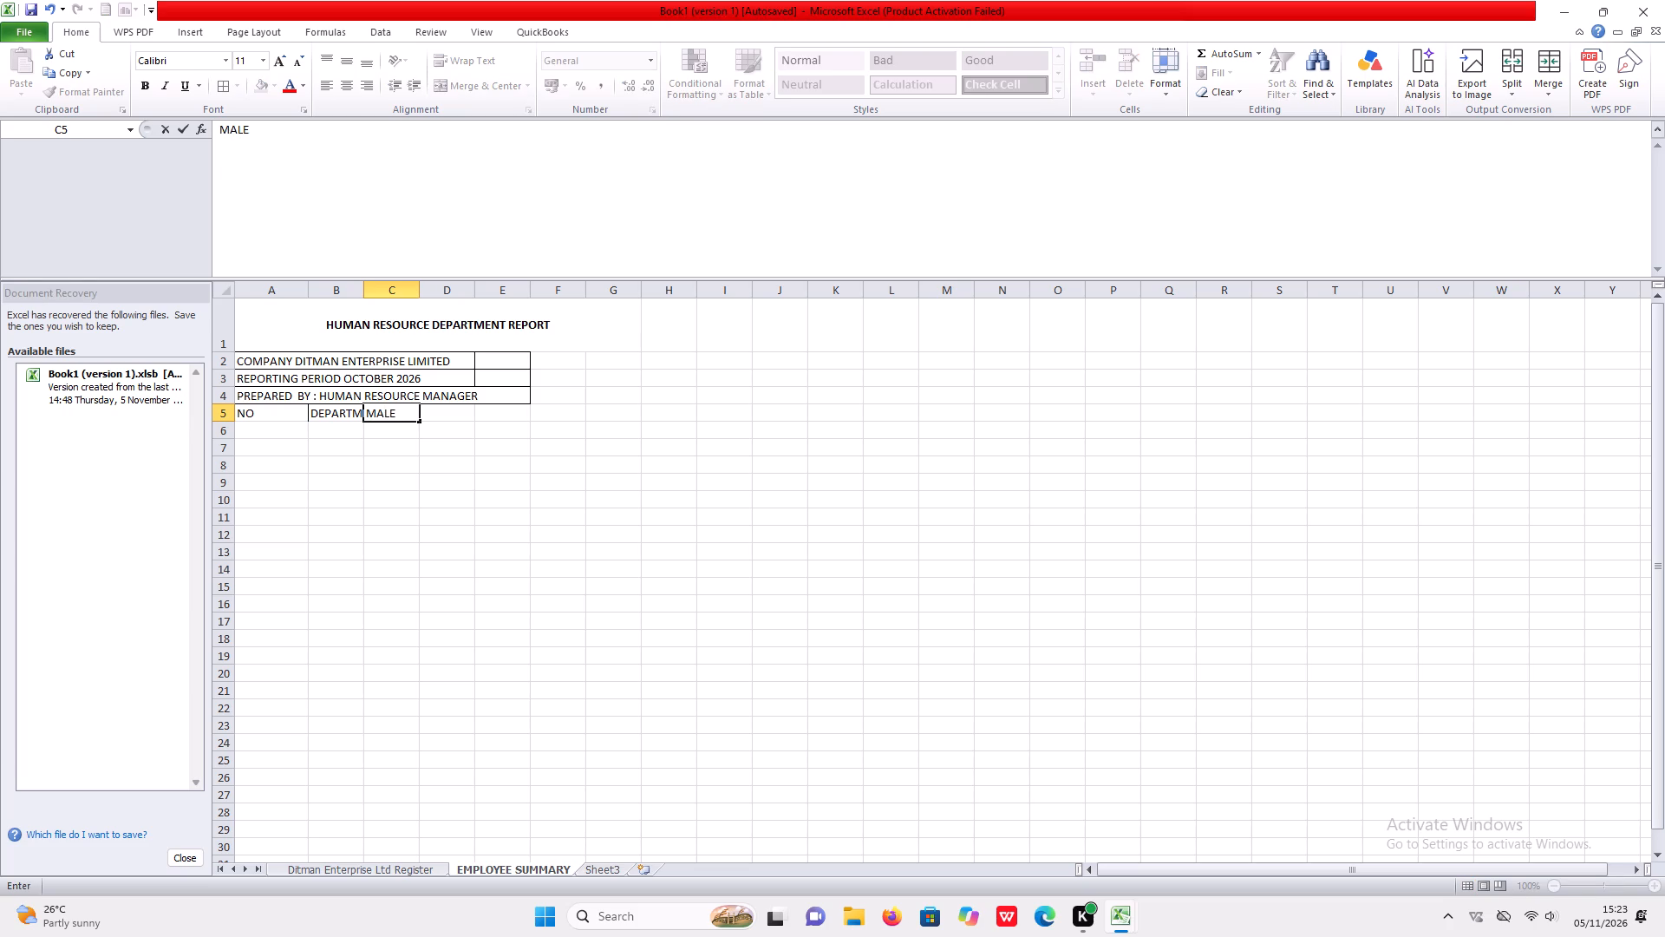
left_click(450, 410)
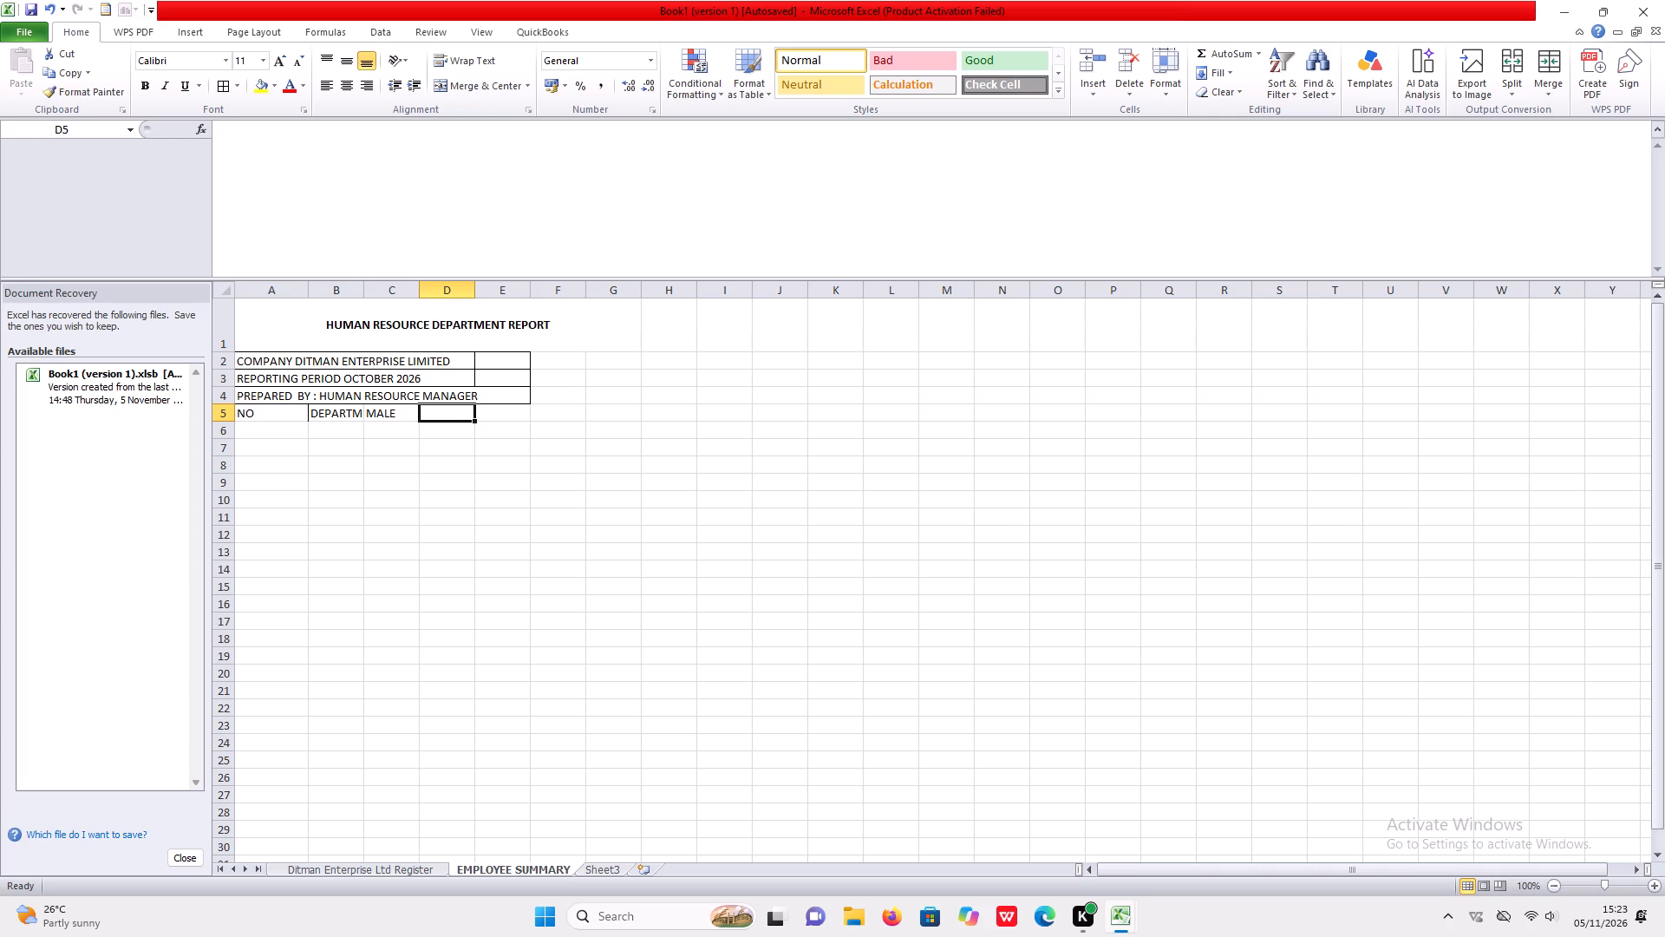
key("f")
key("e")
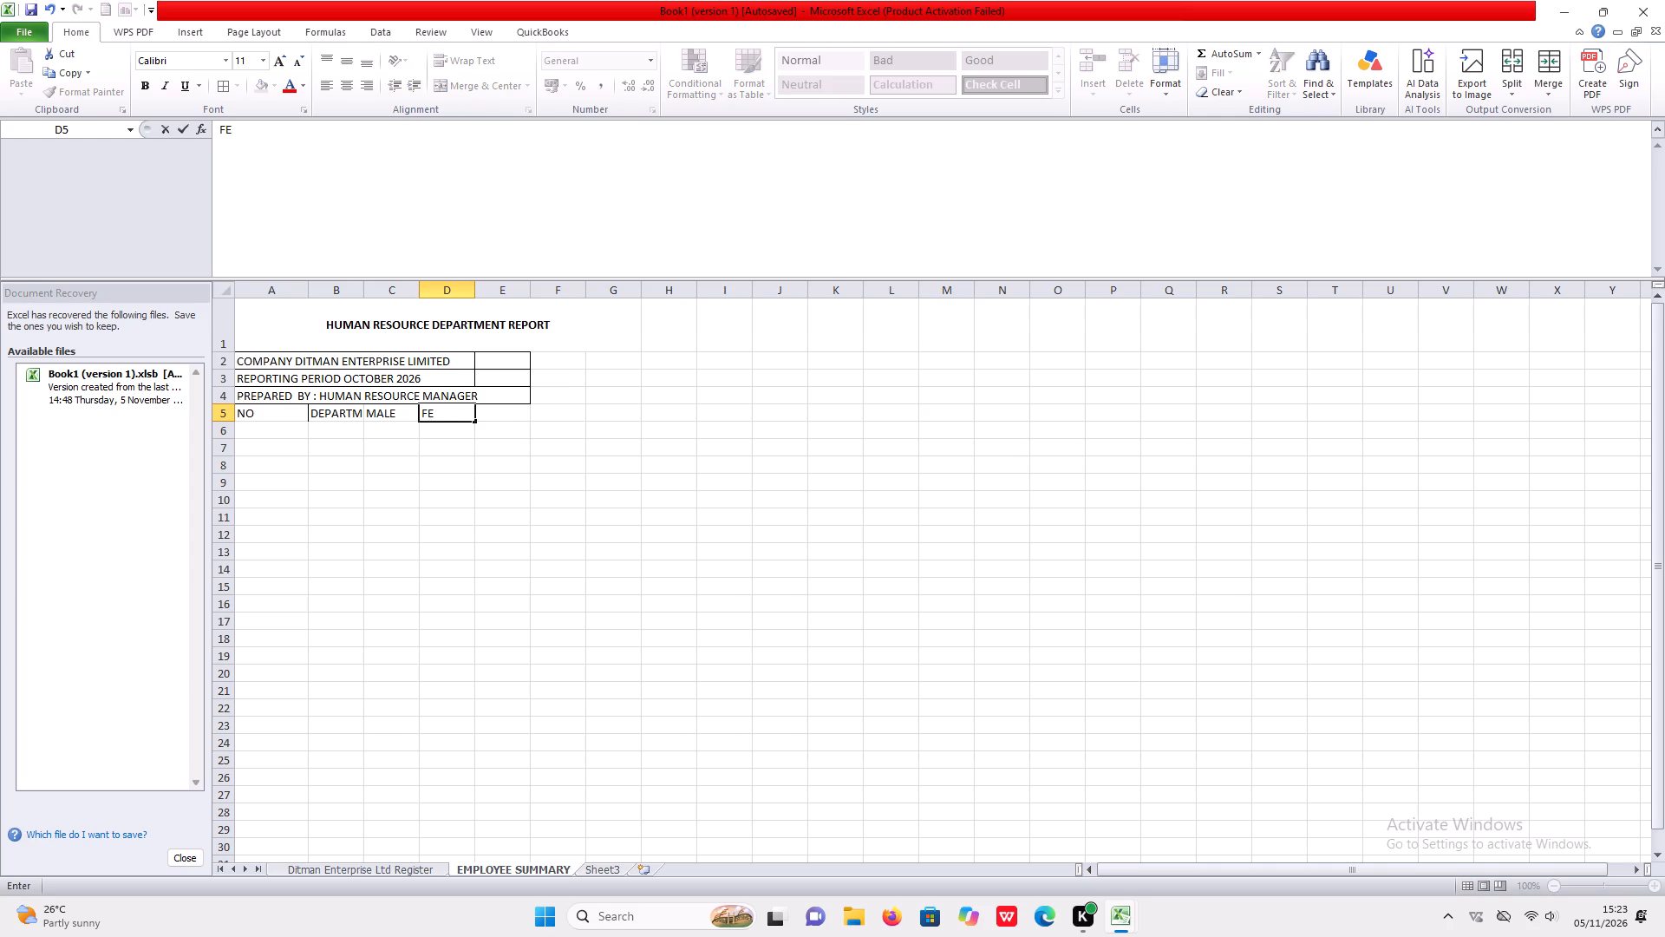
key("m")
type("ALE")
scroll(466, 403, "up", 1)
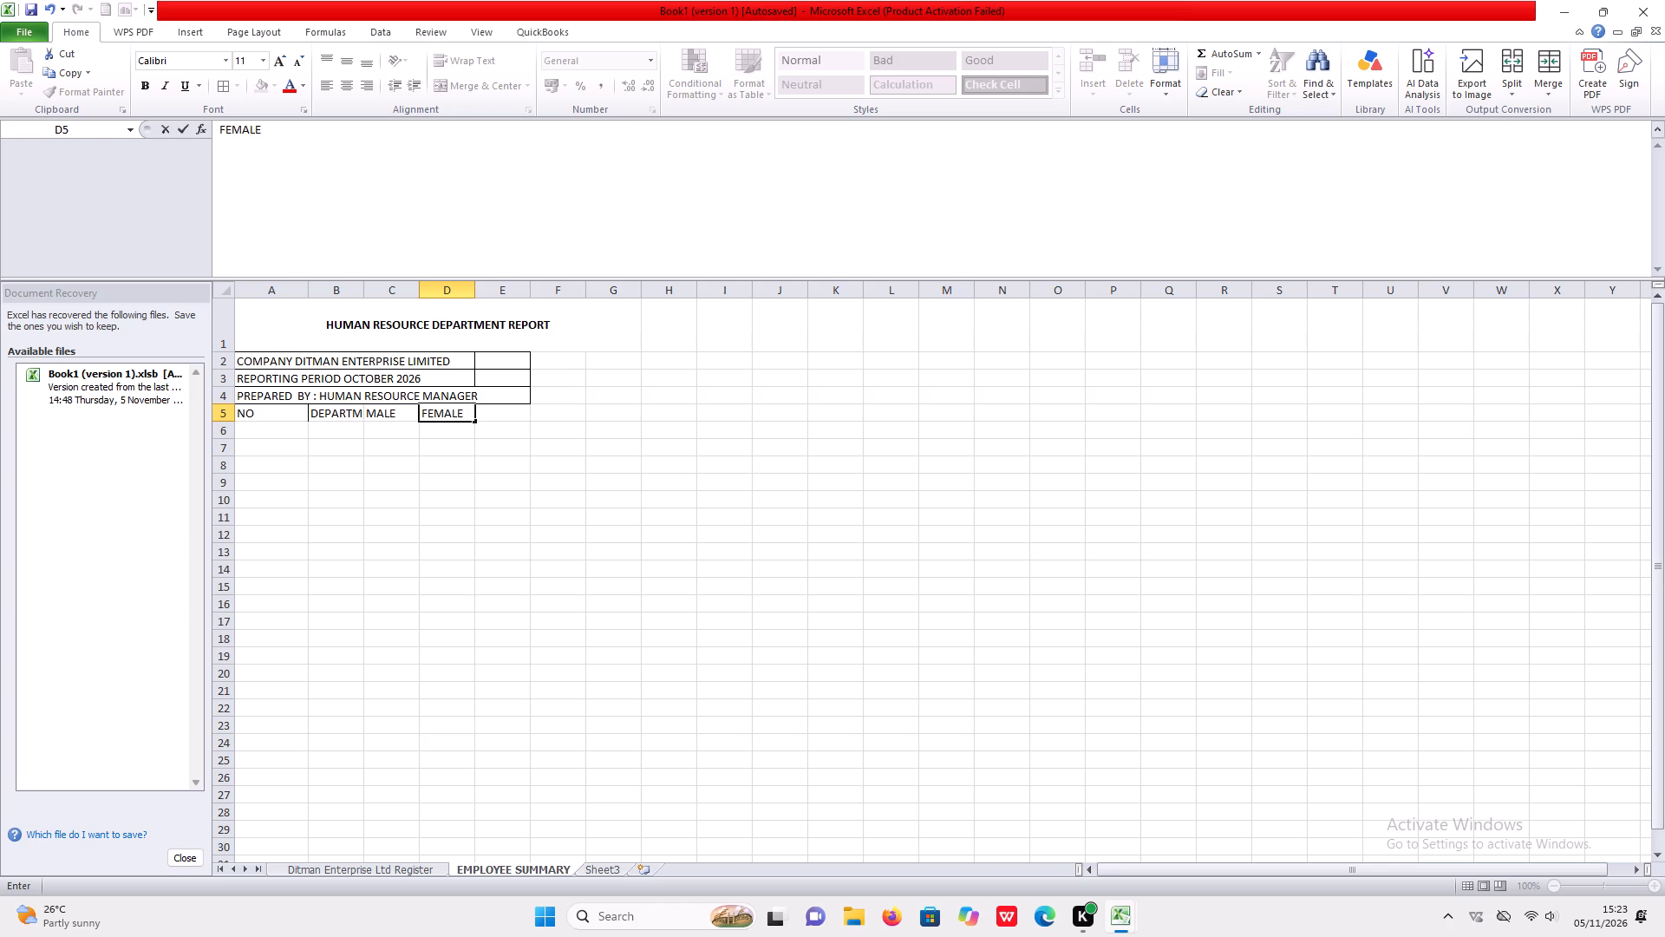
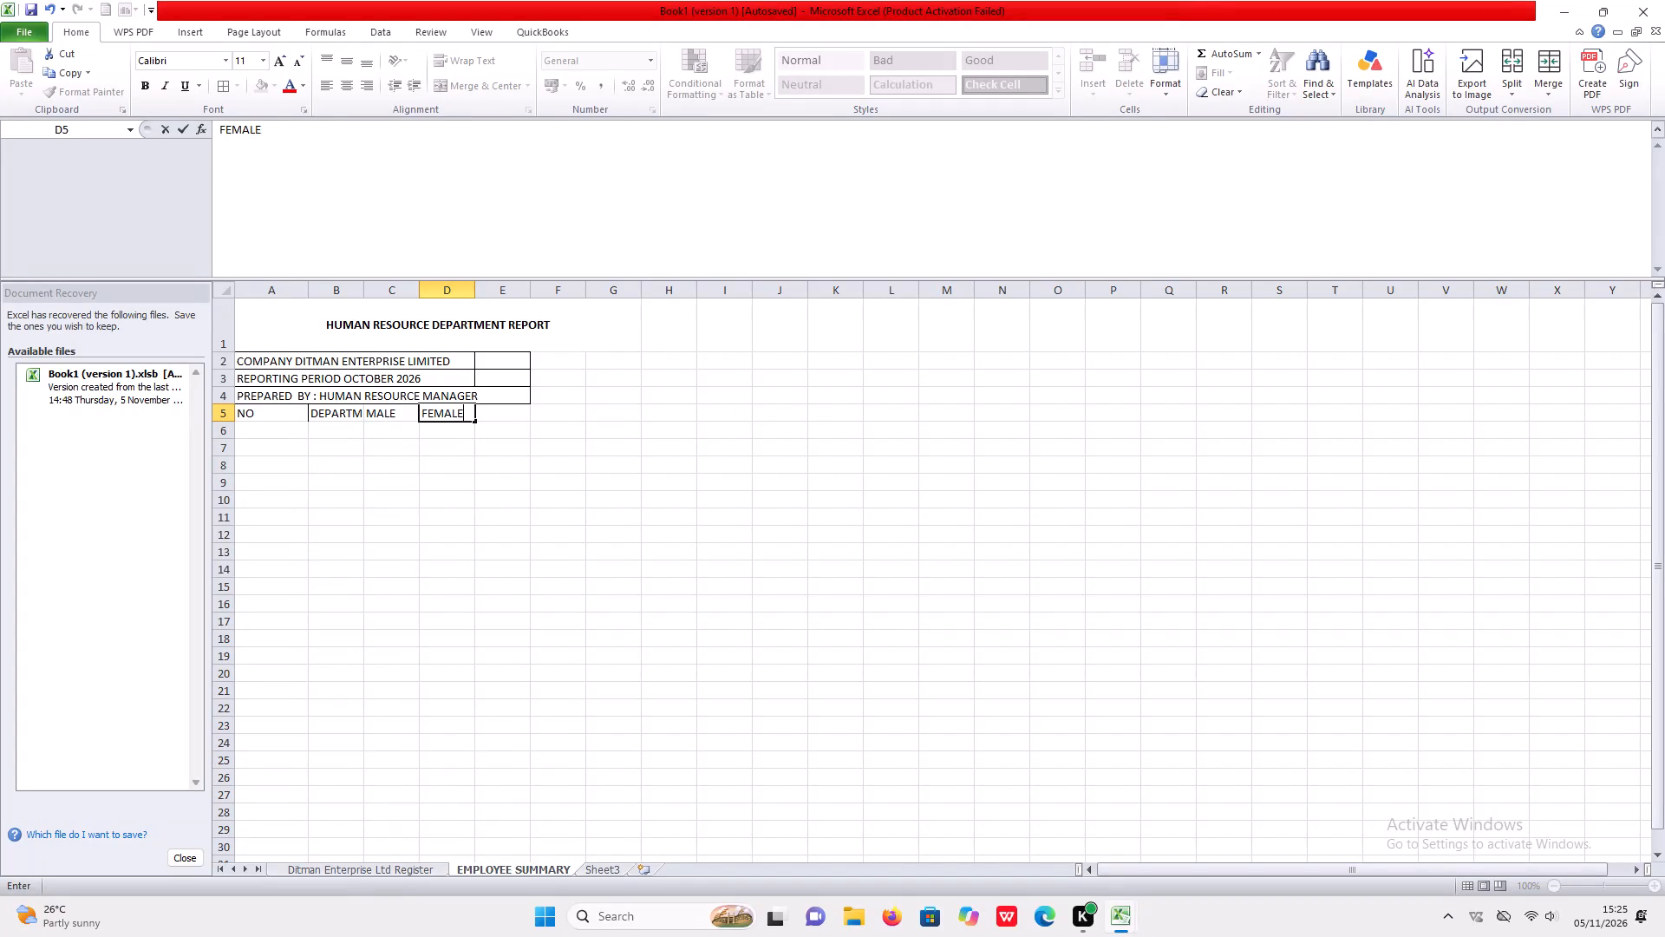
Finish the FEMALE heading entry and select cell E5 beside it to continue the column heading row.
left_click(506, 415)
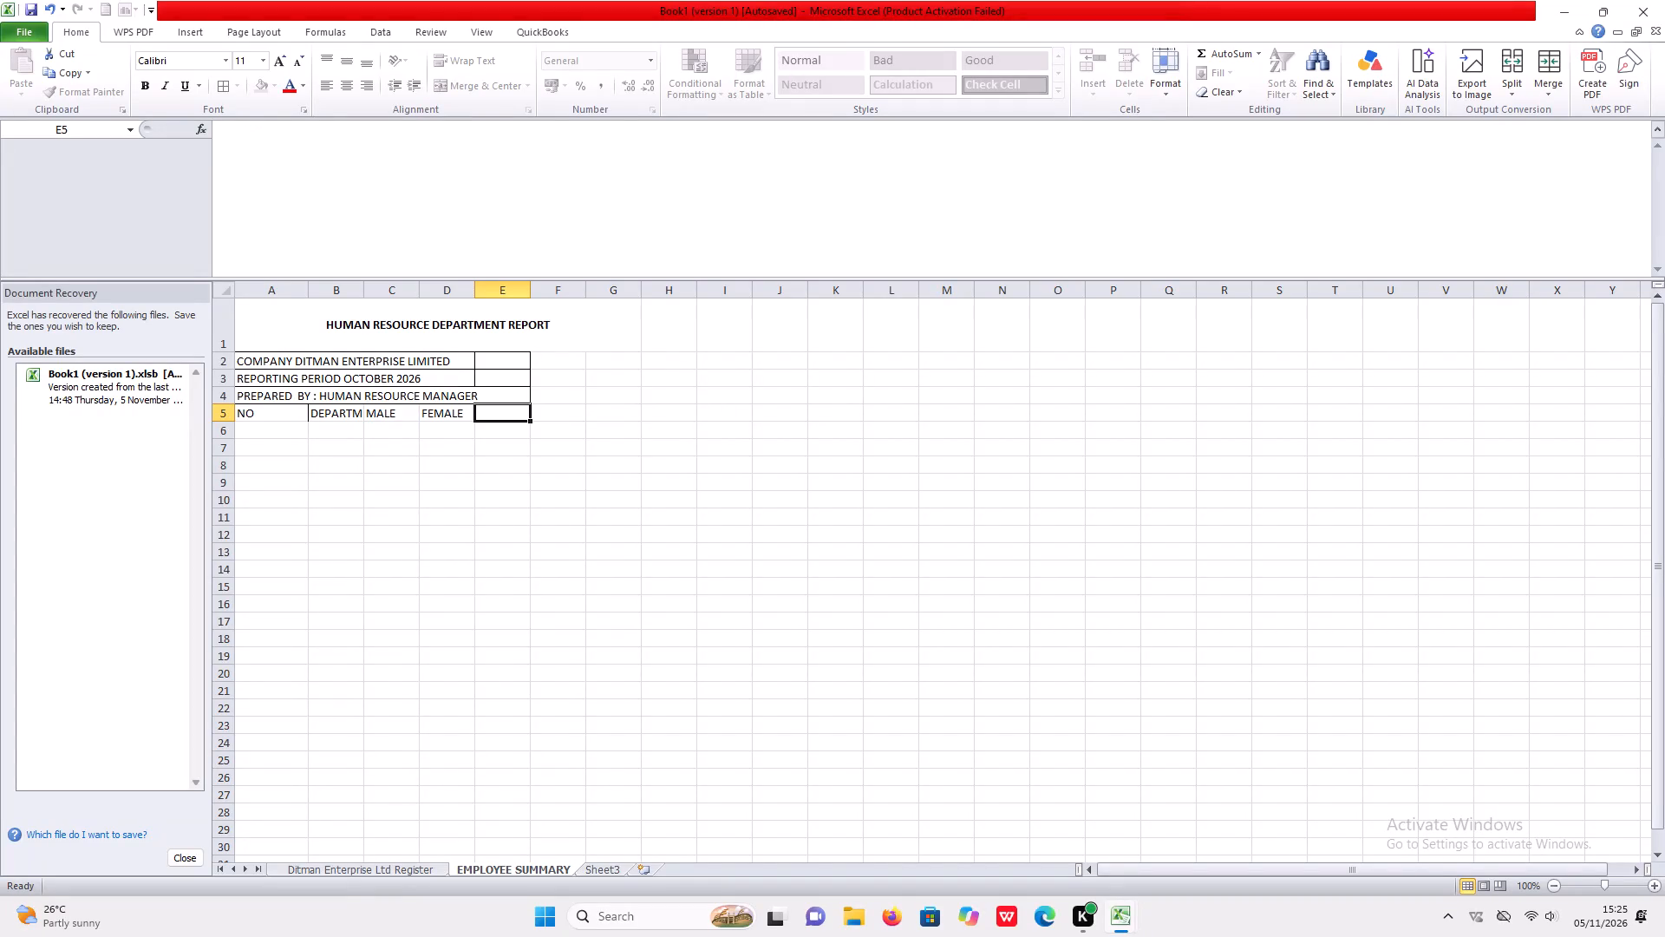
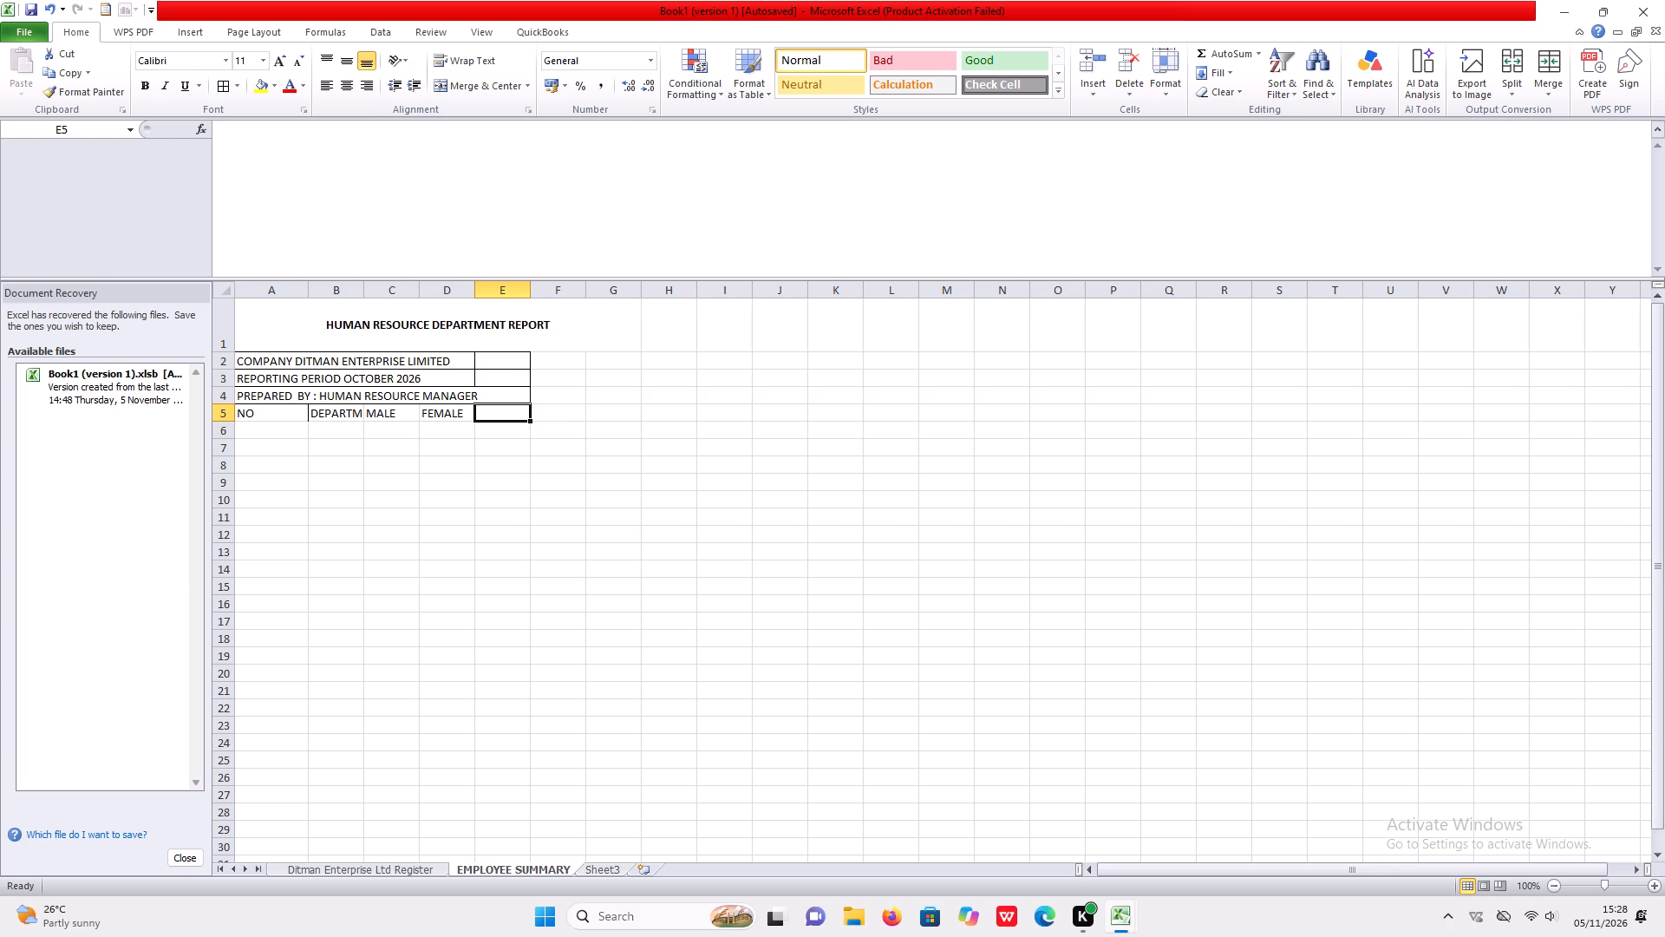
Enter the heading TOTAL EMPLOYEES in cell E5, beside FEMALE.
left_click(493, 414)
key("t")
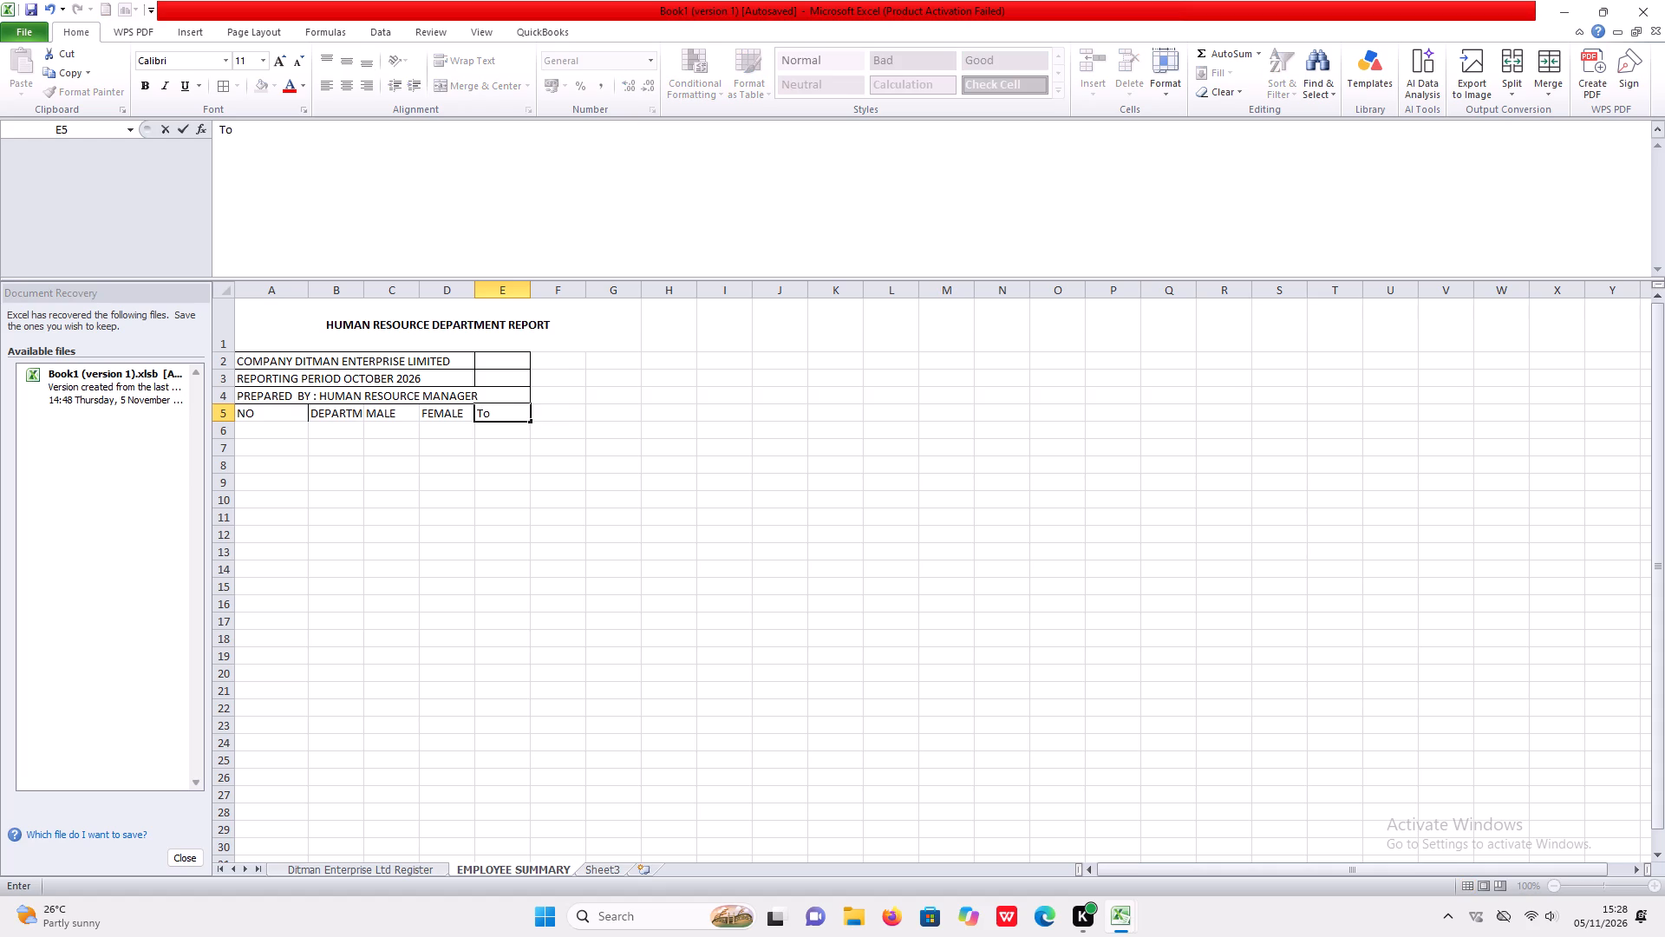
key("BackSpace")
type("OTAL")
key("space")
type("EMPLOYEES")
left_click(631, 409)
left_click(557, 413)
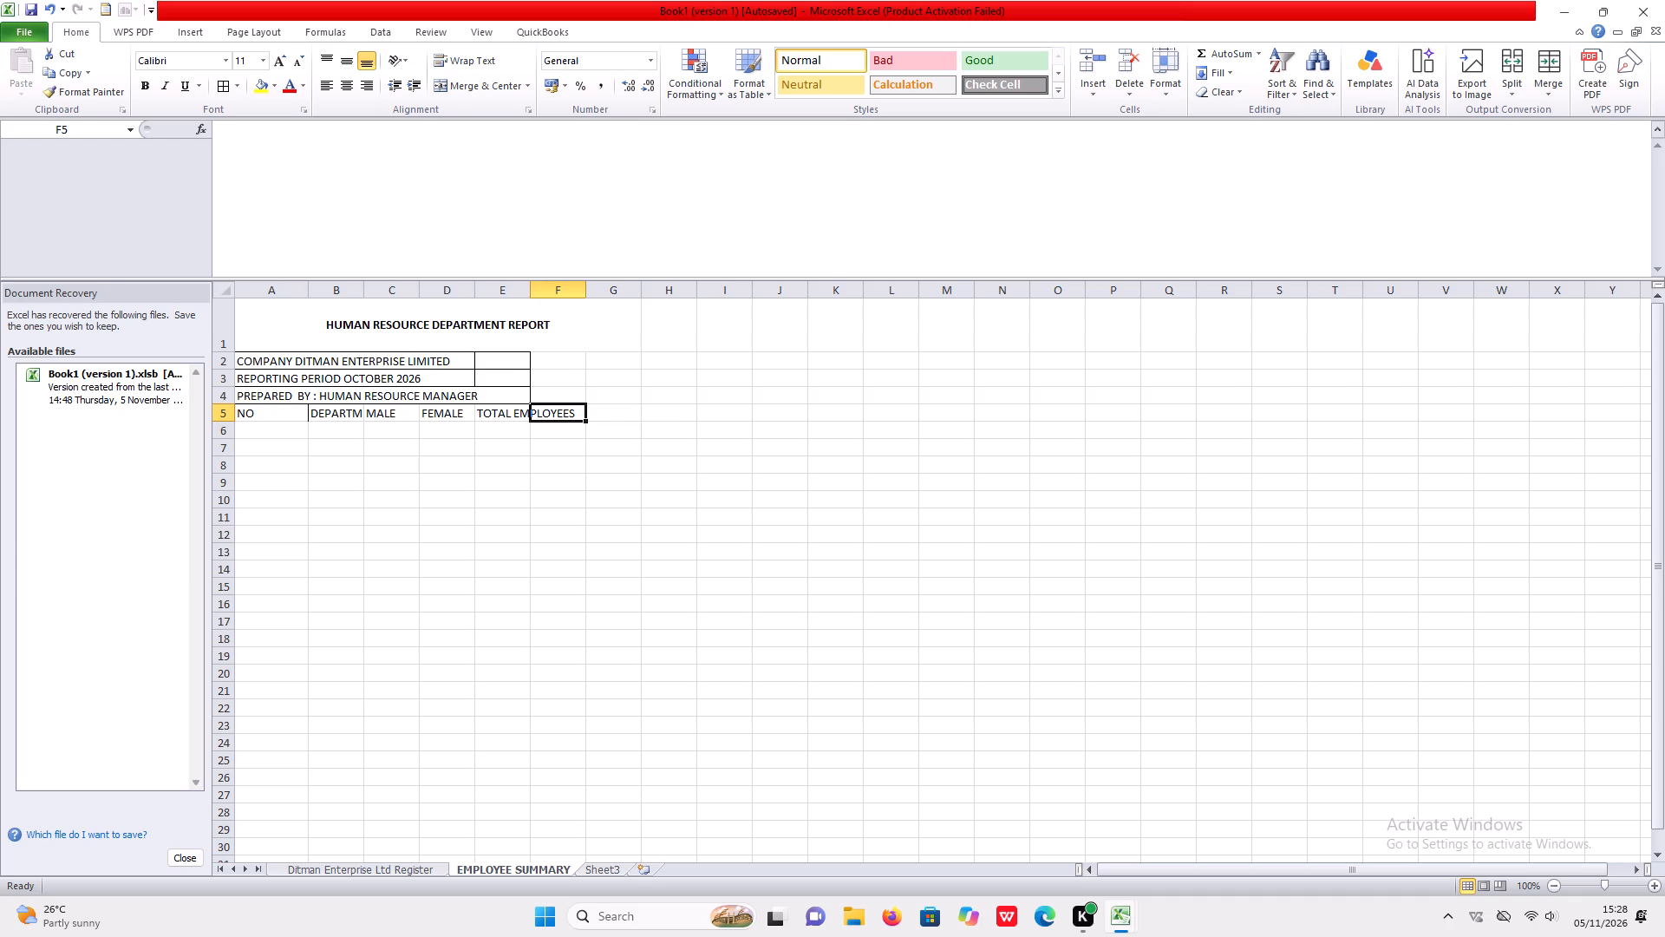
Widen column B so the DEPARTMENT heading fits in full.
left_click(283, 417)
left_click(422, 439)
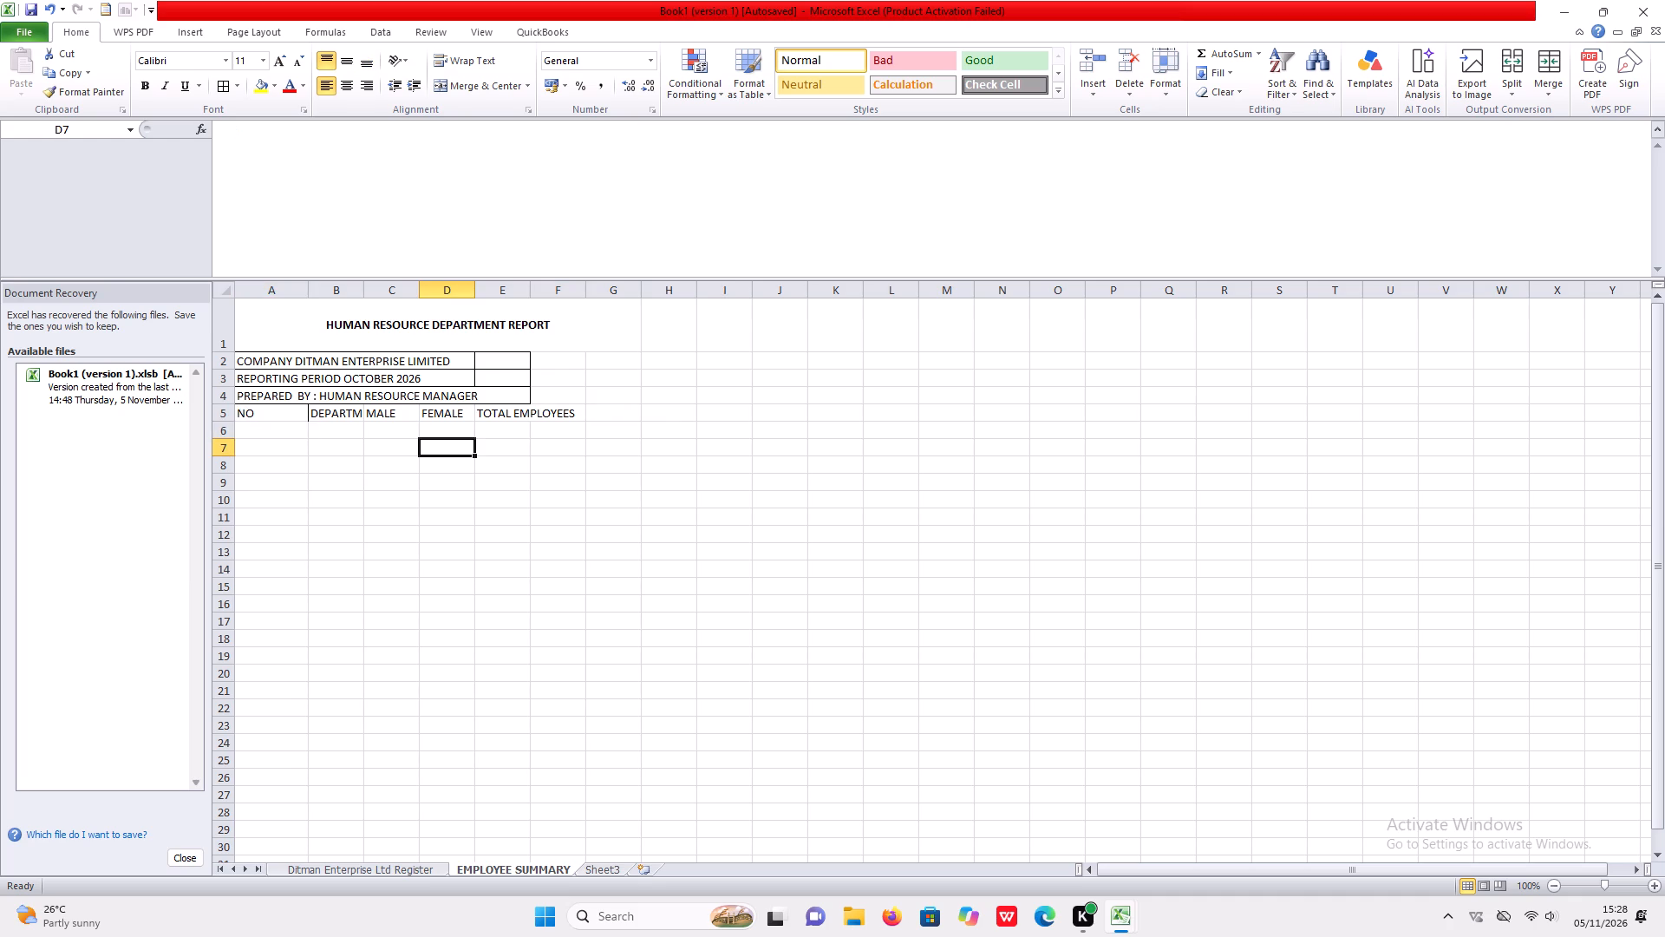
left_click(237, 410)
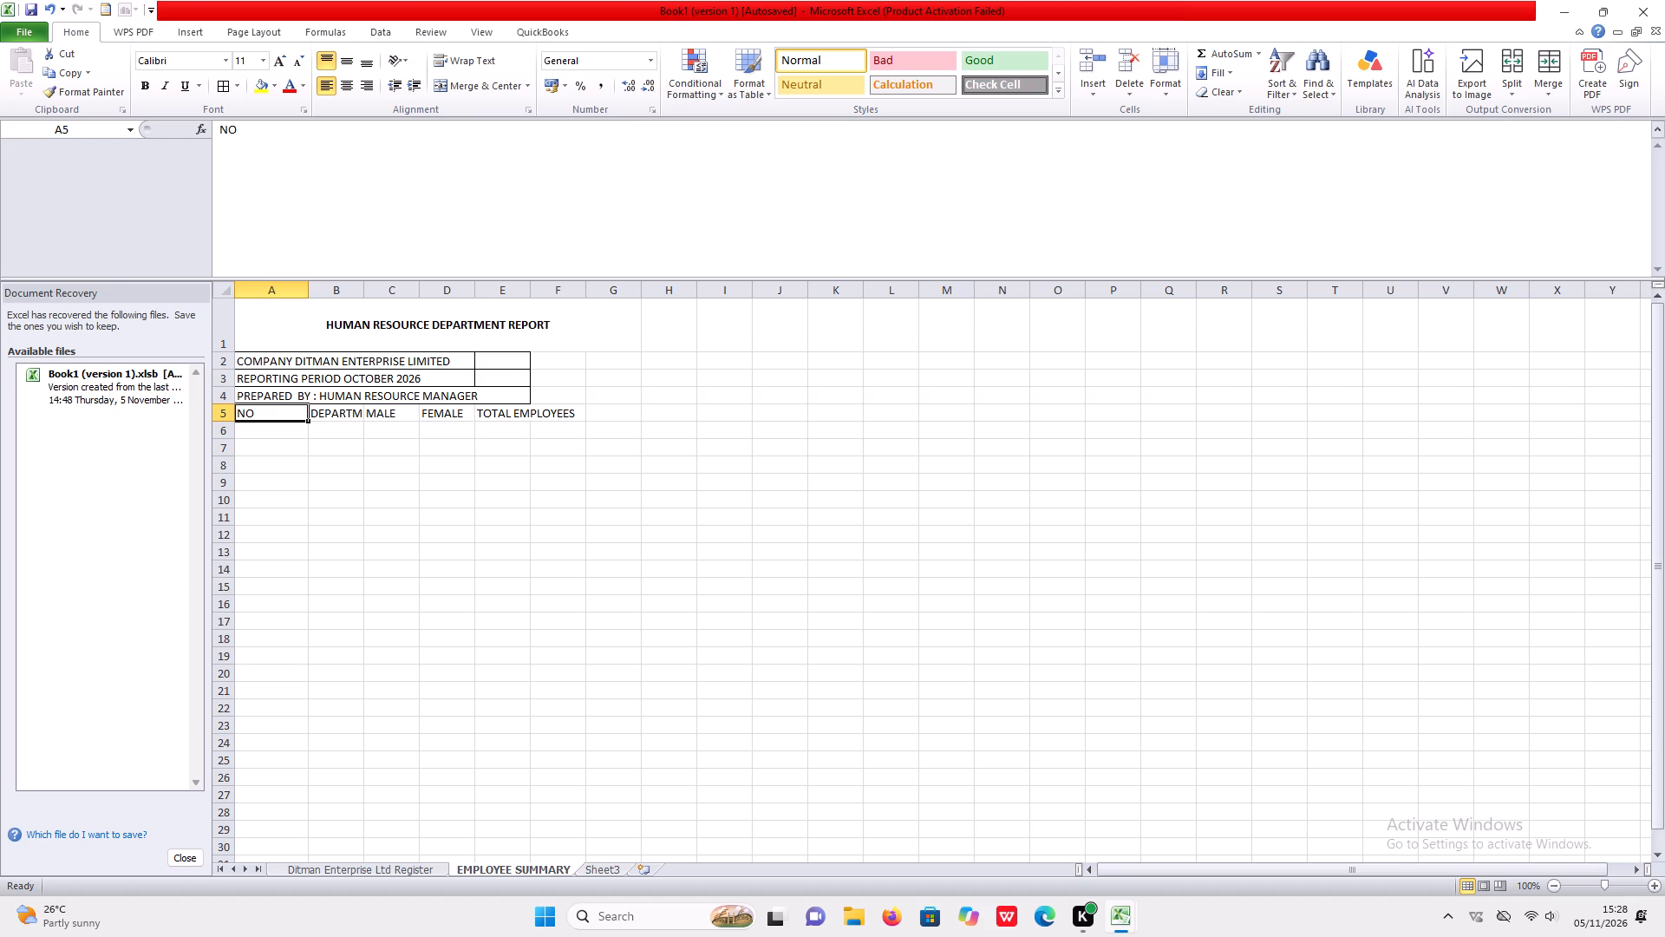
left_click_drag(362, 286, 389, 288)
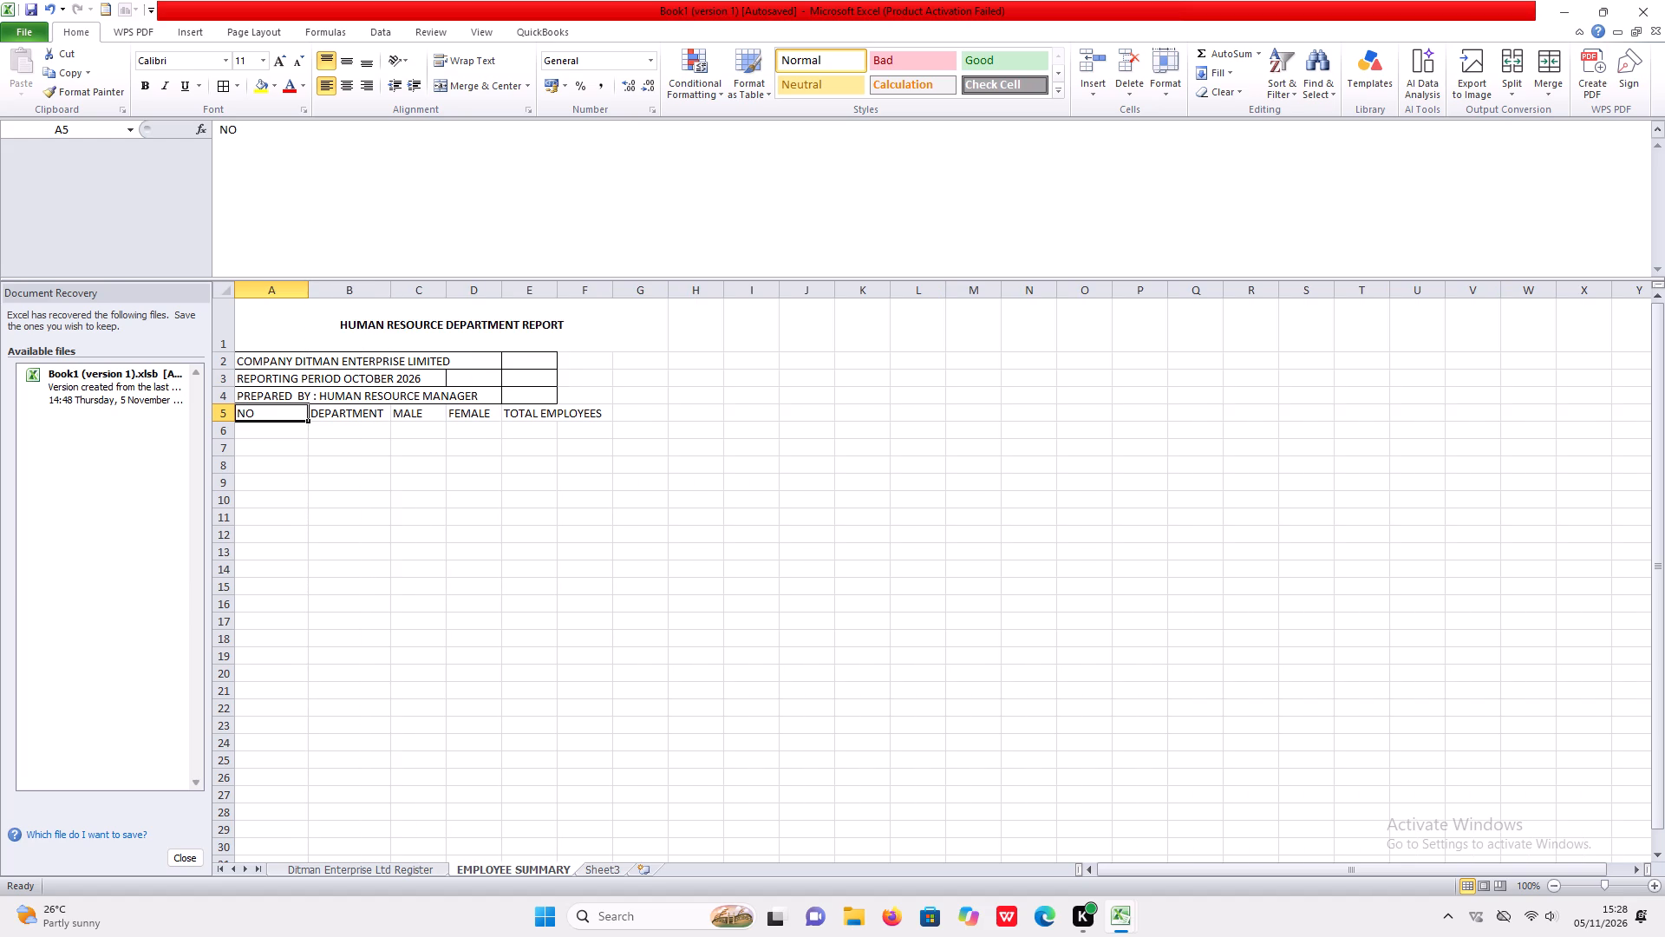
Number the table rows 1 to 10 down the NO column, from cell A6 to A15.
left_click(291, 433)
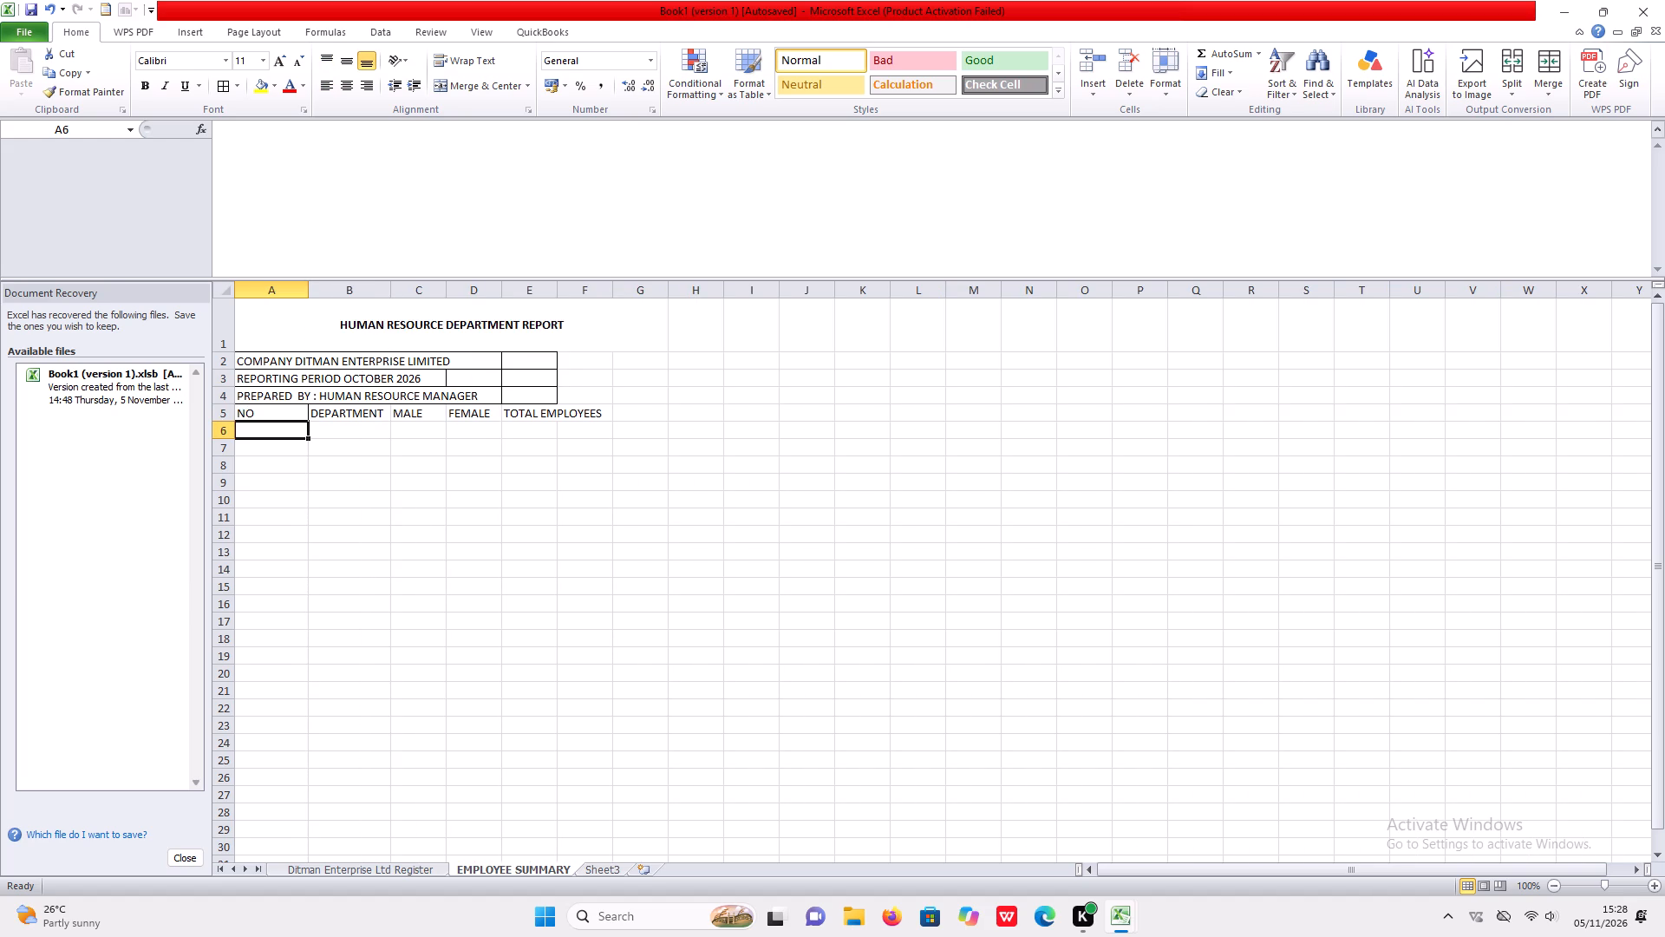
key("1")
key("Down")
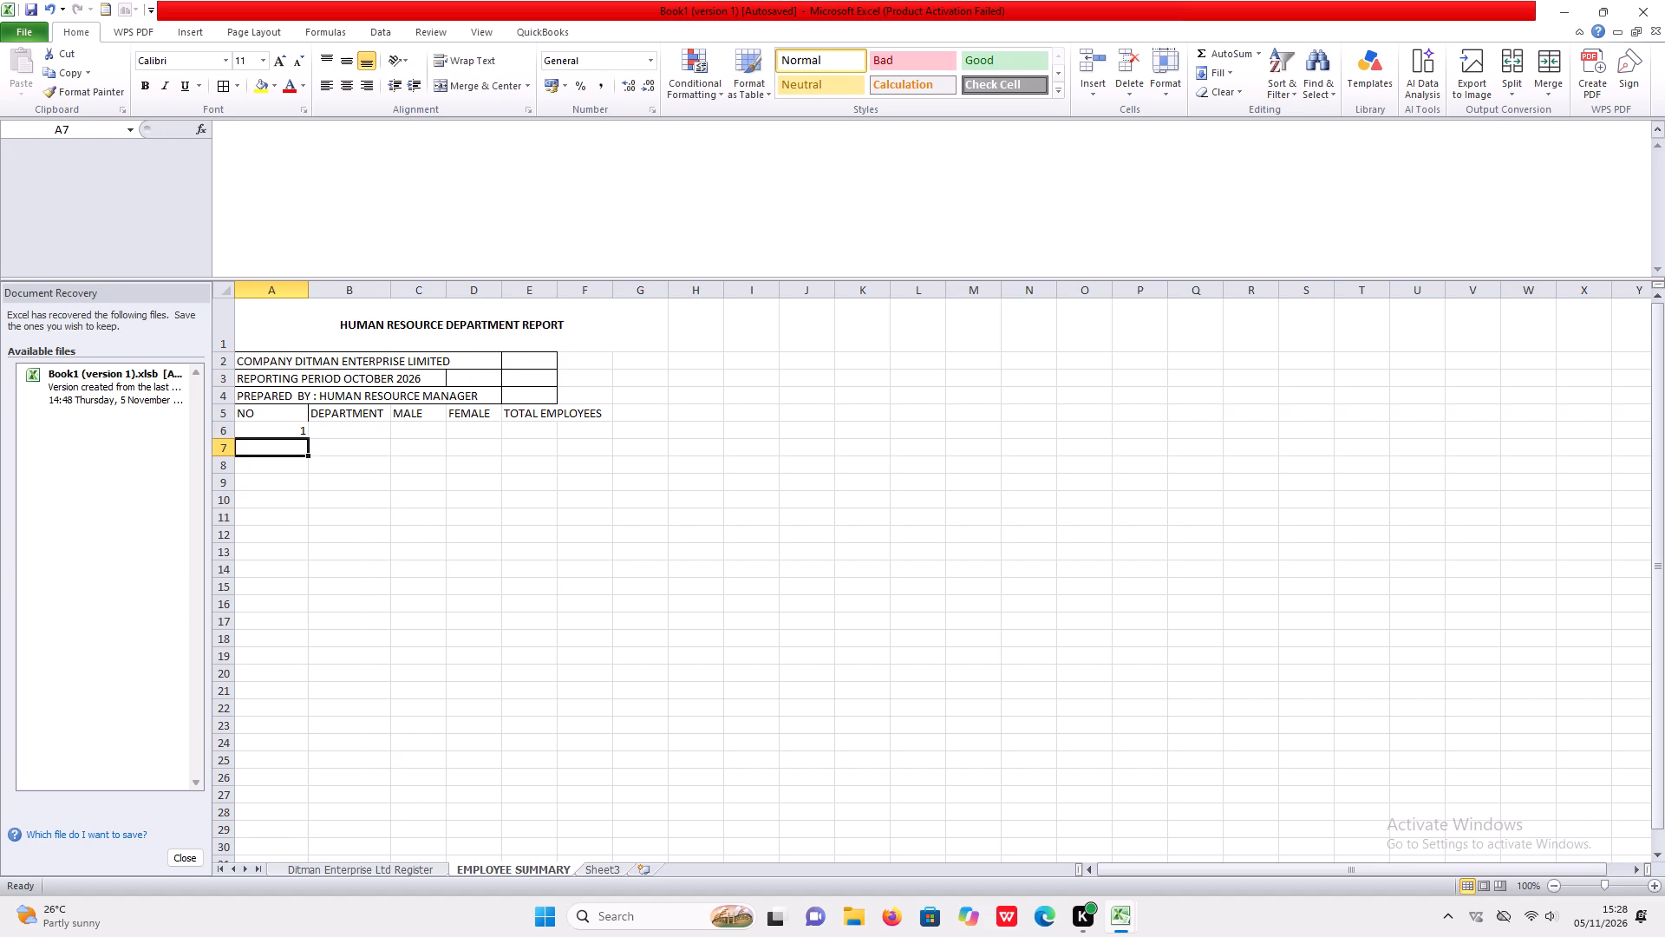
key("2")
key("Down")
key("3")
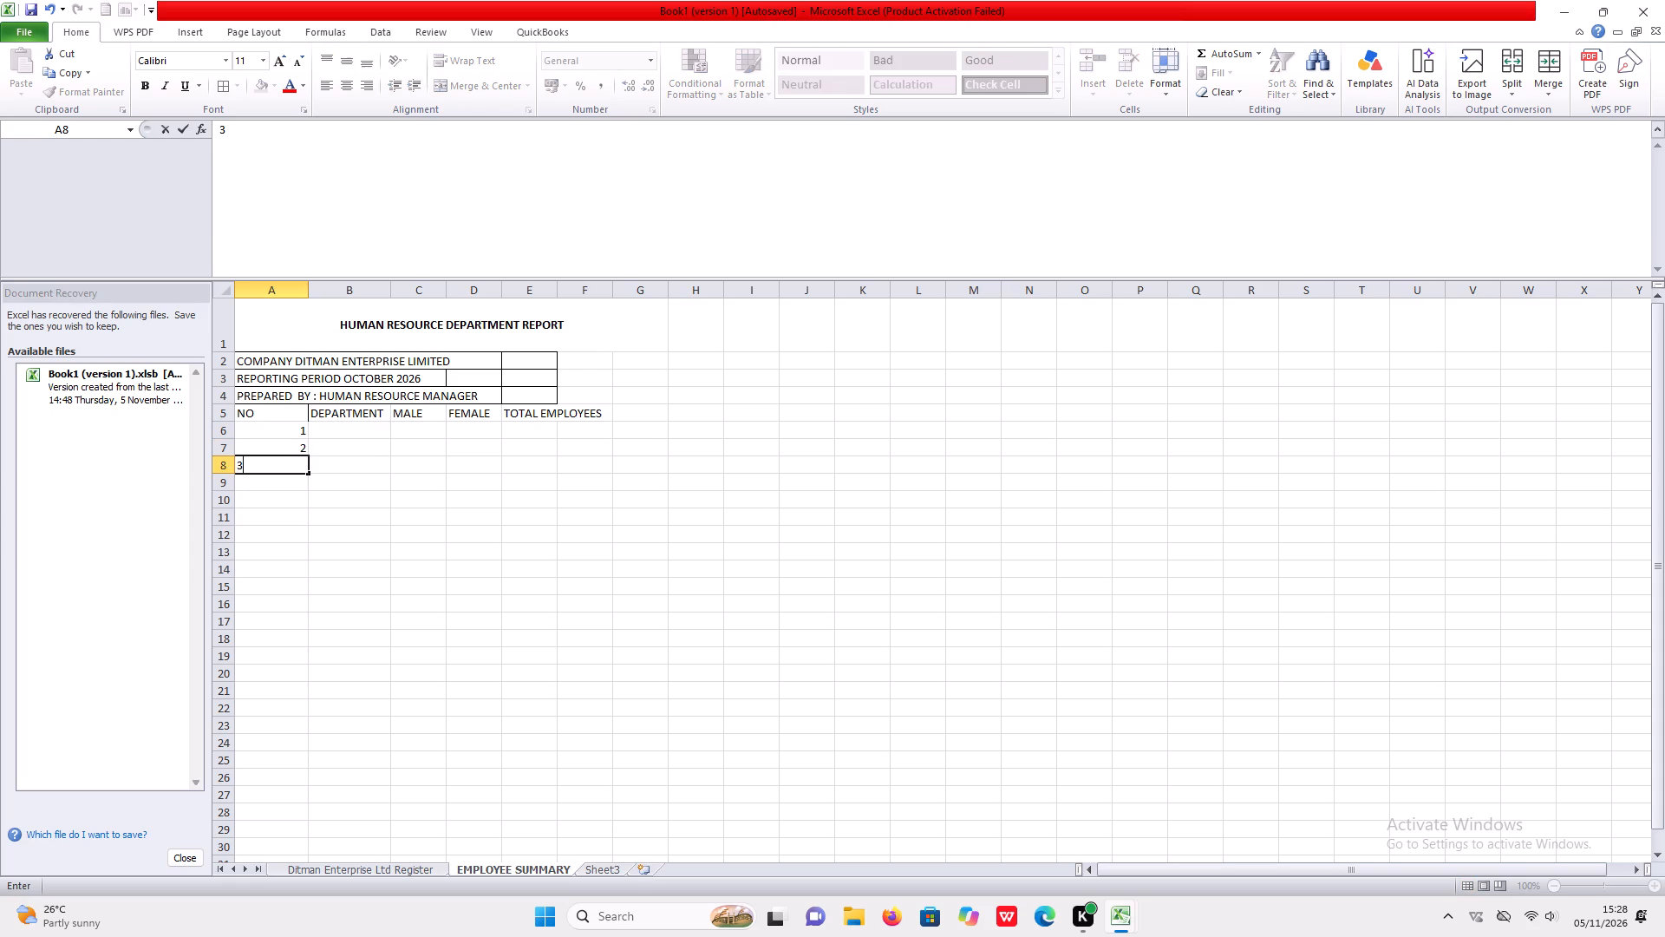
key("Down")
key("4")
key("Down")
key("5")
key("Down")
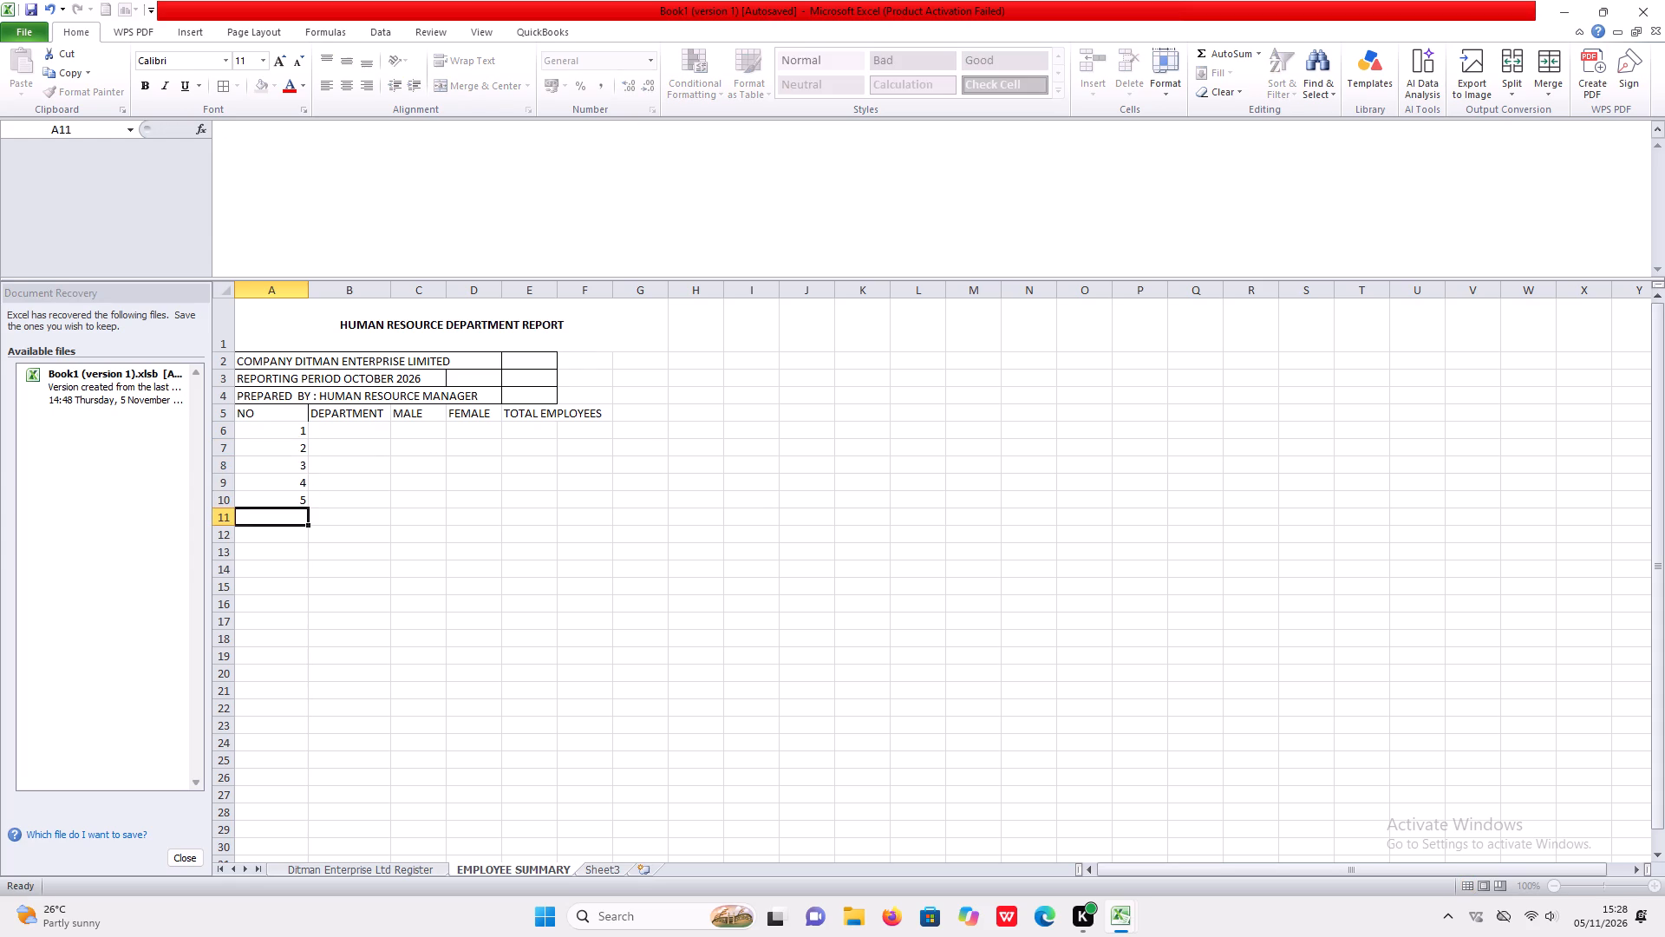
key("6")
key("Down")
key("7")
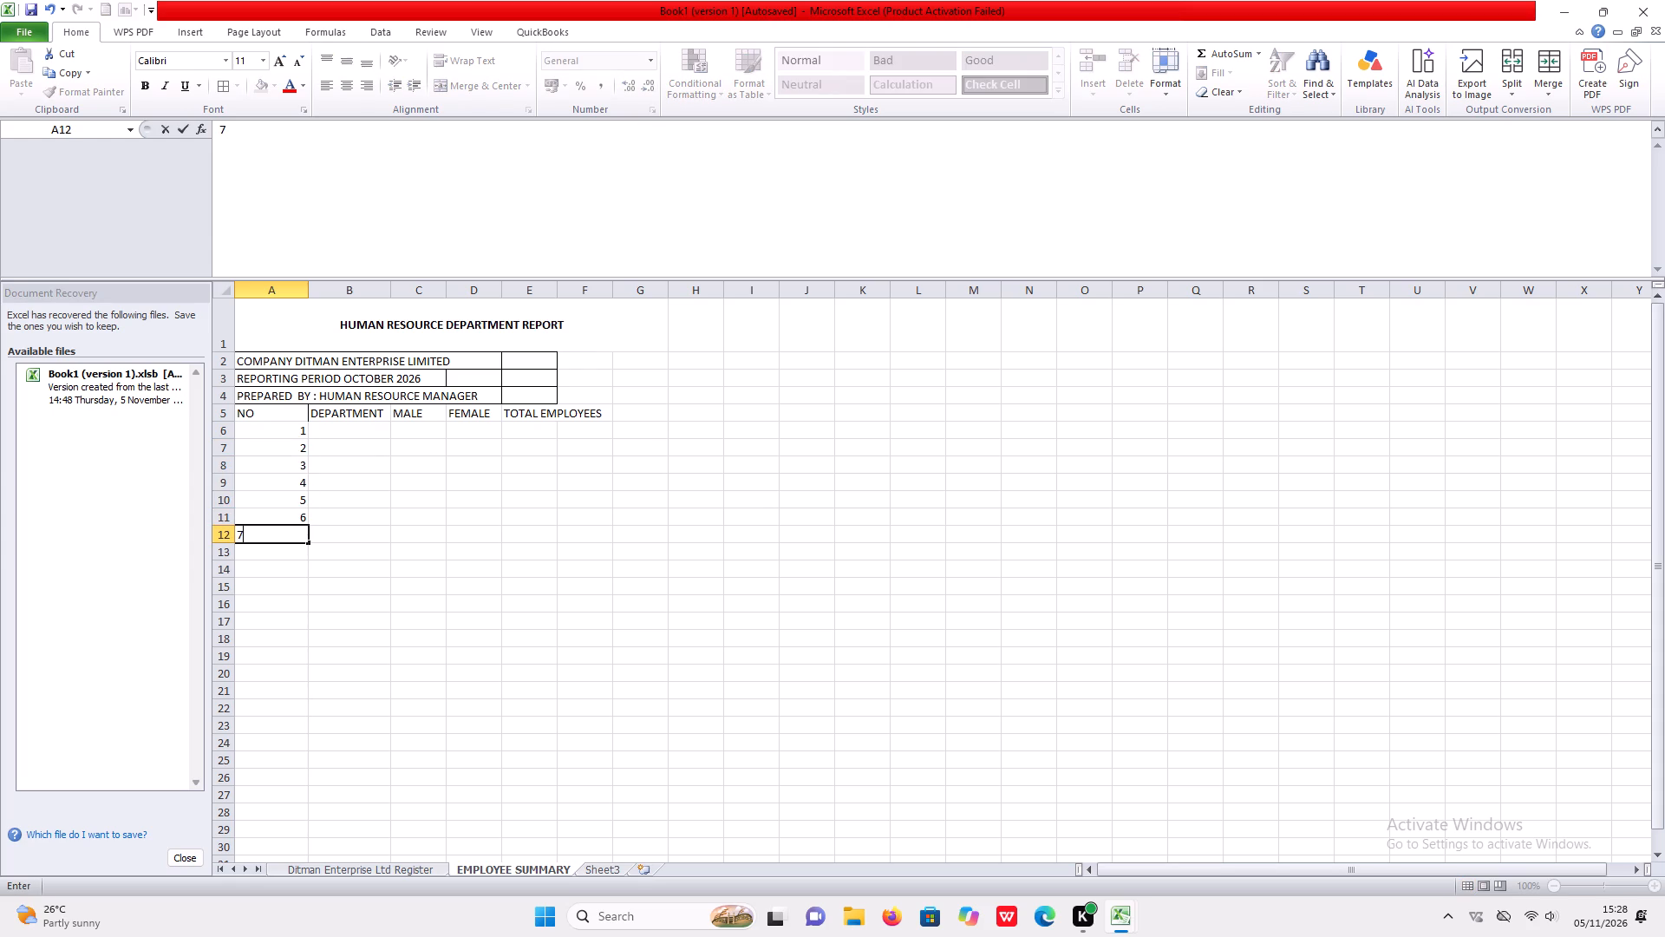
key("Down")
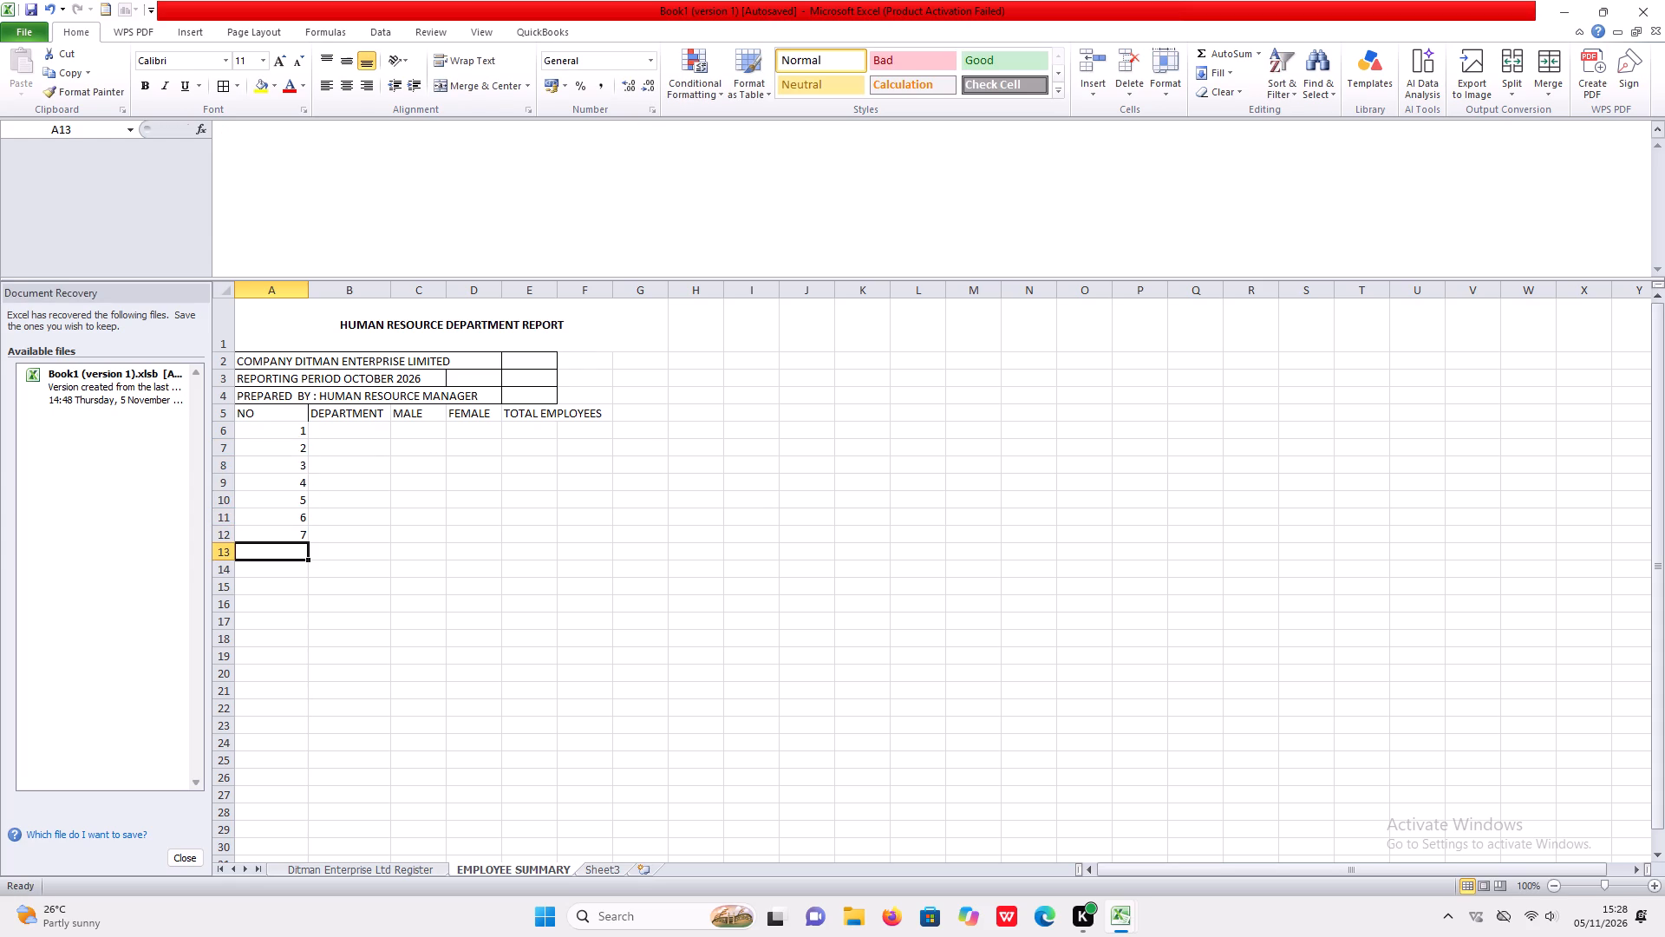
key("8")
key("Down")
key("9")
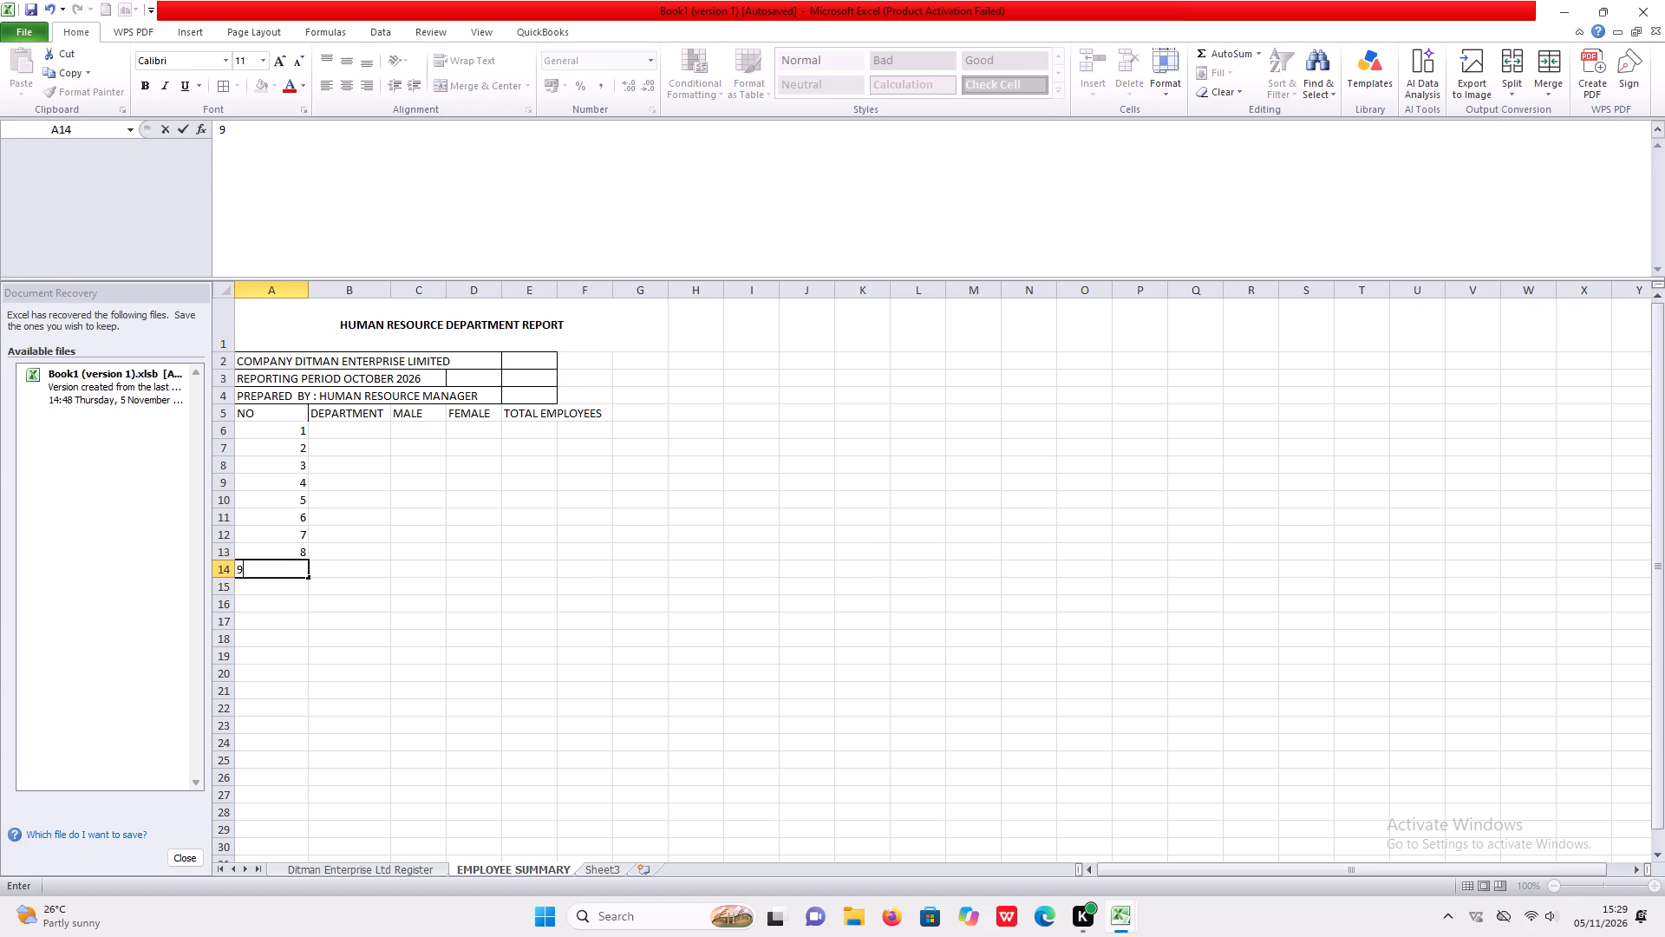
key("Down")
type("10")
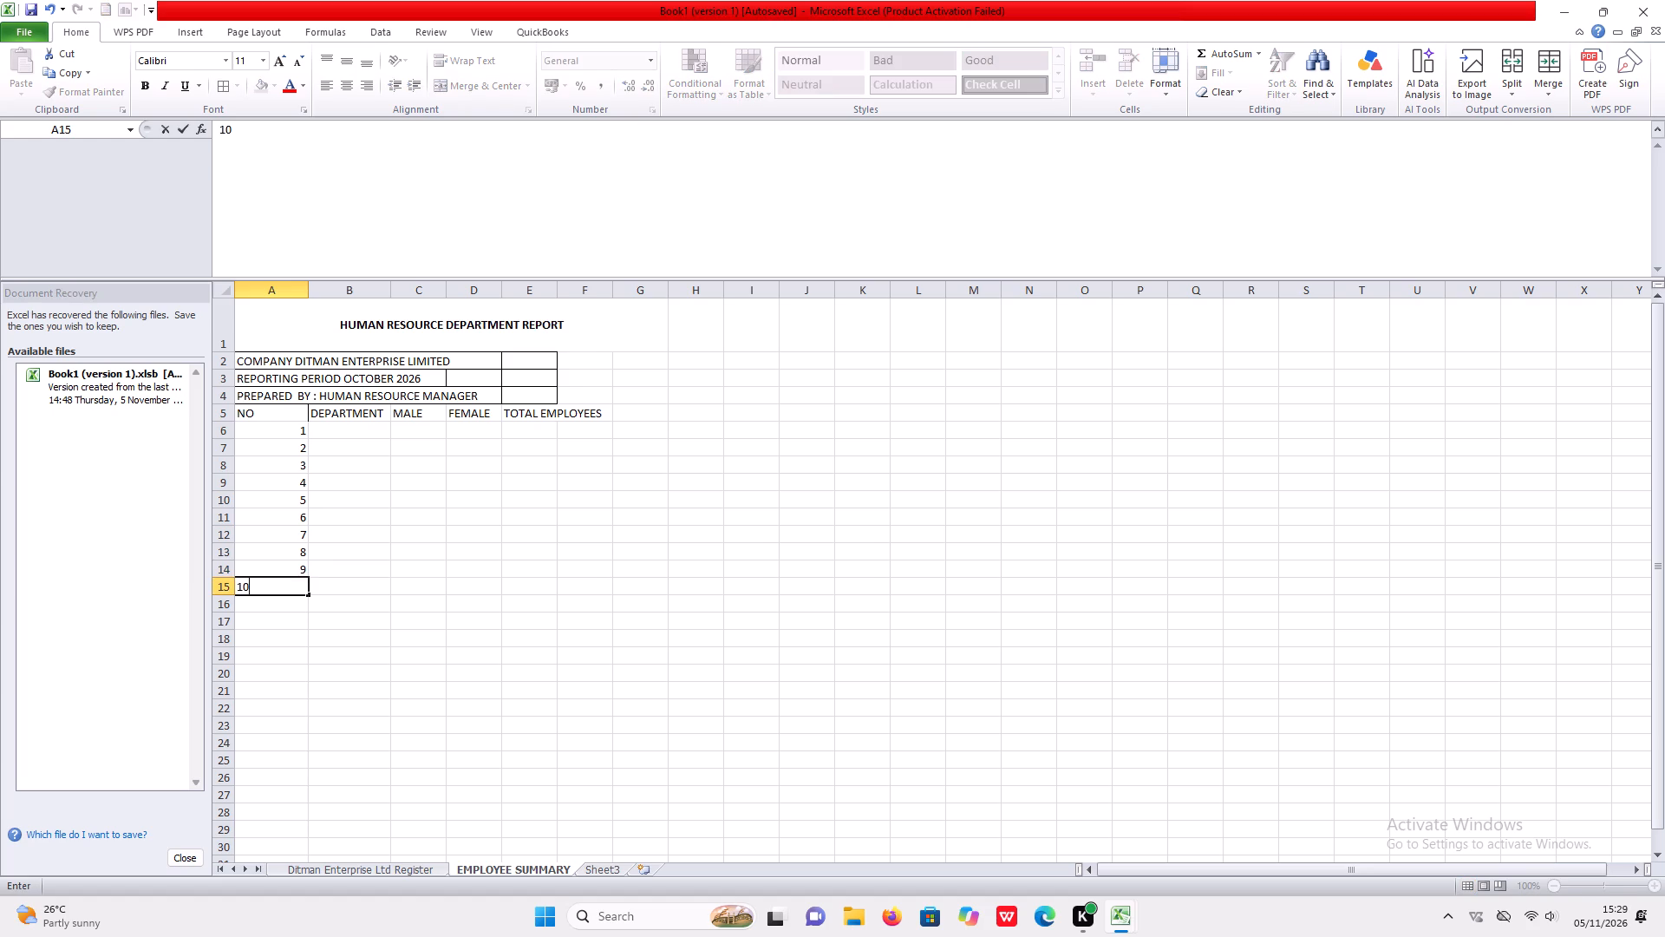
Enter Administration as the department for row number 1, in cell B6.
left_click(349, 426)
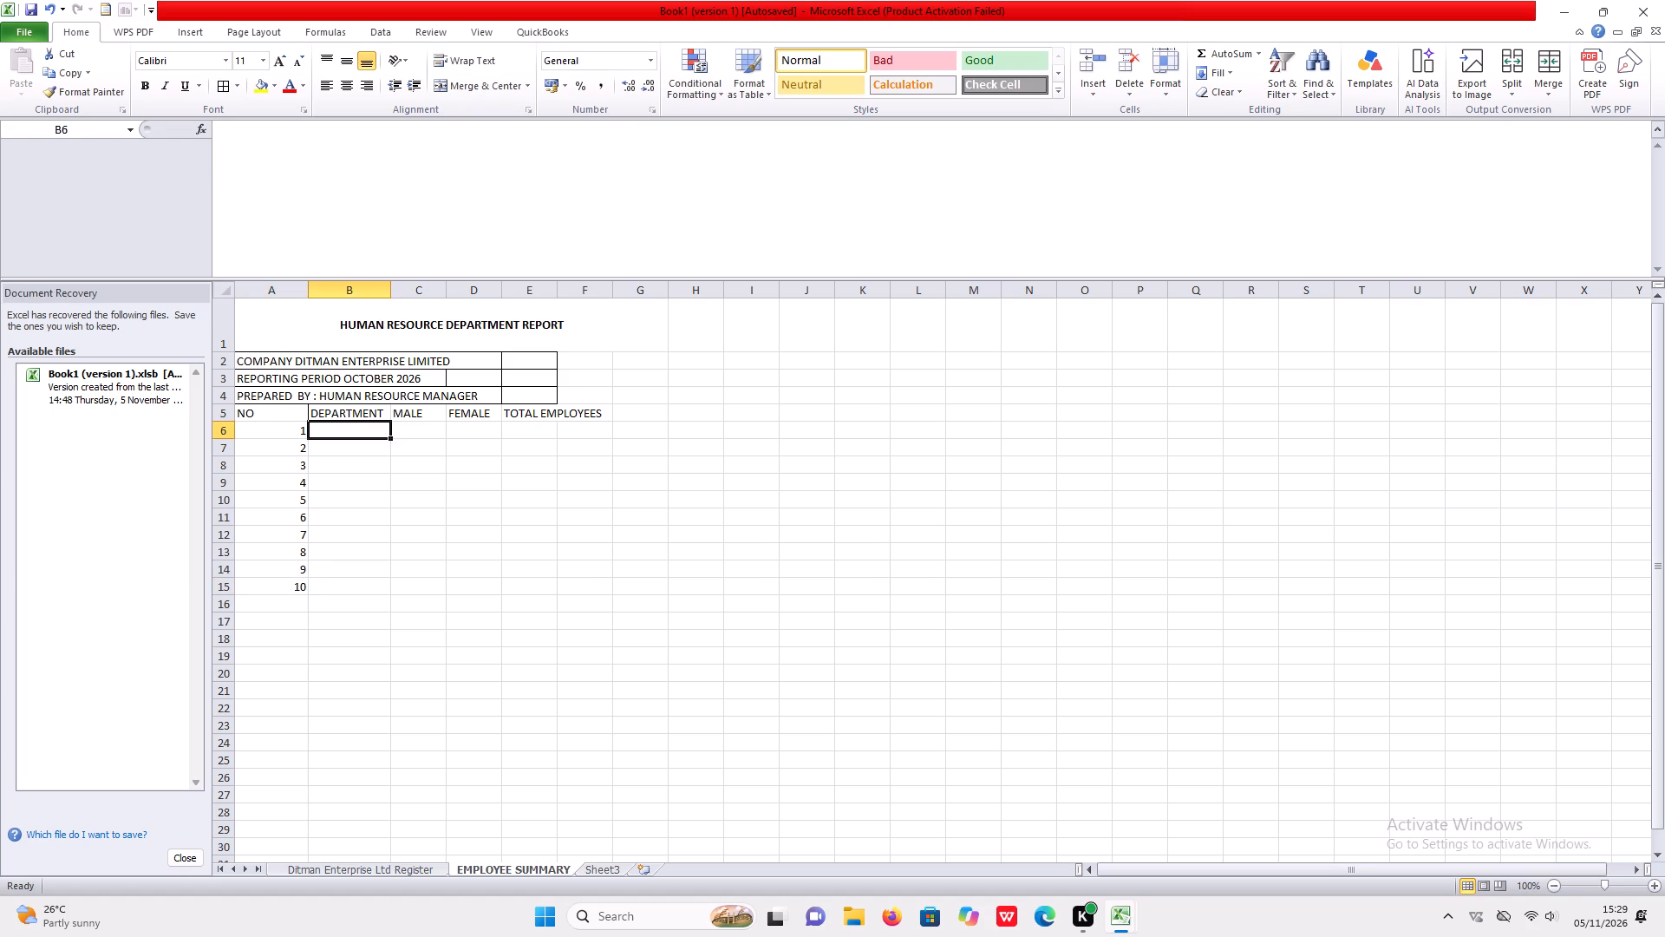
key("a")
key("BackSpace")
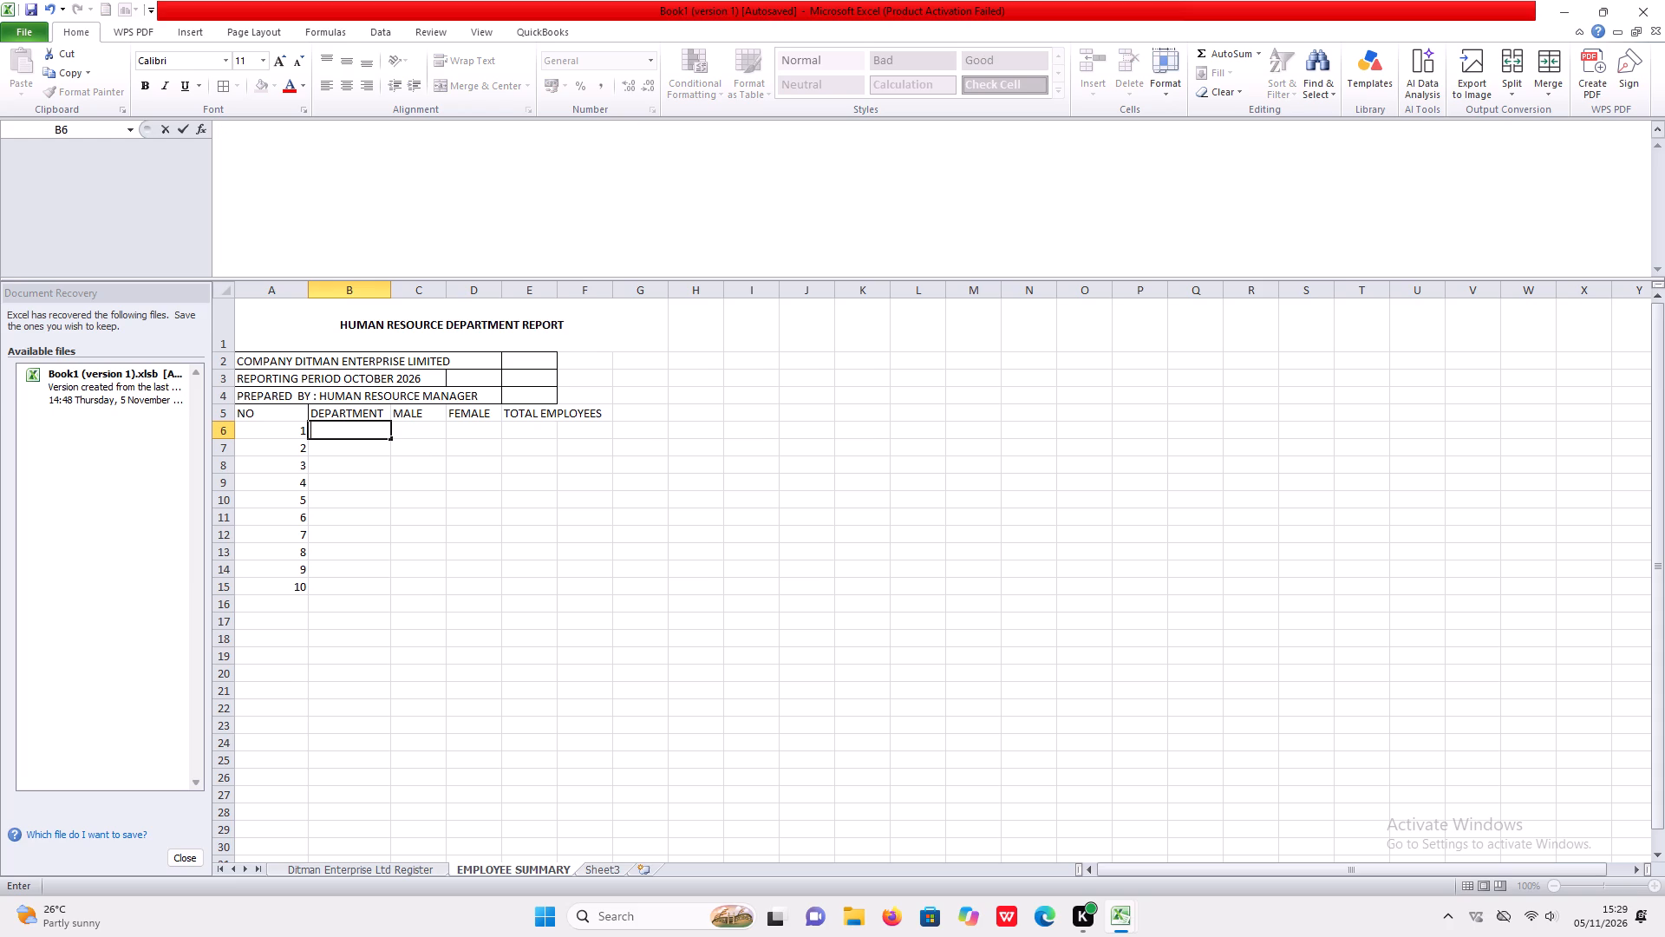
key("a")
type("DMI")
key("BackSpace")
key("BackSpace")
key("BackSpace")
type("dministratu")
key("BackSpace")
type("ion")
left_click(415, 425)
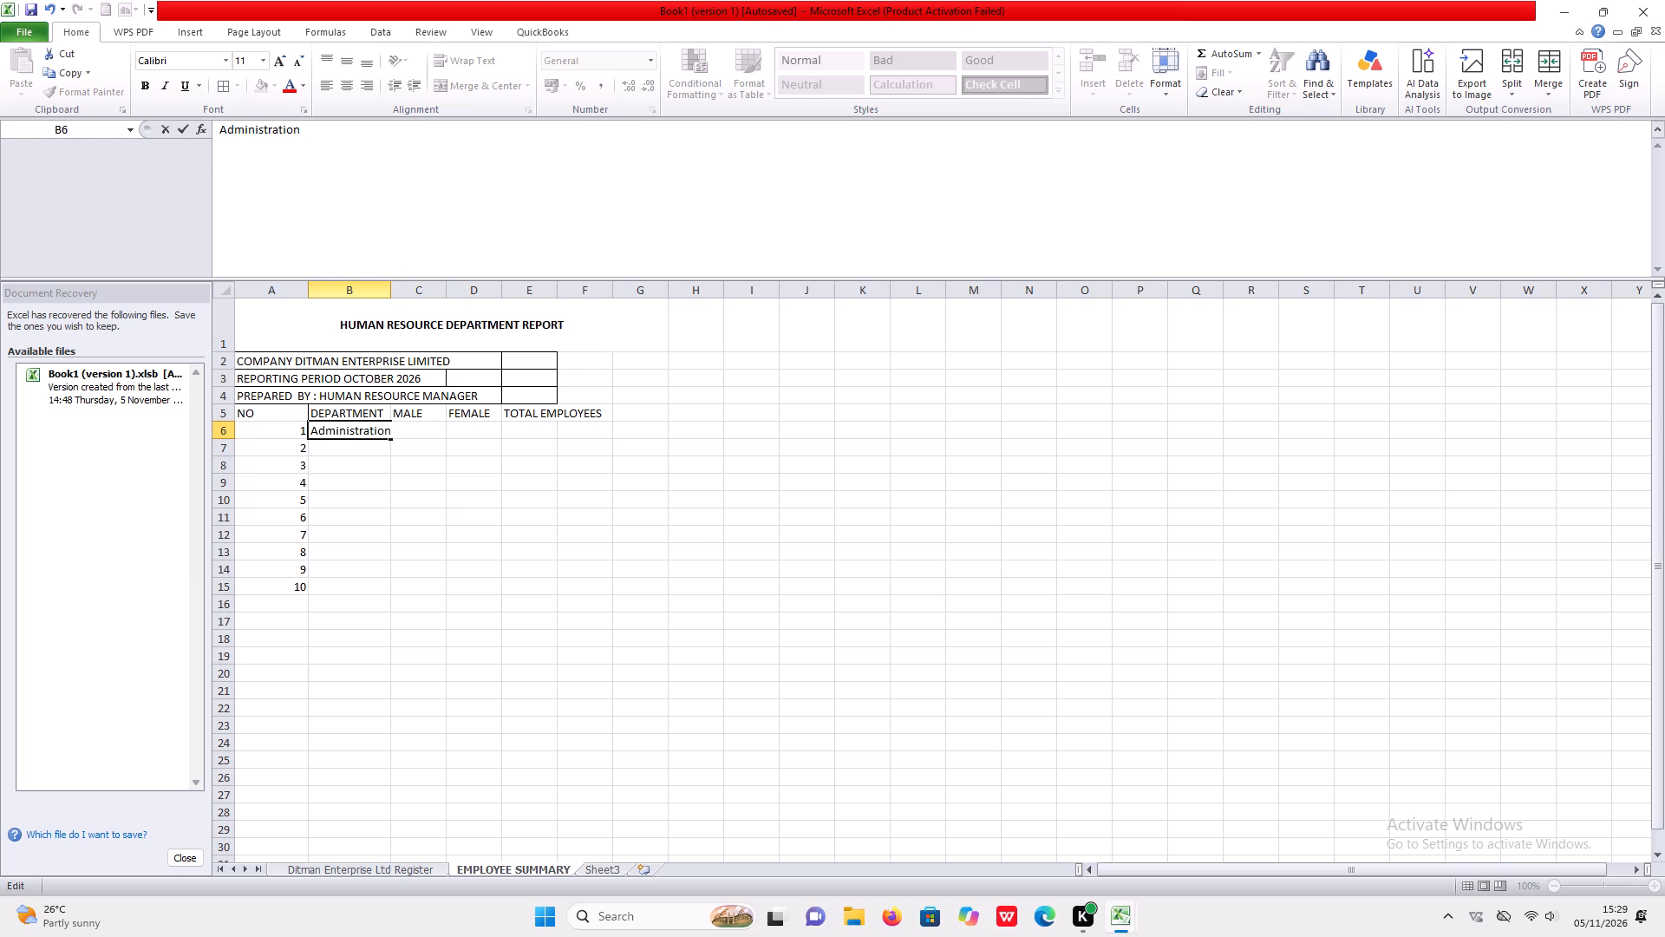
left_click(390, 316)
Widen column B a little more to leave room around the Administration entry.
left_click_drag(390, 286, 403, 292)
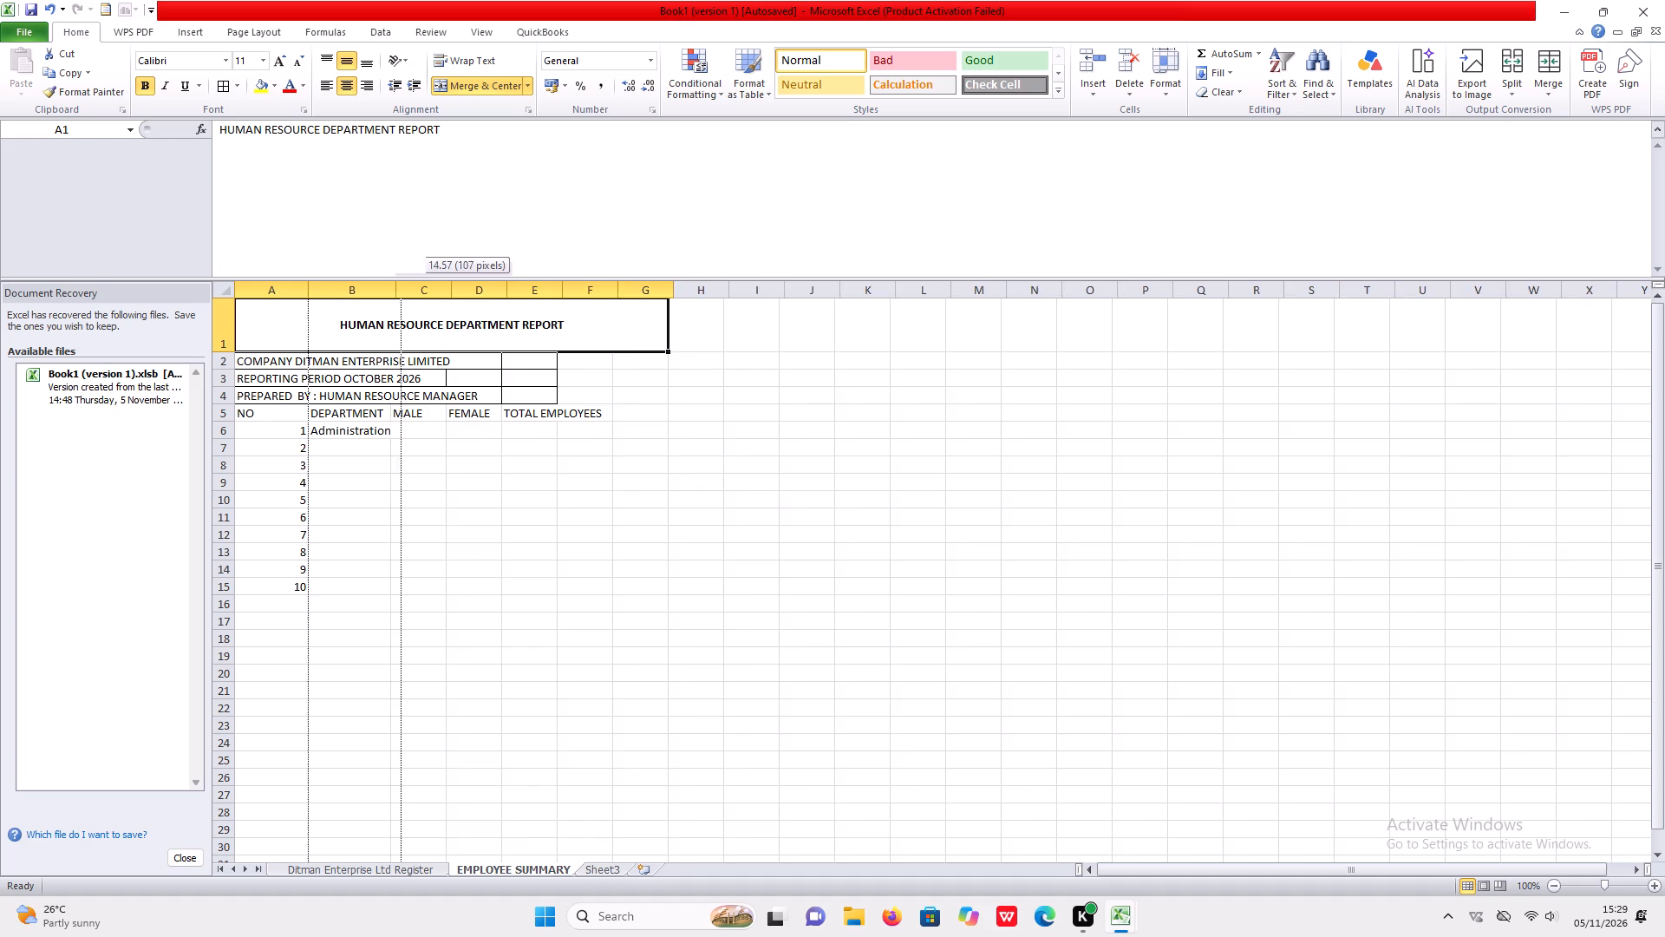
left_click_drag(403, 292, 407, 292)
Fill in the Administration row with 8 male and 7 female employees.
left_click(441, 426)
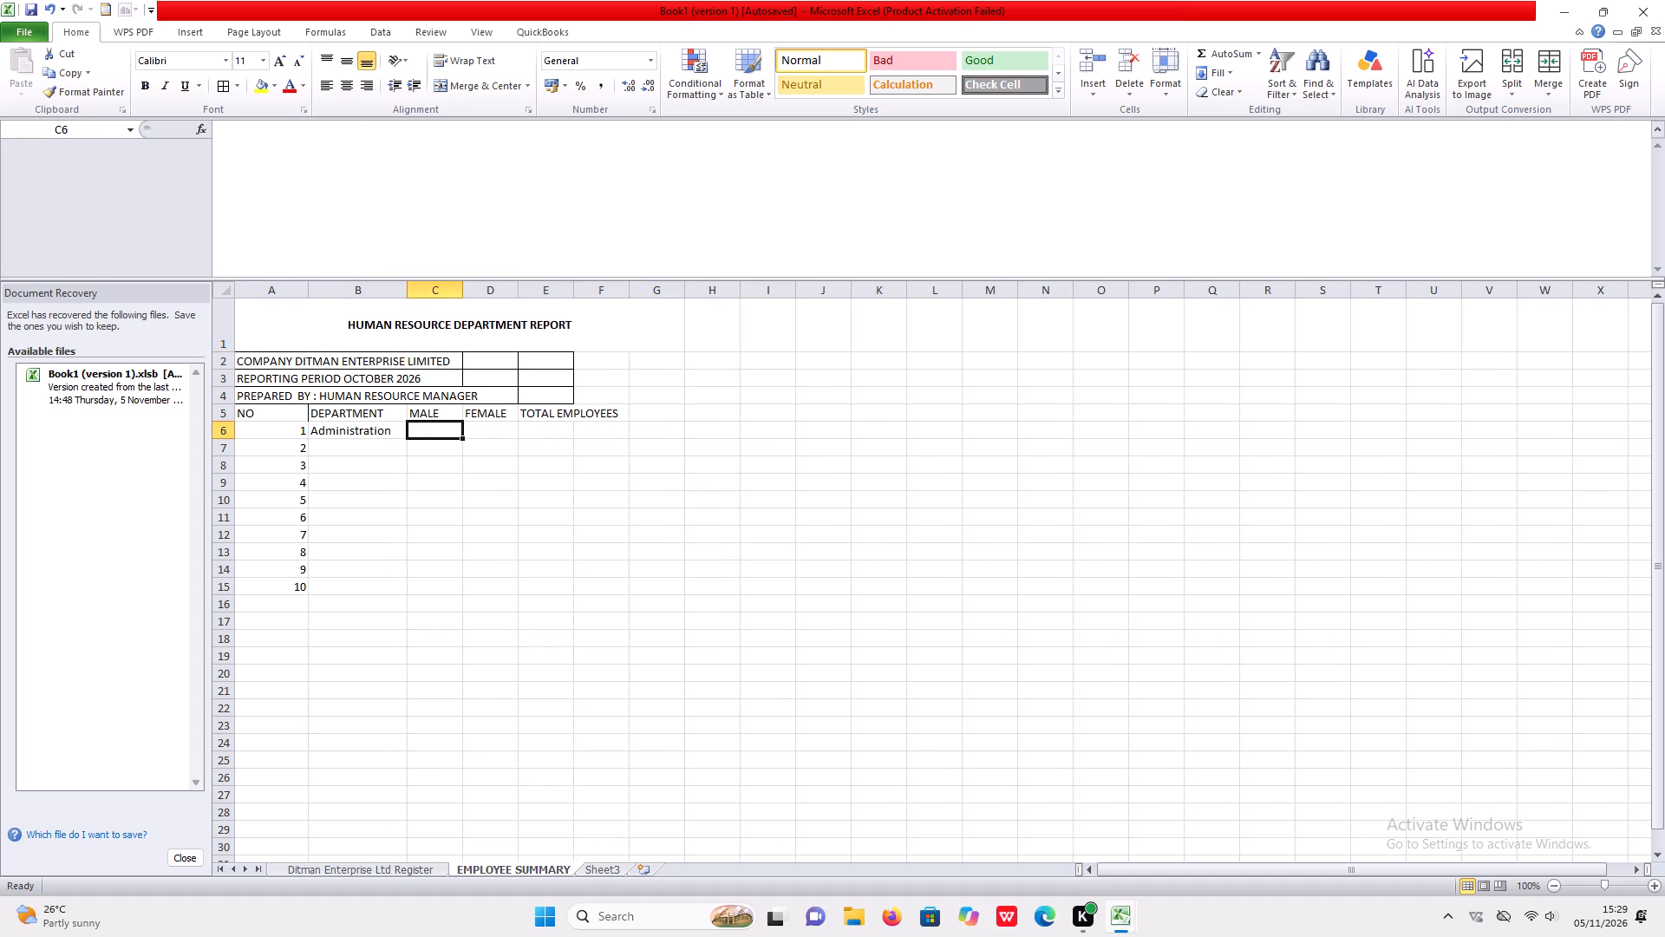
key("8")
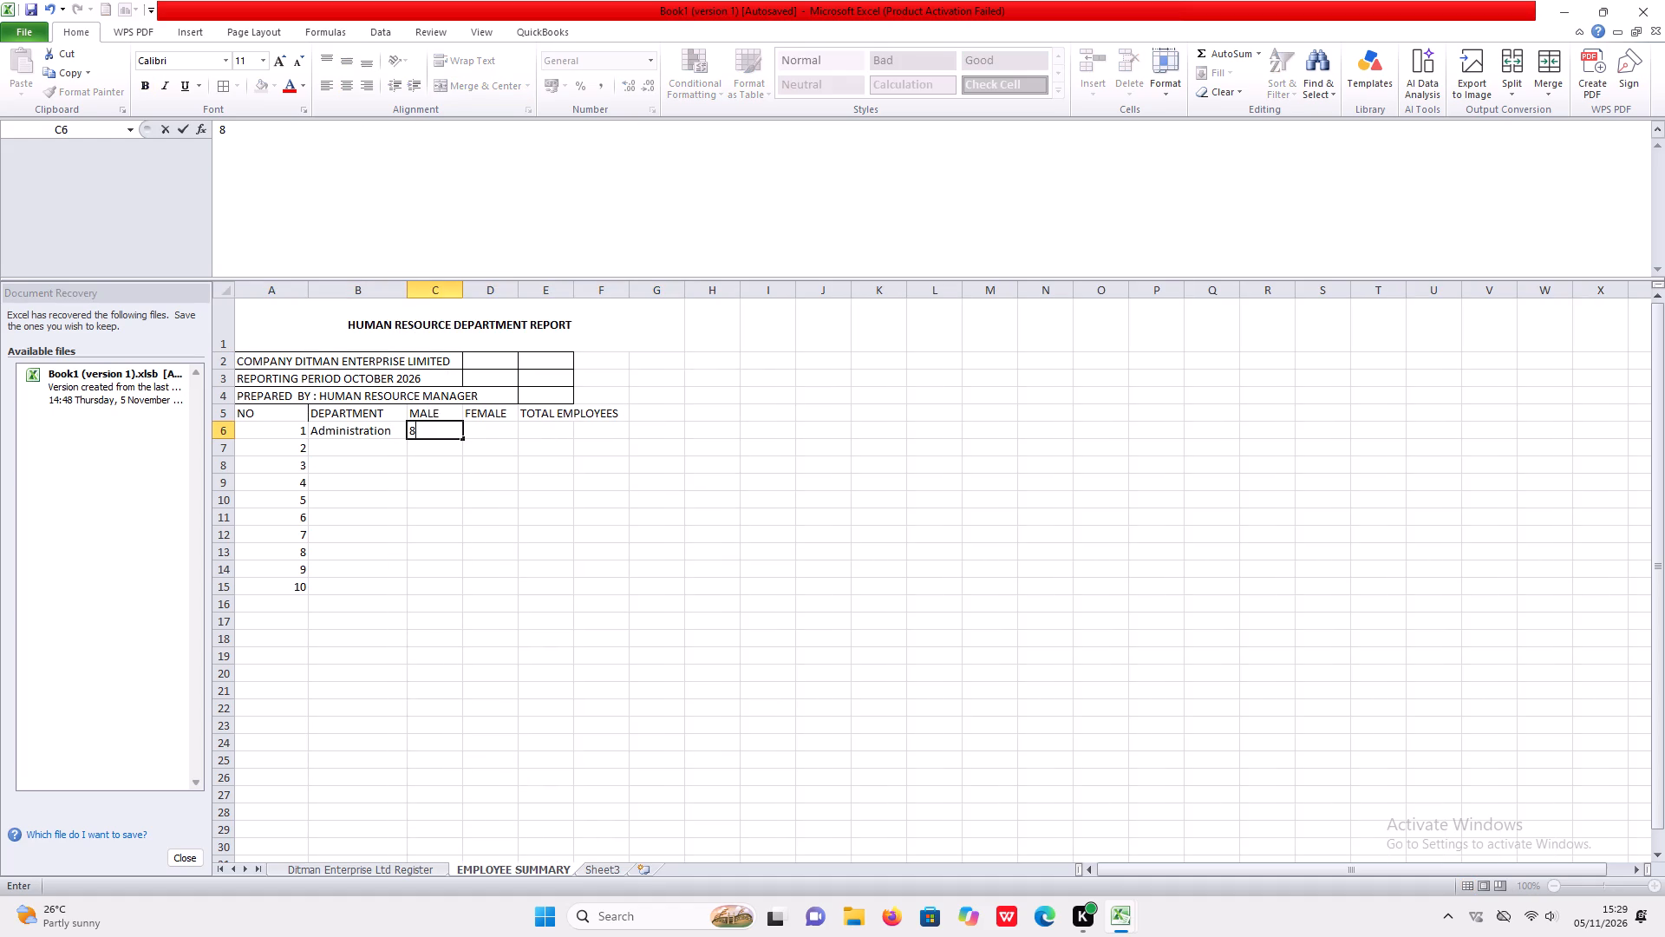
left_click(504, 433)
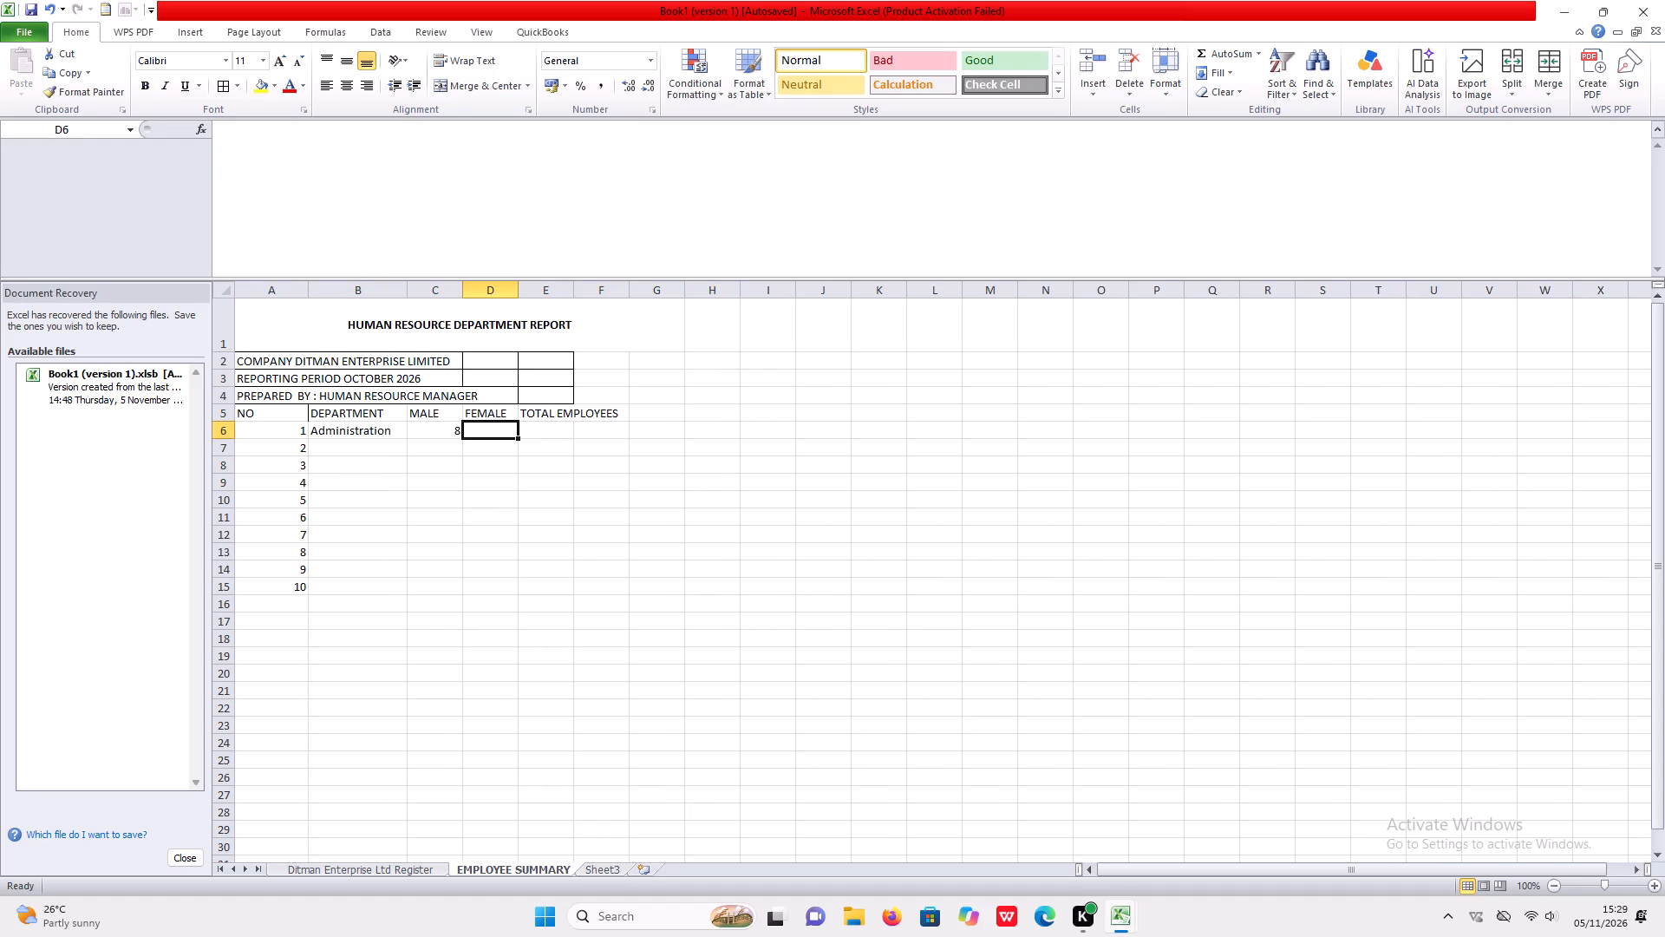
key("7")
Add the Finance department in row number 2 with 6 male and 5 female employees.
left_click(354, 449)
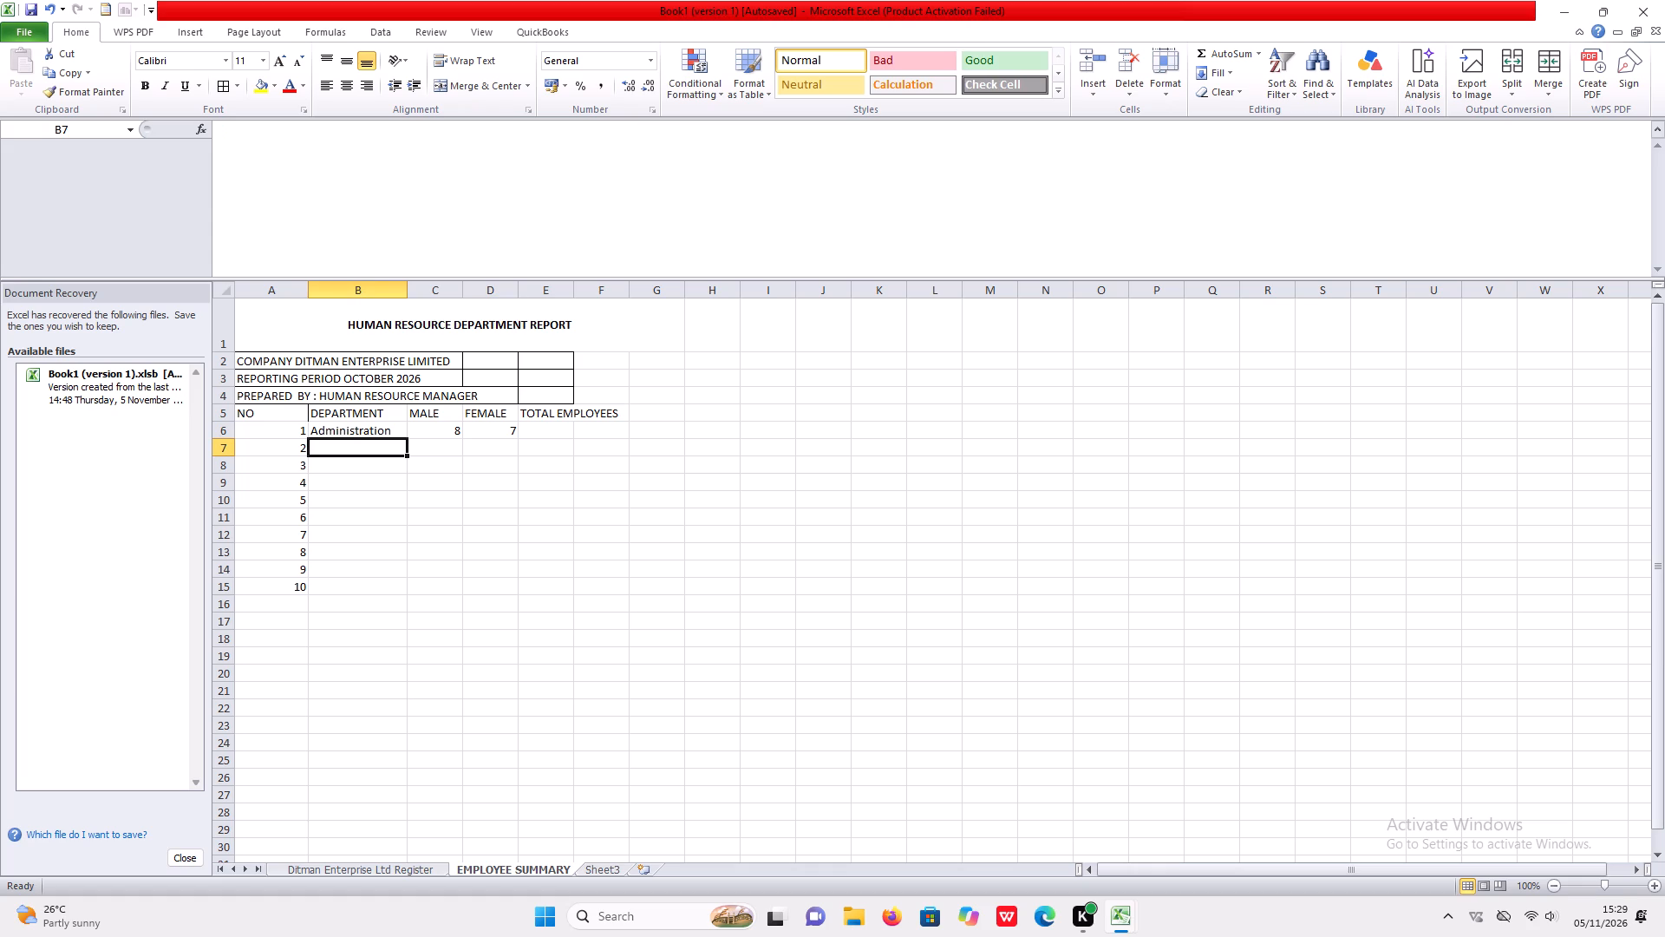
type("inance")
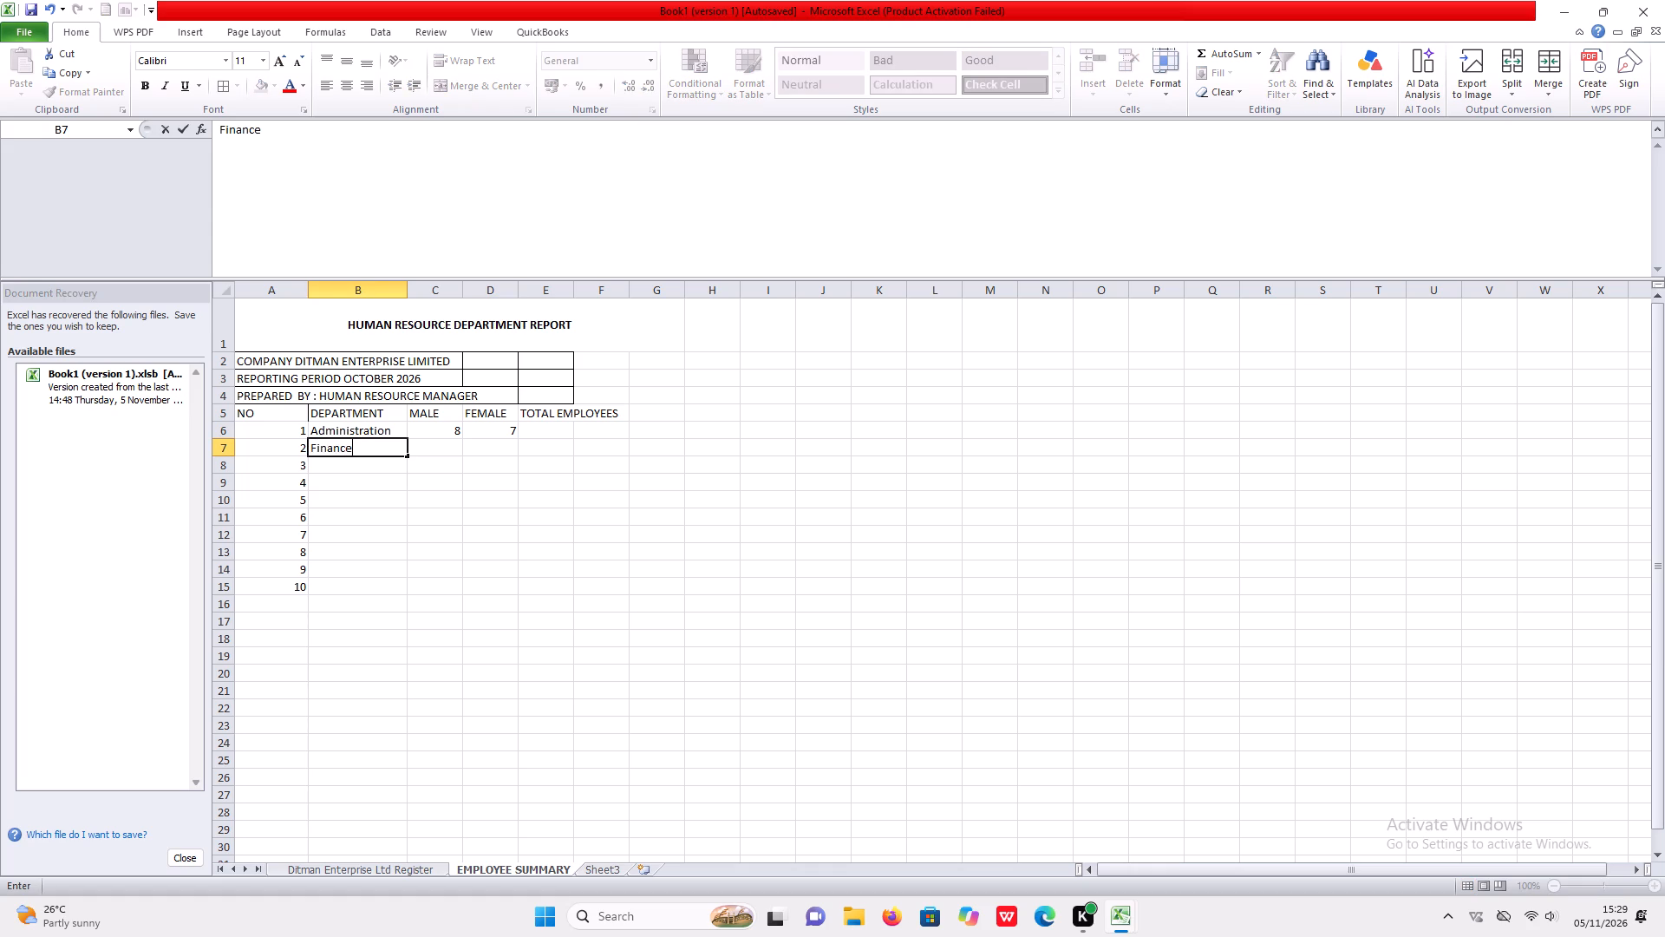
left_click(442, 448)
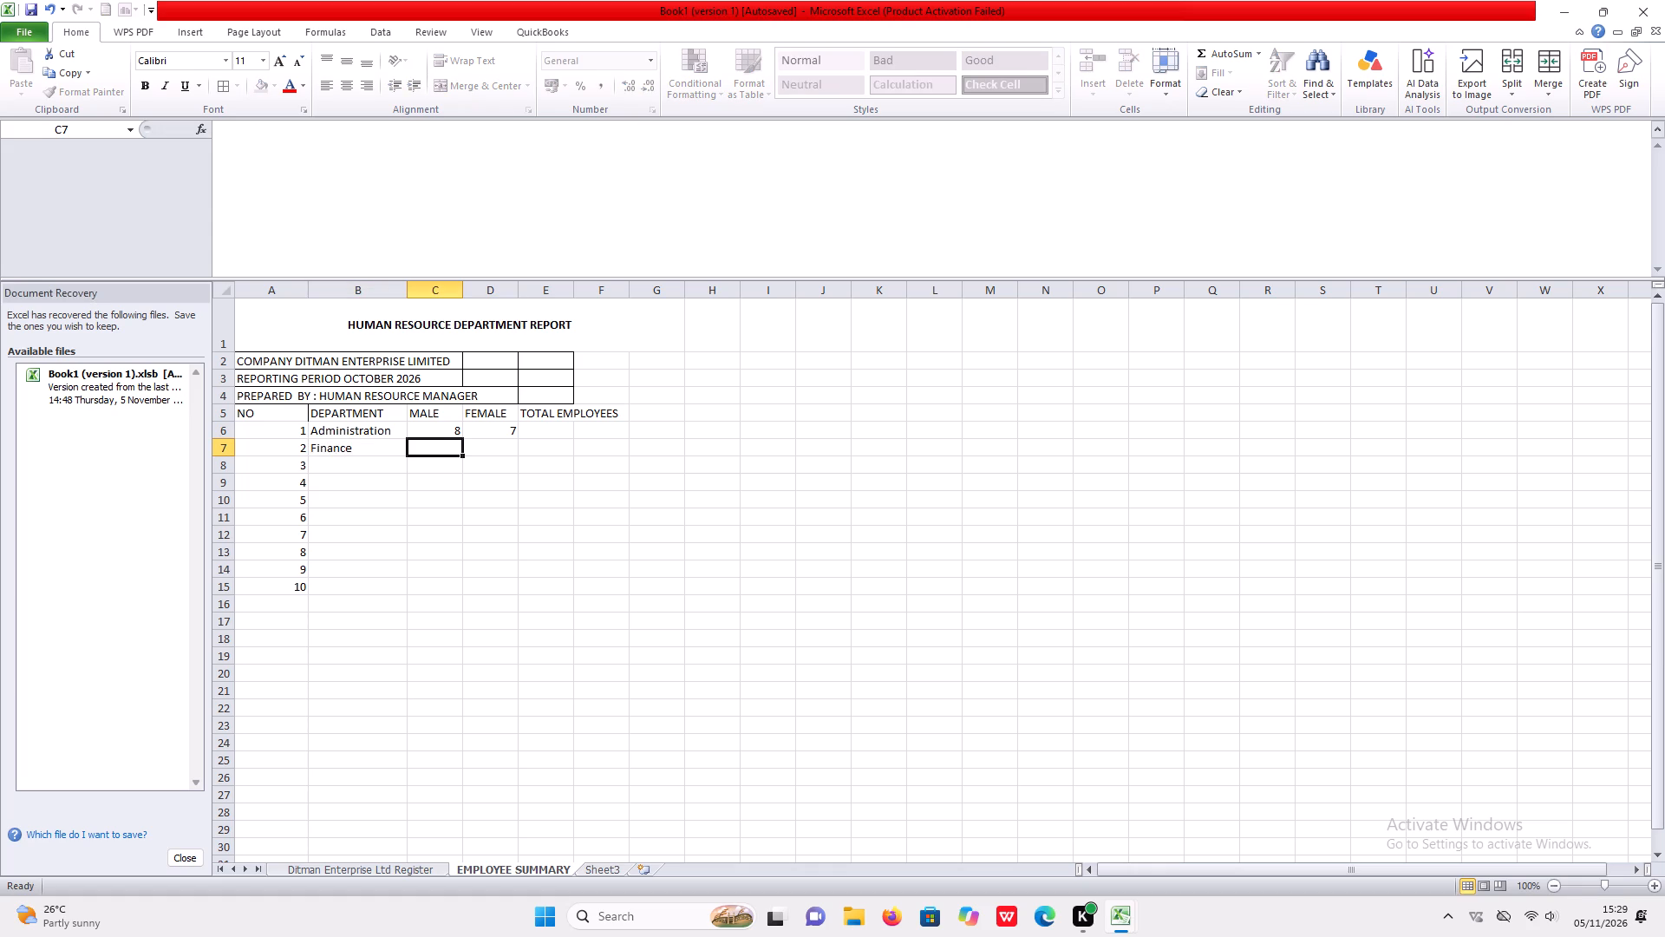
key("6")
key("Right")
key("5")
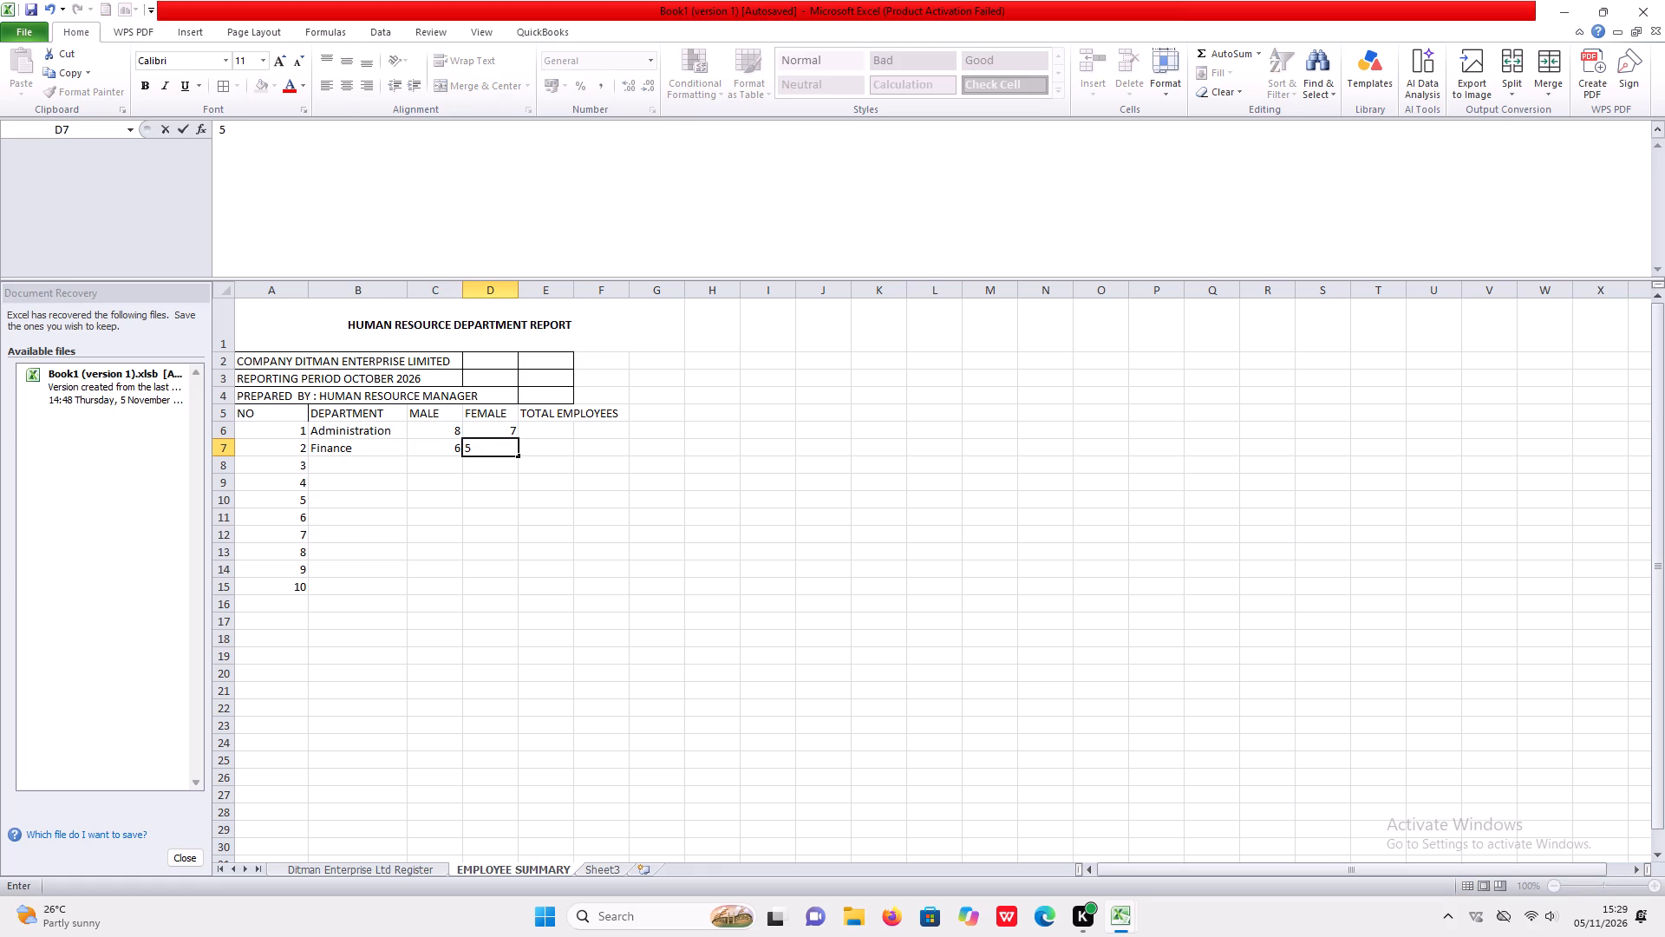
Add the Transport department in row number 3 with 18 male and 4 female employees.
left_click(386, 469)
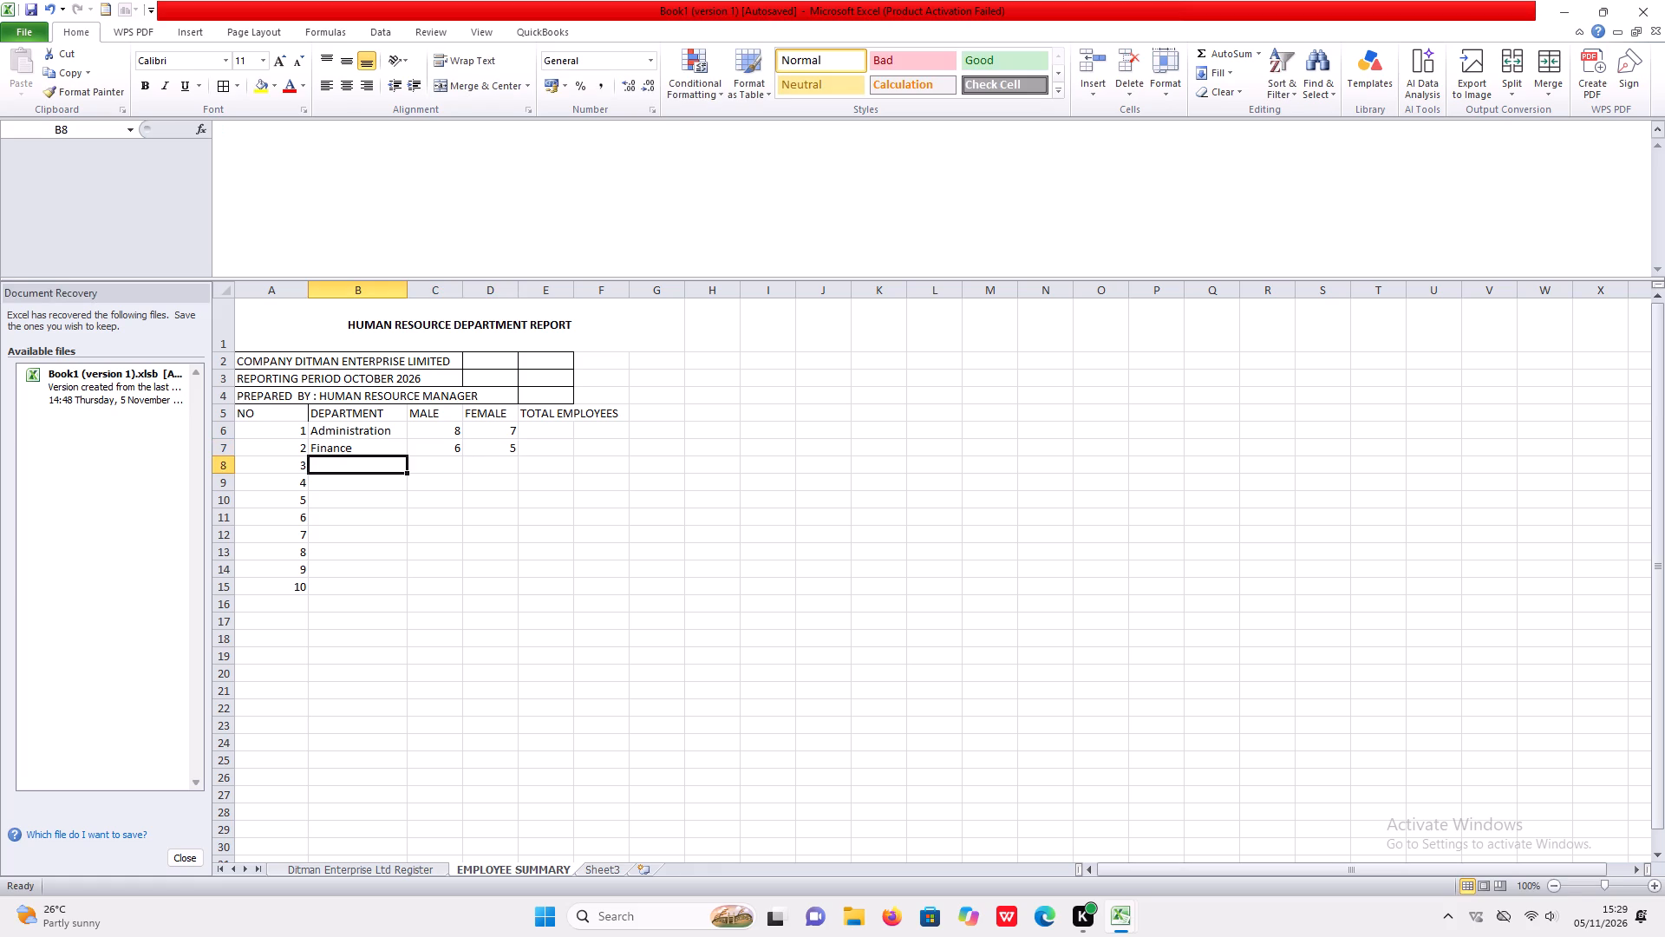
type("ransport")
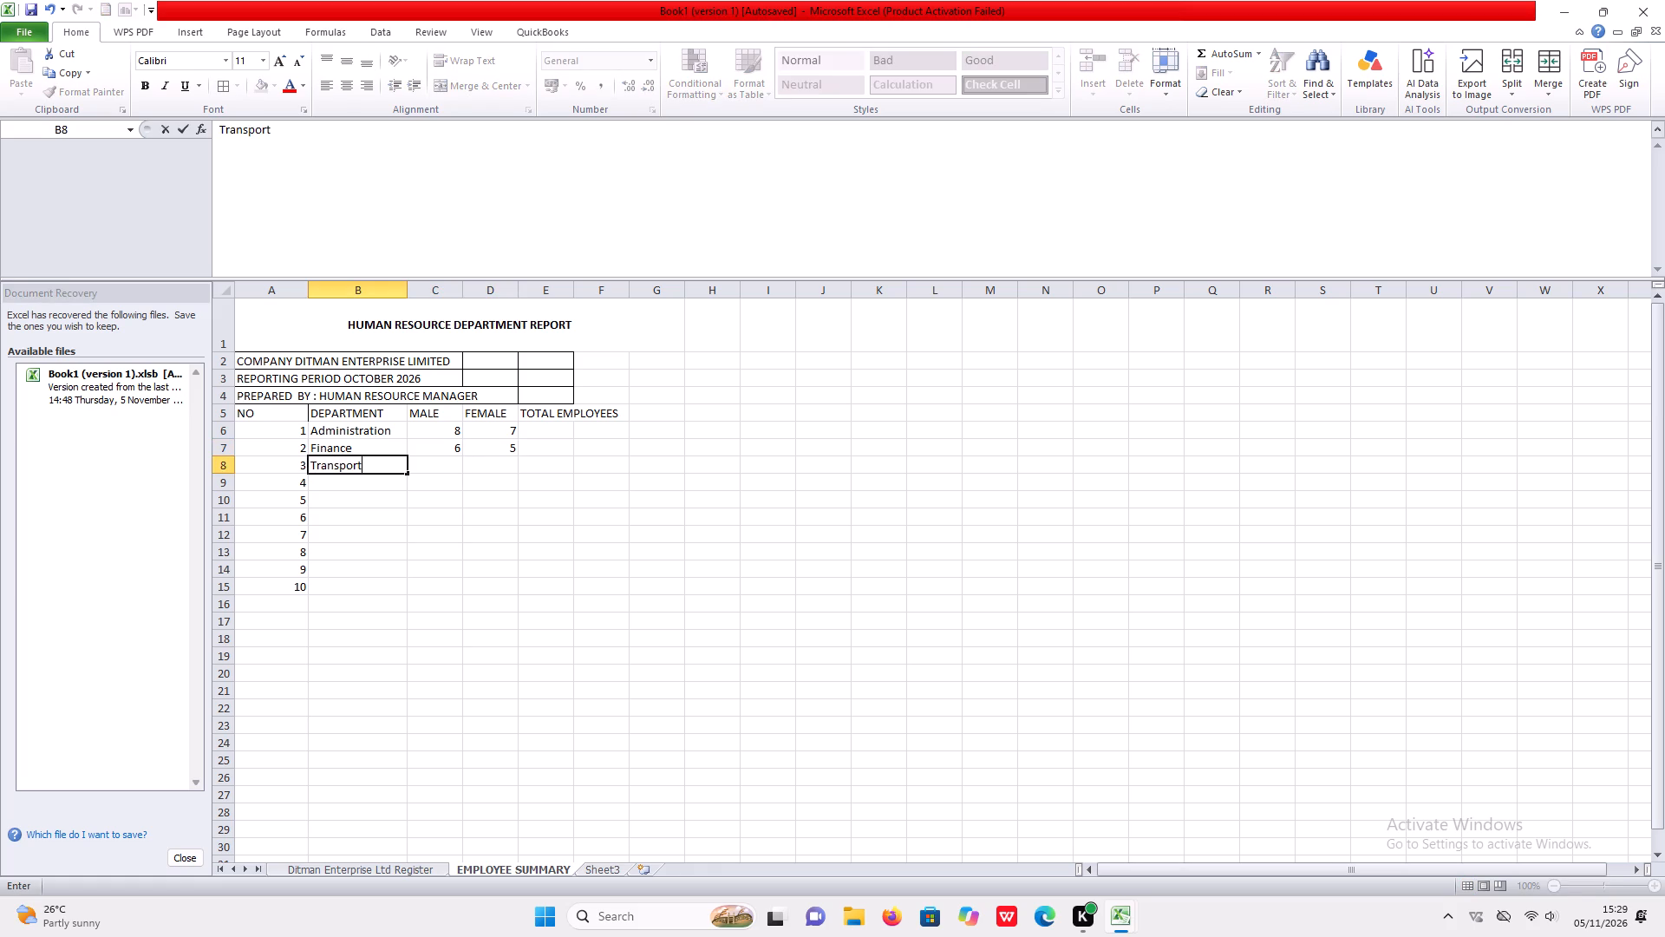
left_click(451, 464)
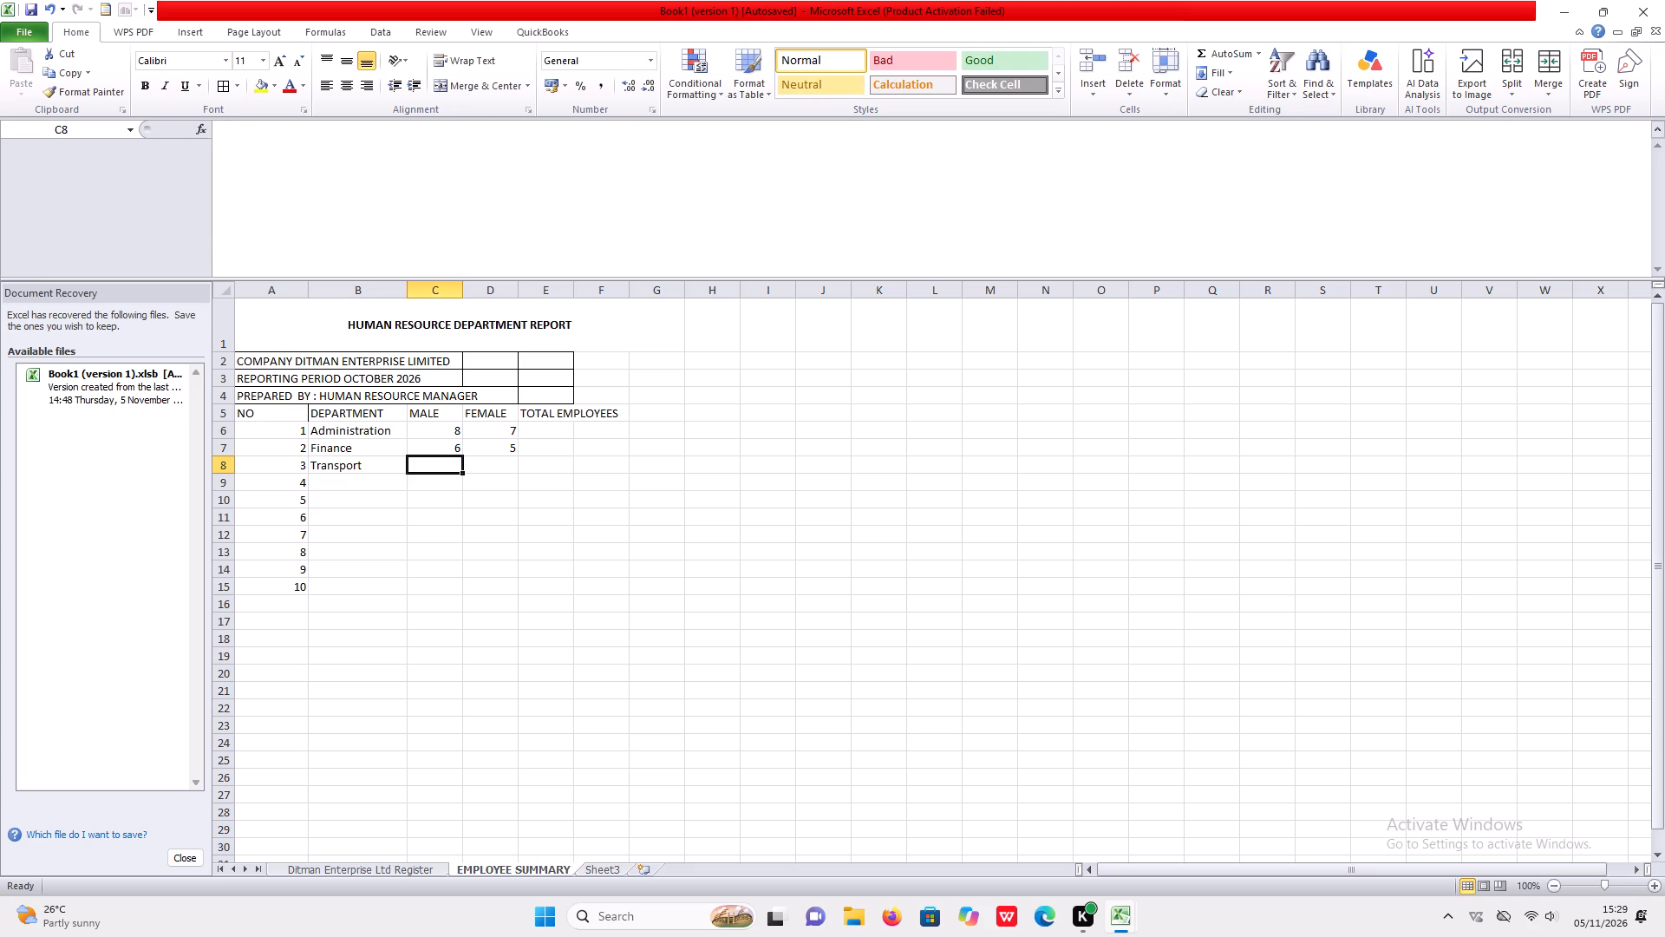
type("18")
key("Right")
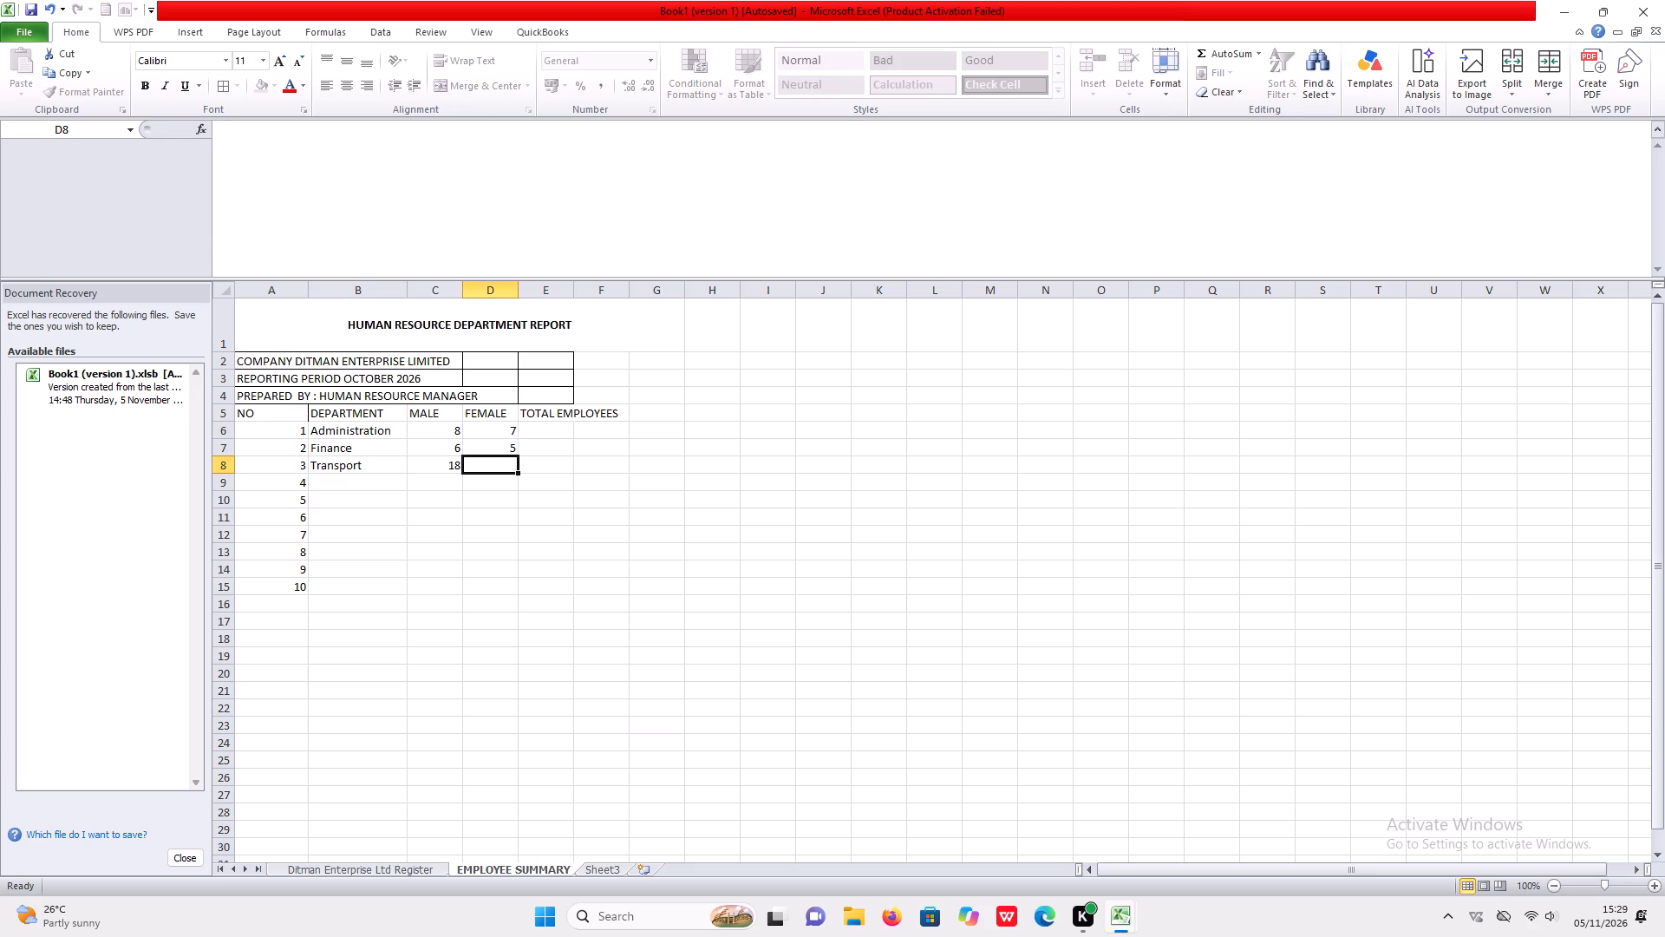
key("4")
Enter Sales and Marketing as the department in row number 4.
left_click(351, 486)
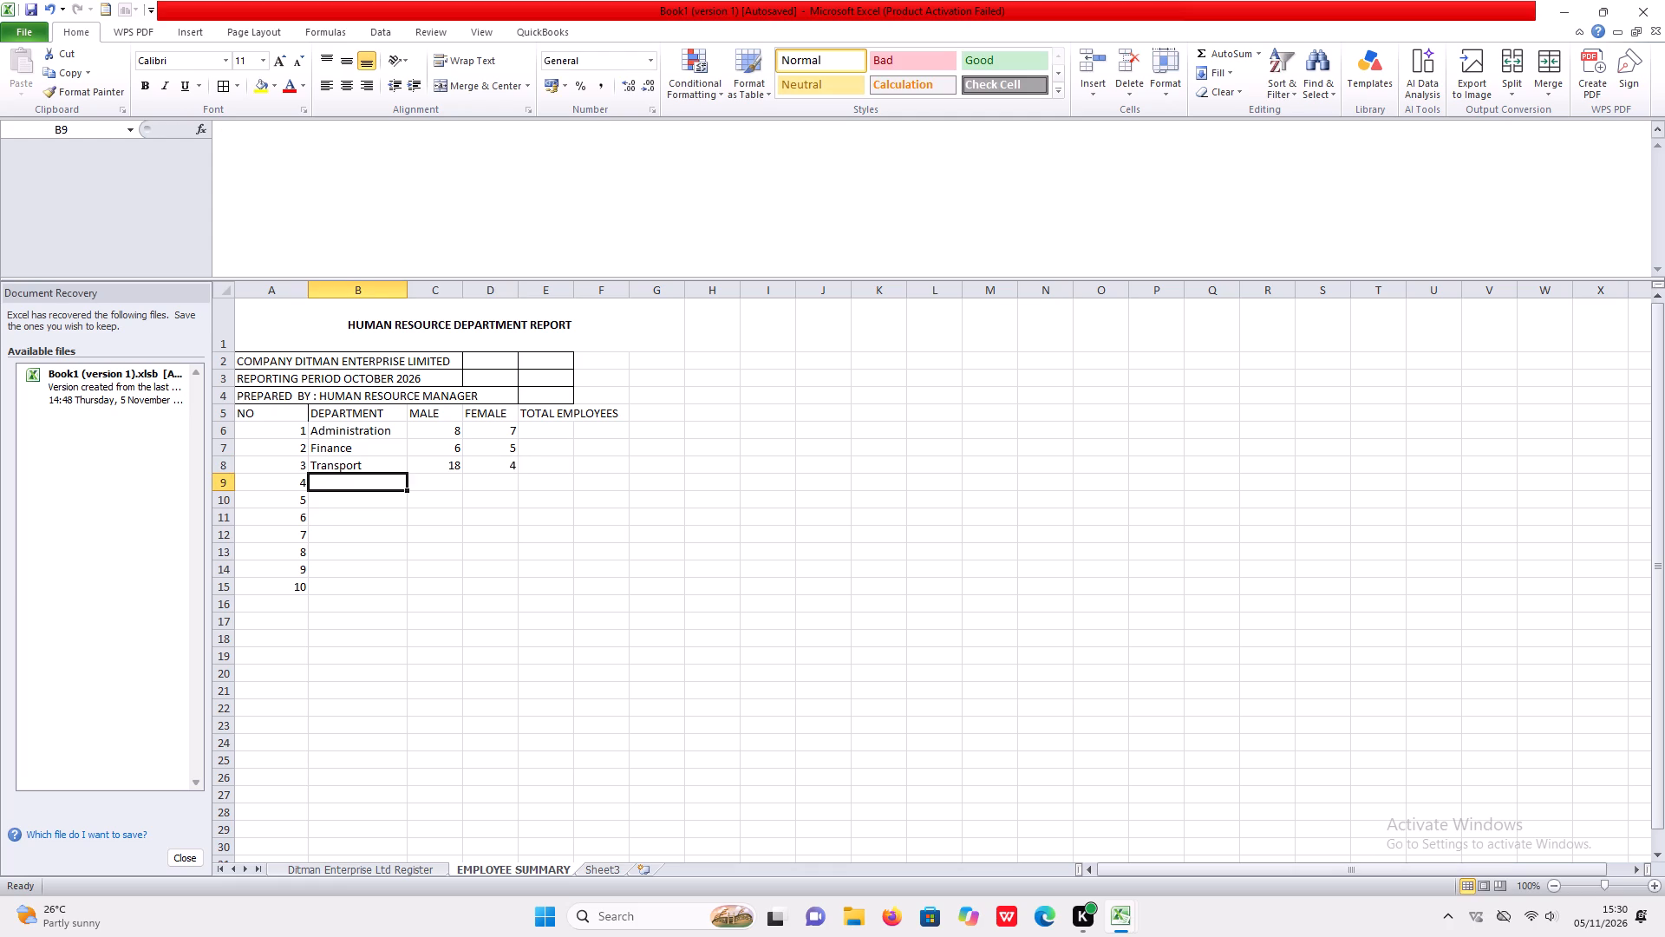
type("ales")
key("space")
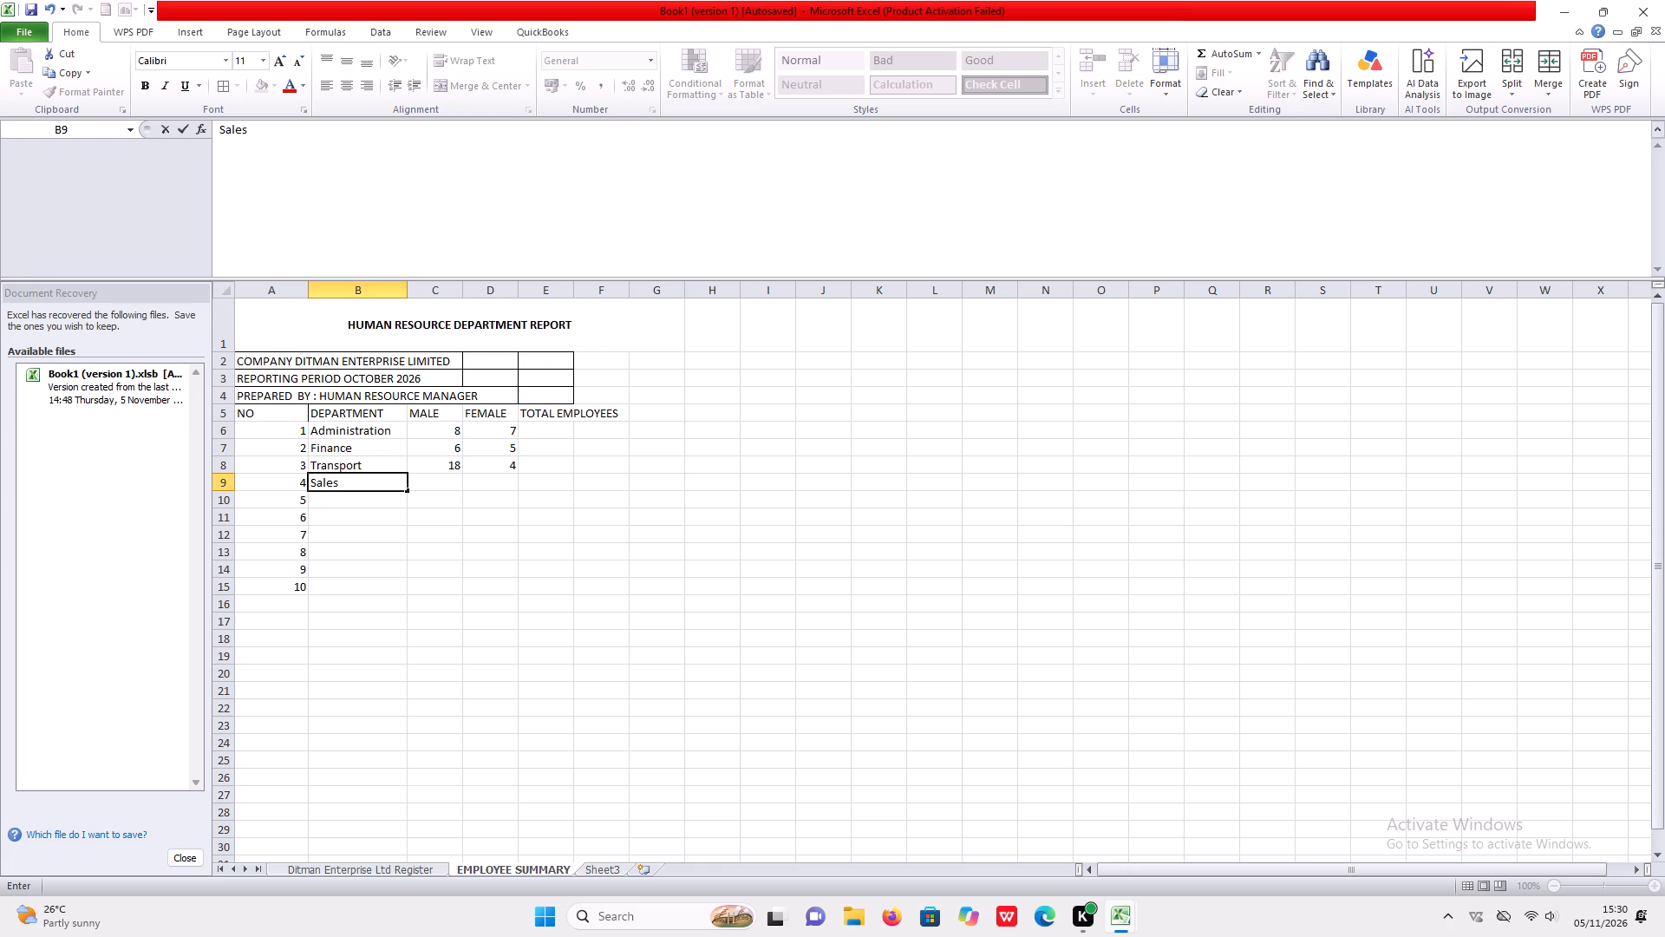
type("and")
key("space")
type("MARKET")
key("BackSpace")
key("BackSpace")
key("BackSpace")
key("BackSpace")
key("BackSpace")
key("a")
key("r")
type("keting")
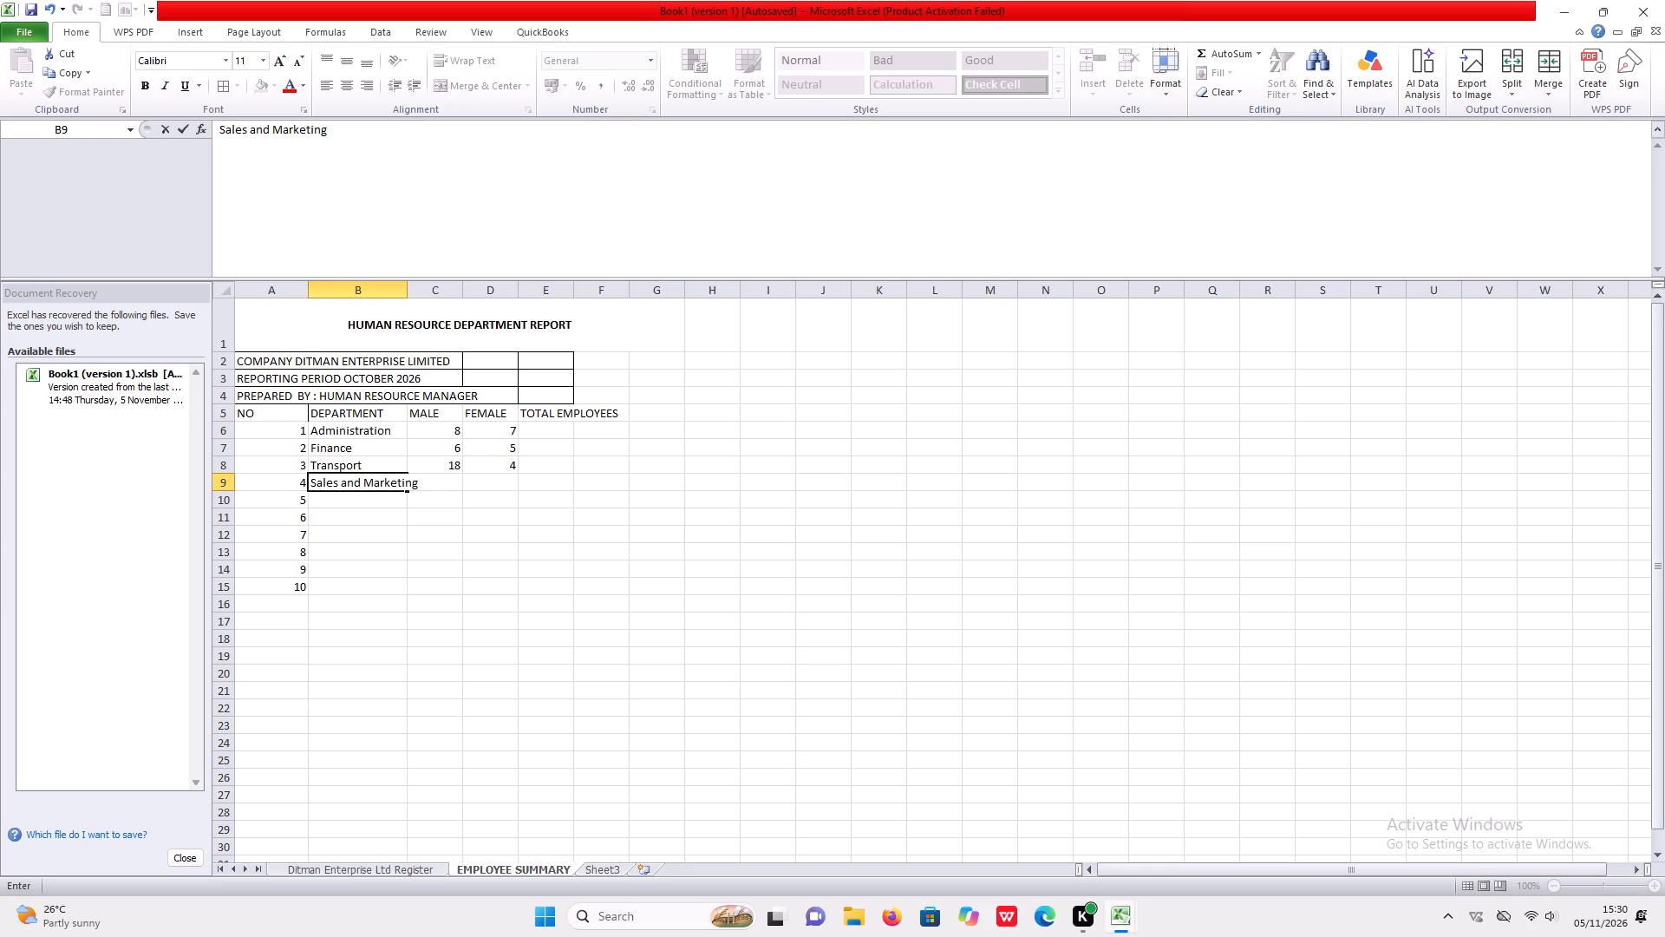
left_click(512, 483)
Widen column B so the Sales and Marketing entry fits inside it.
left_click(442, 476)
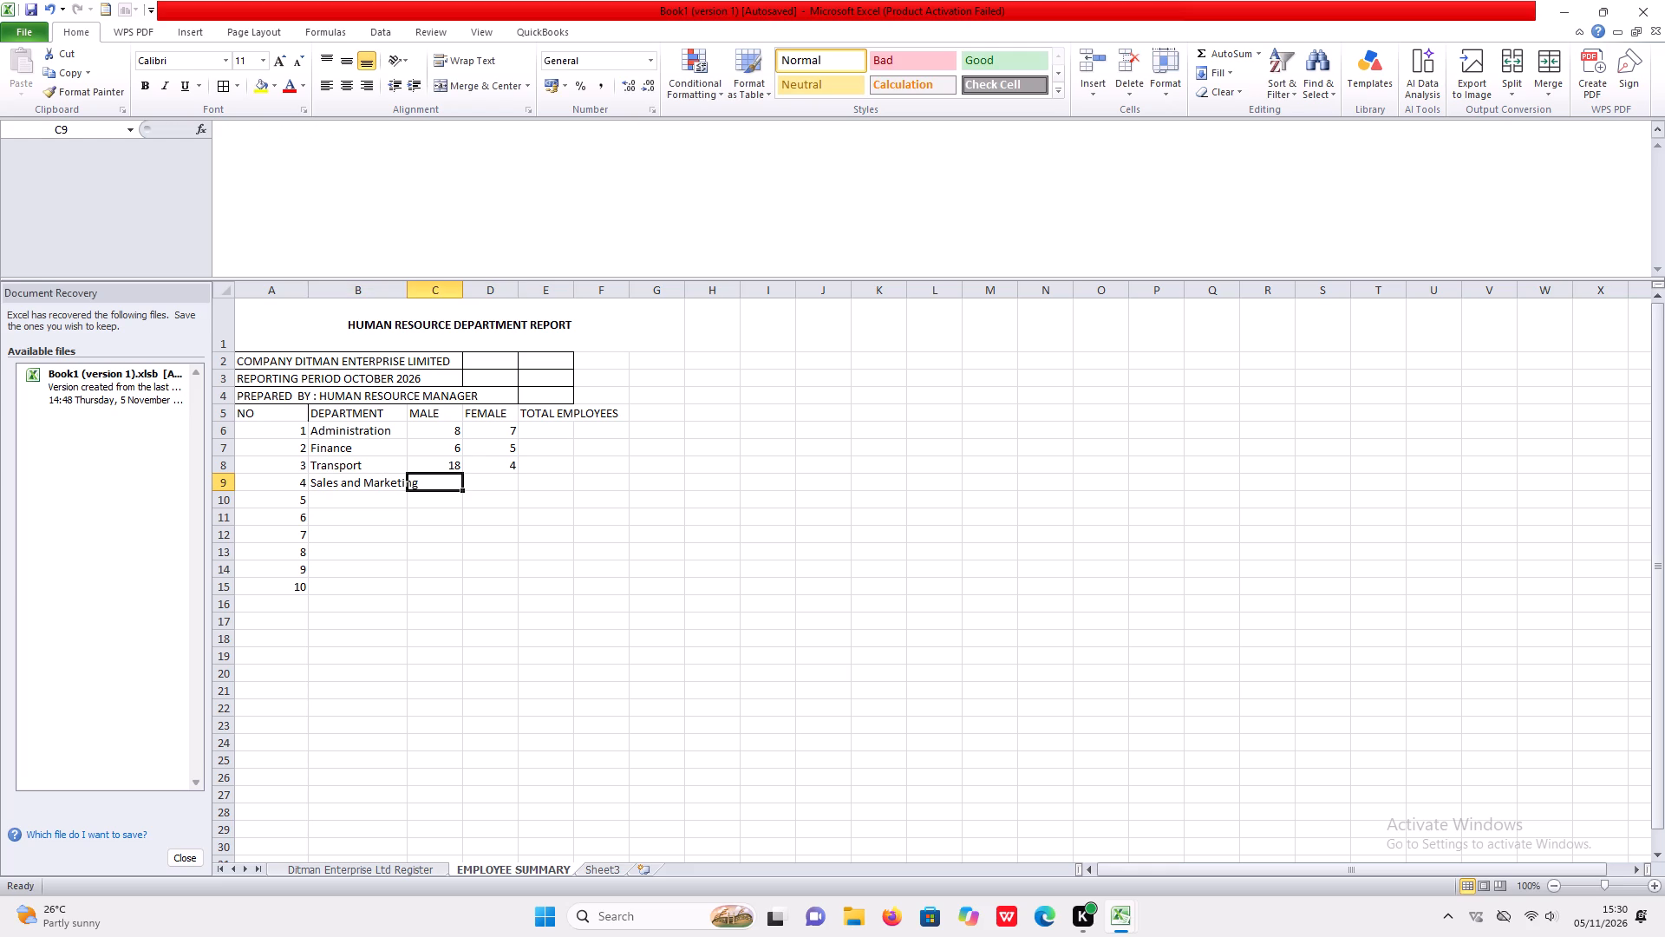
left_click_drag(408, 280, 418, 278)
left_click_drag(408, 289, 431, 294)
Fill in the Sales and Marketing row with 12 male and 13 female employees.
left_click(460, 483)
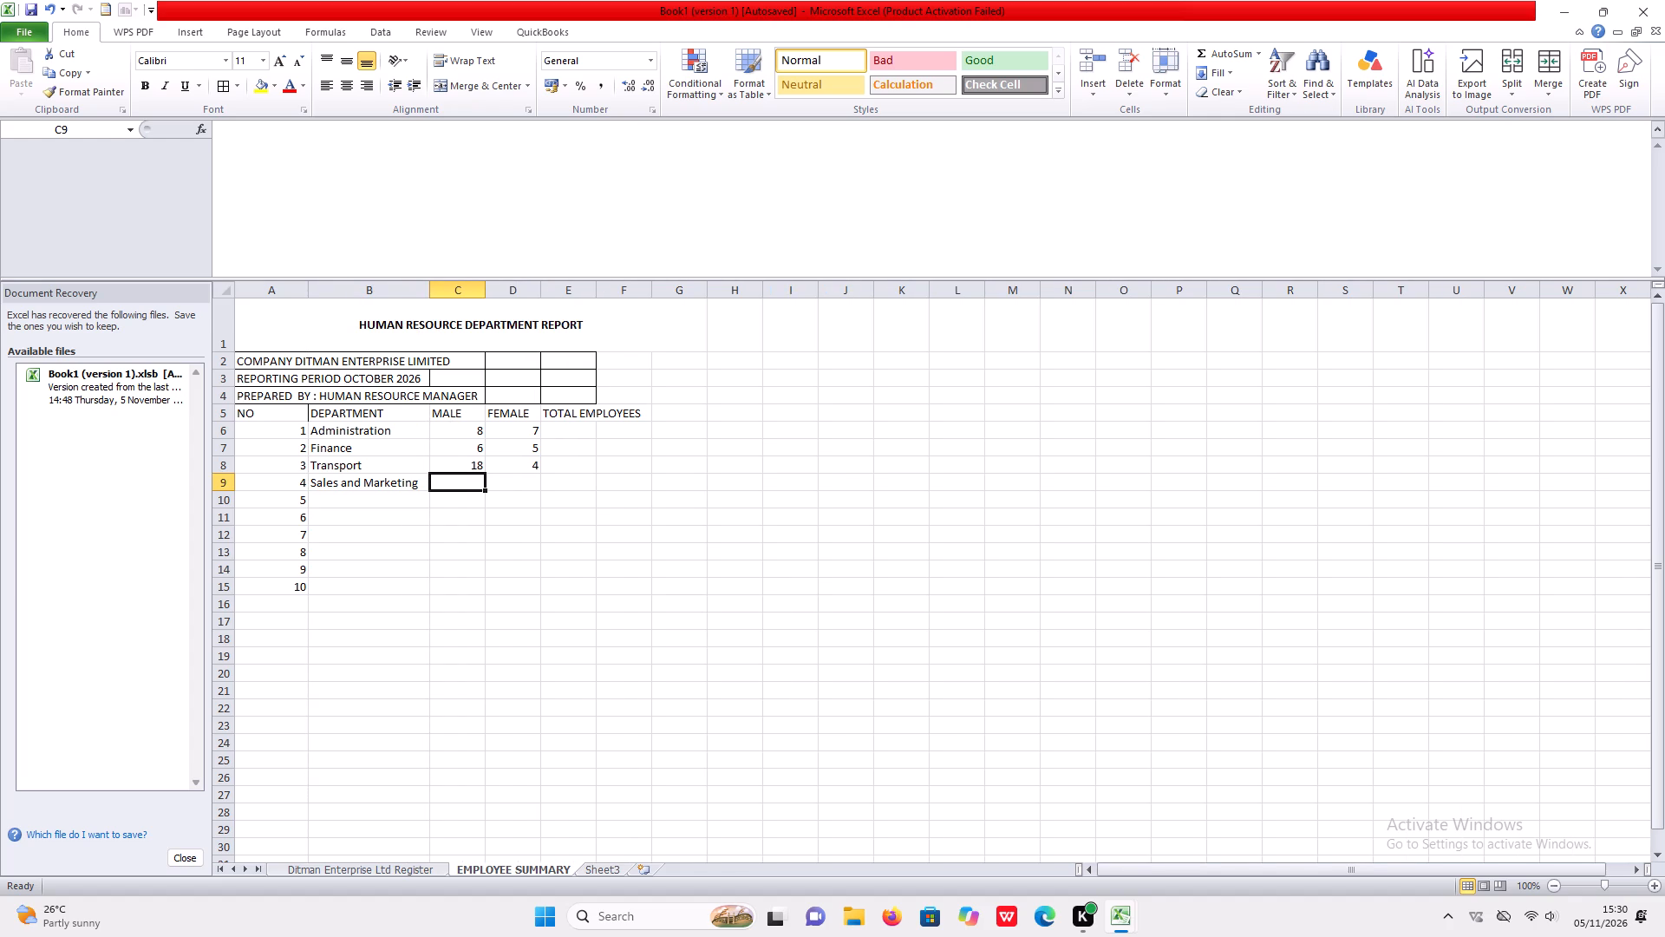
type("12")
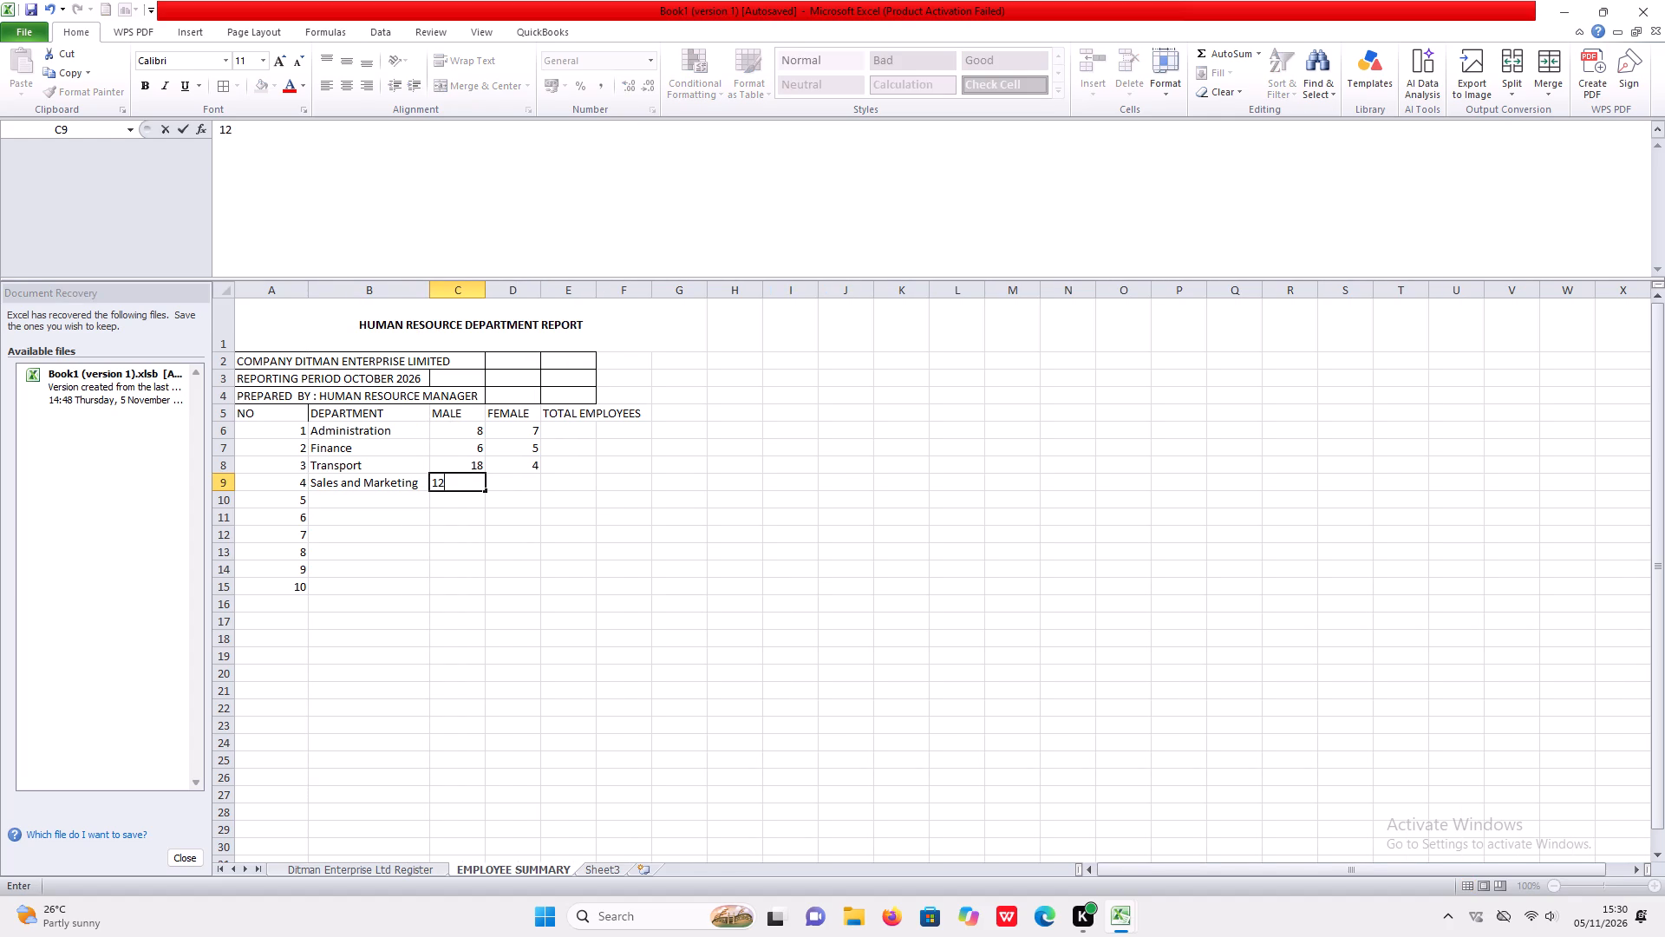
key("Right")
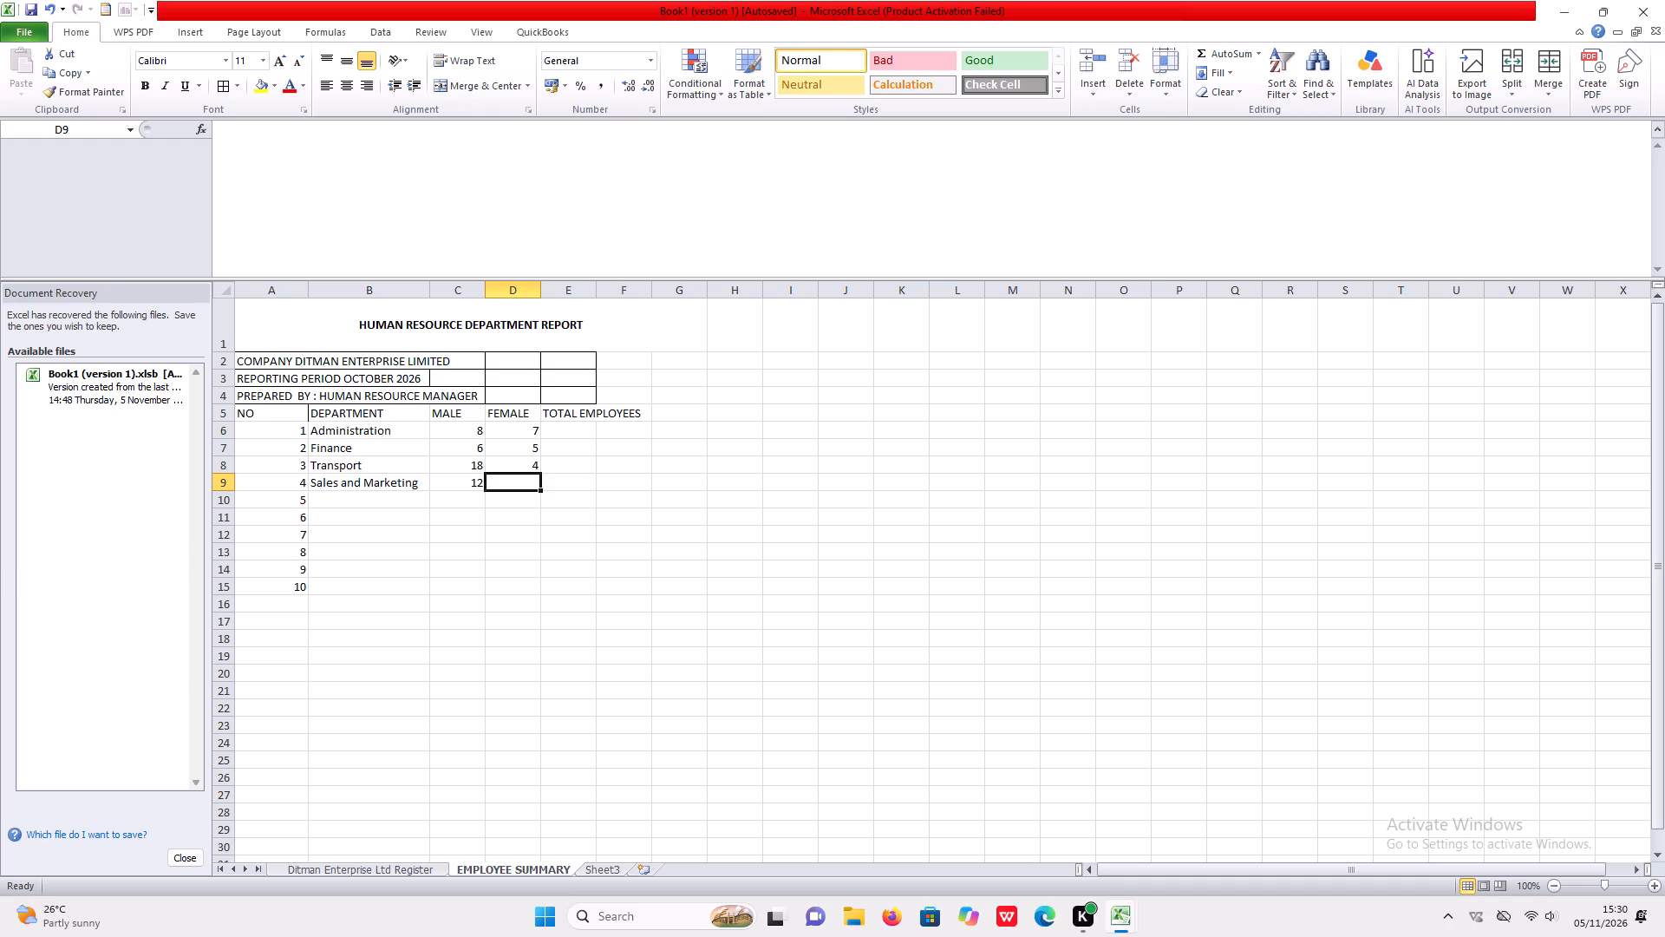
type("13")
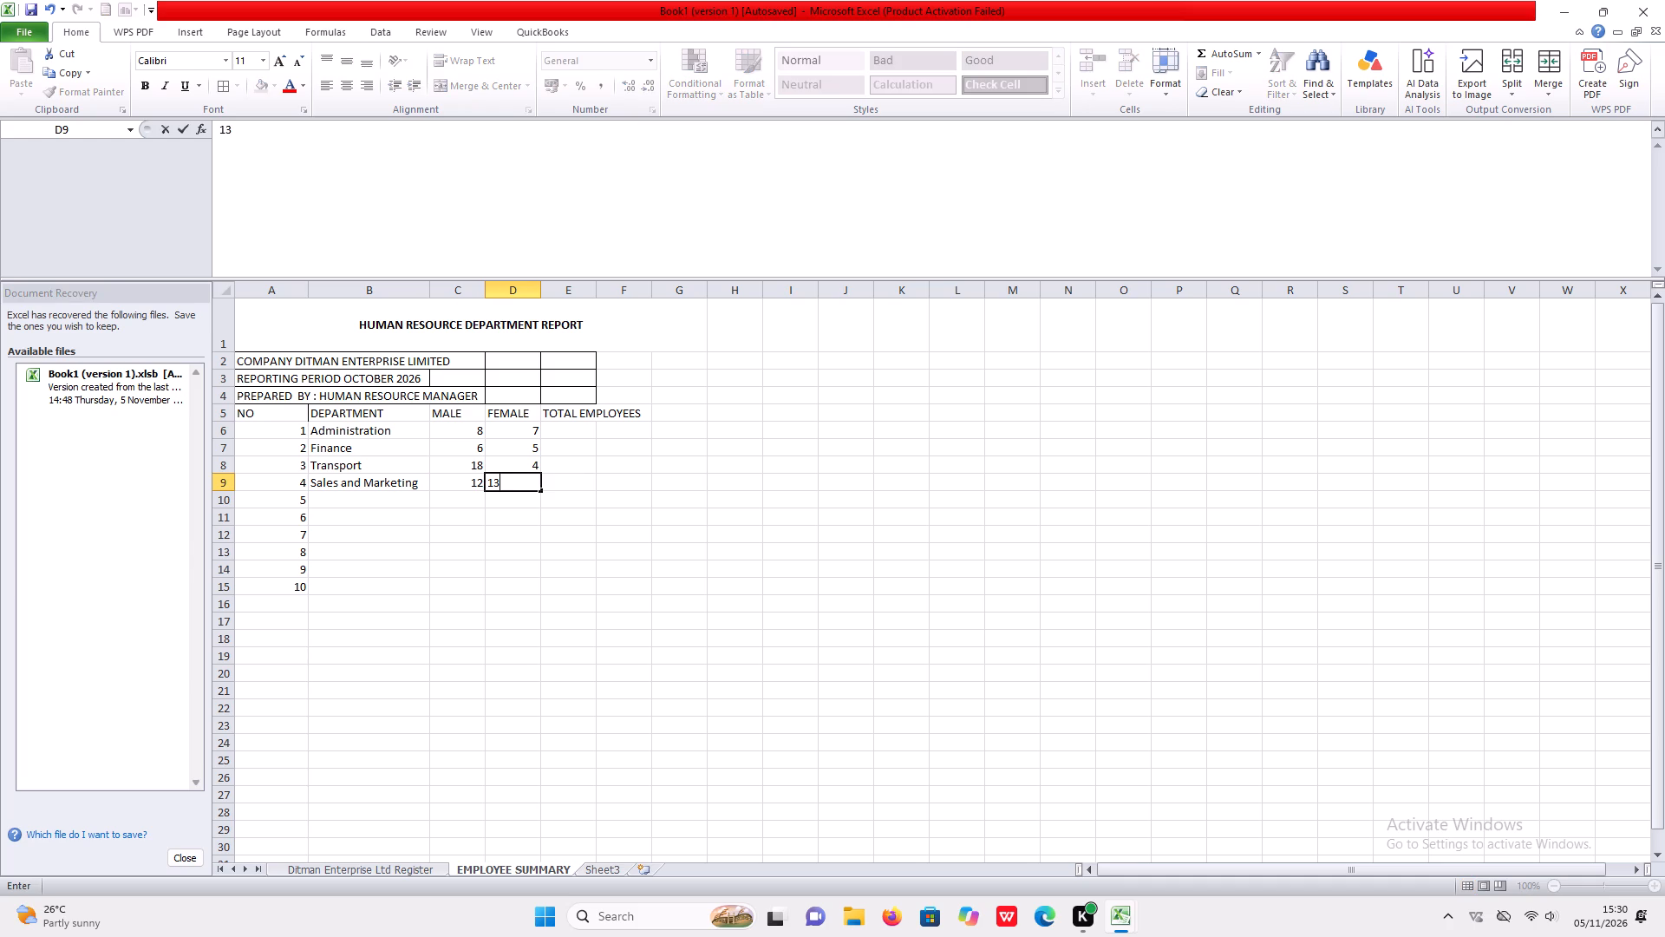
Add the Procurement department in row number 5 with 7 male and 6 female employees.
left_click(402, 507)
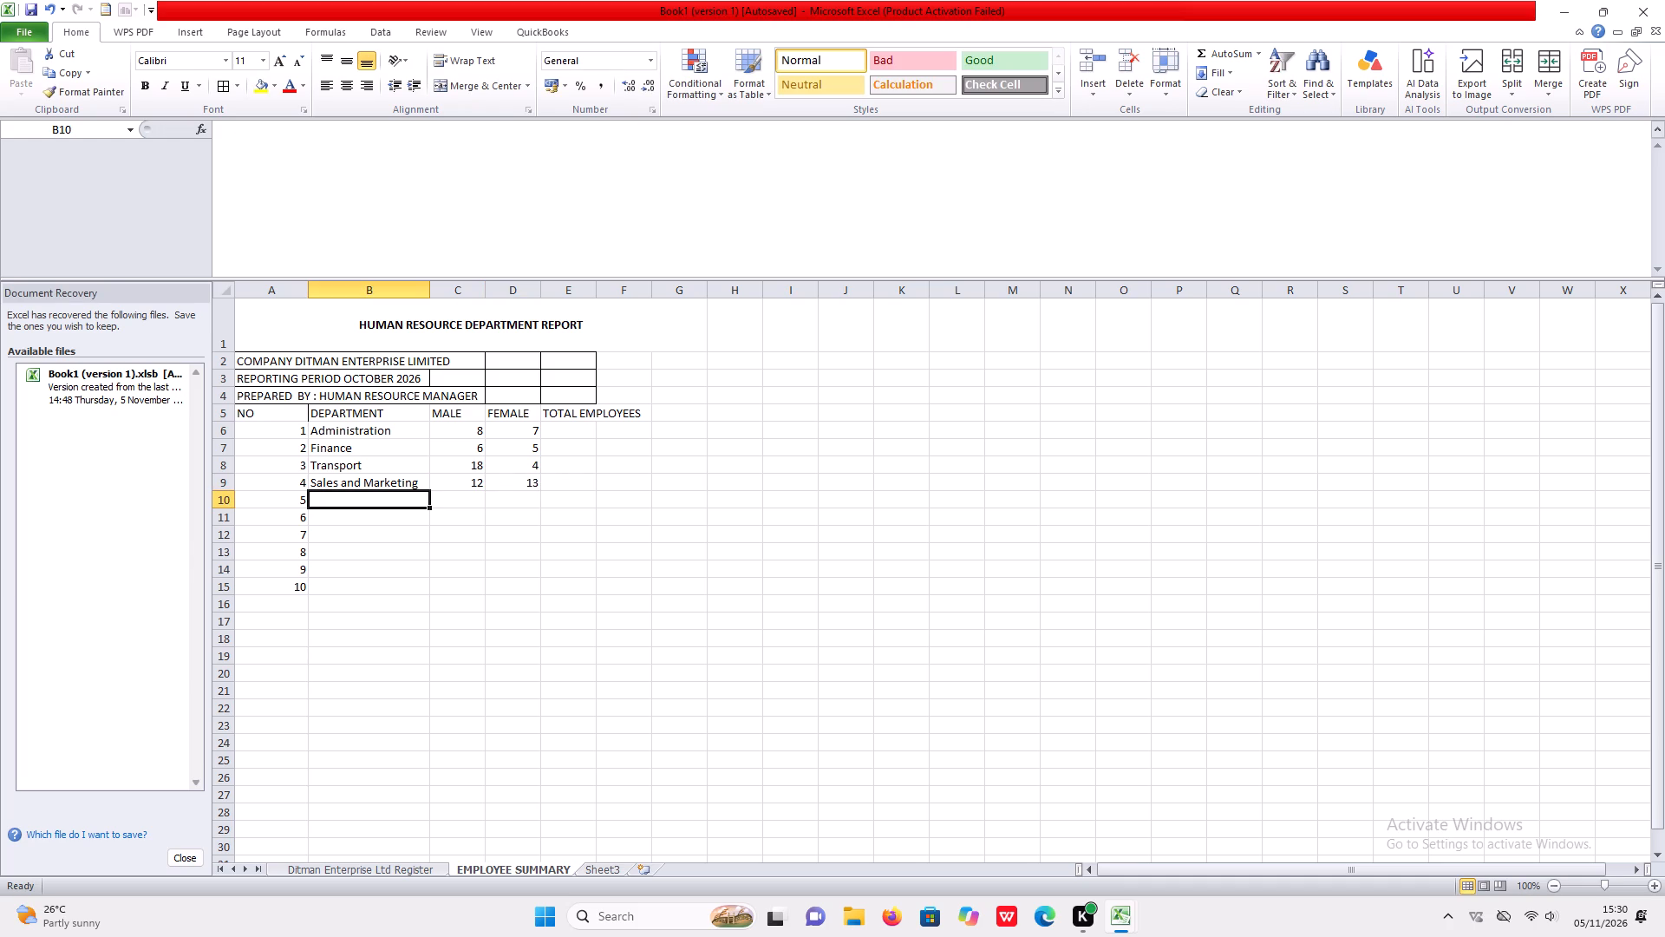
type("rocurement")
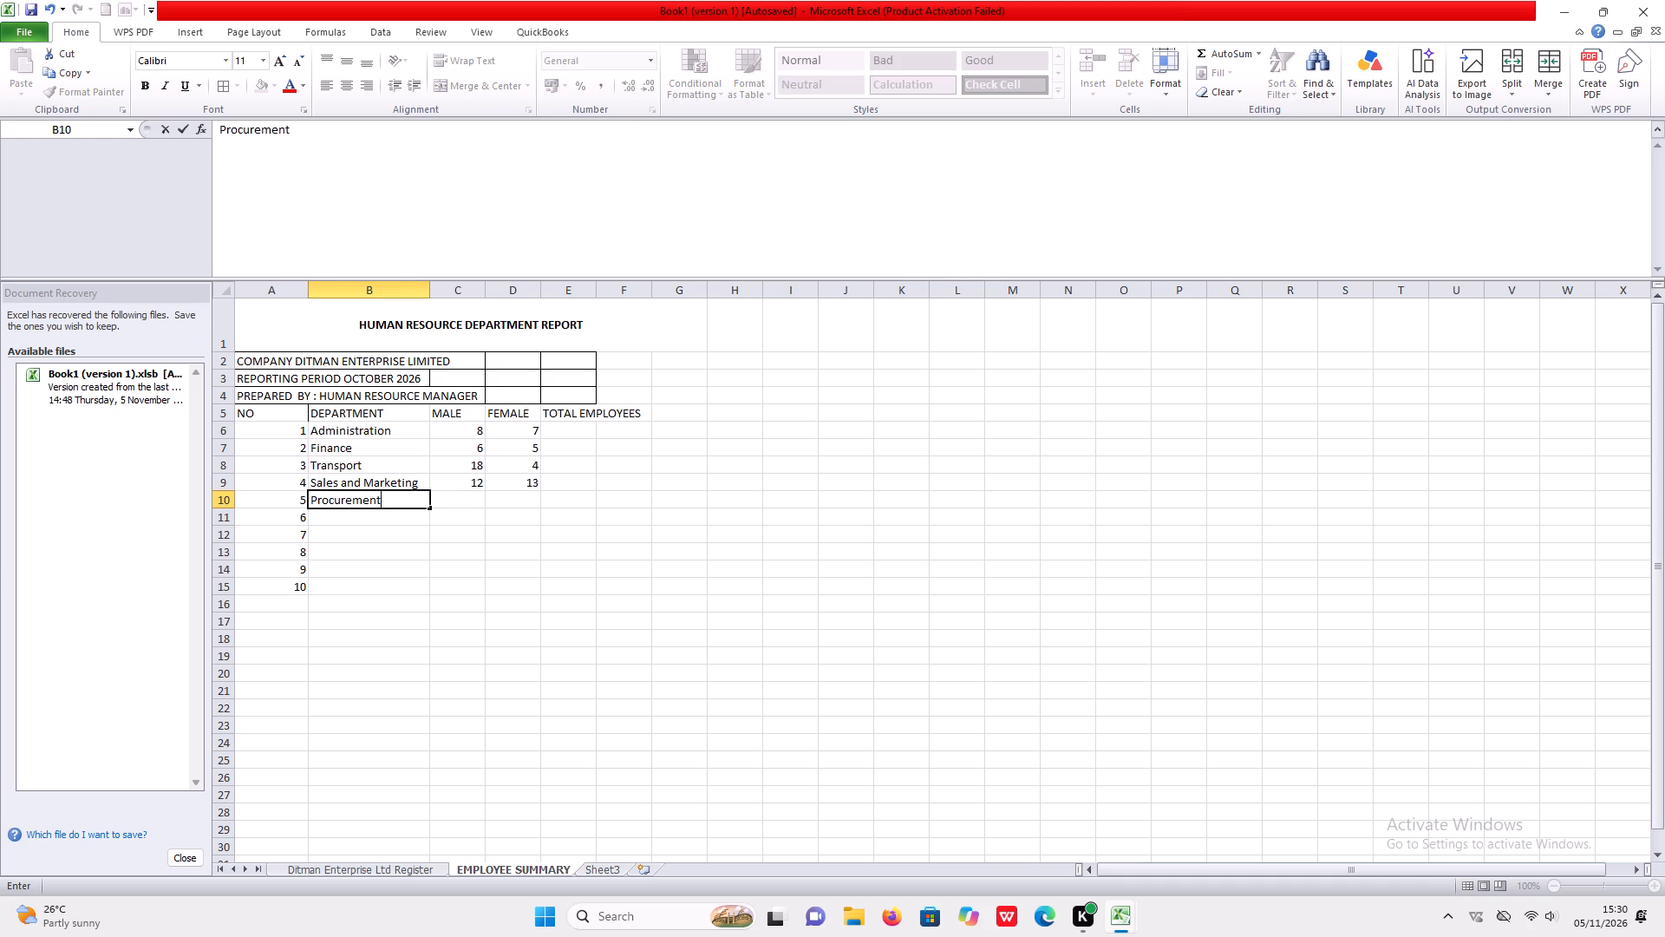
left_click(471, 506)
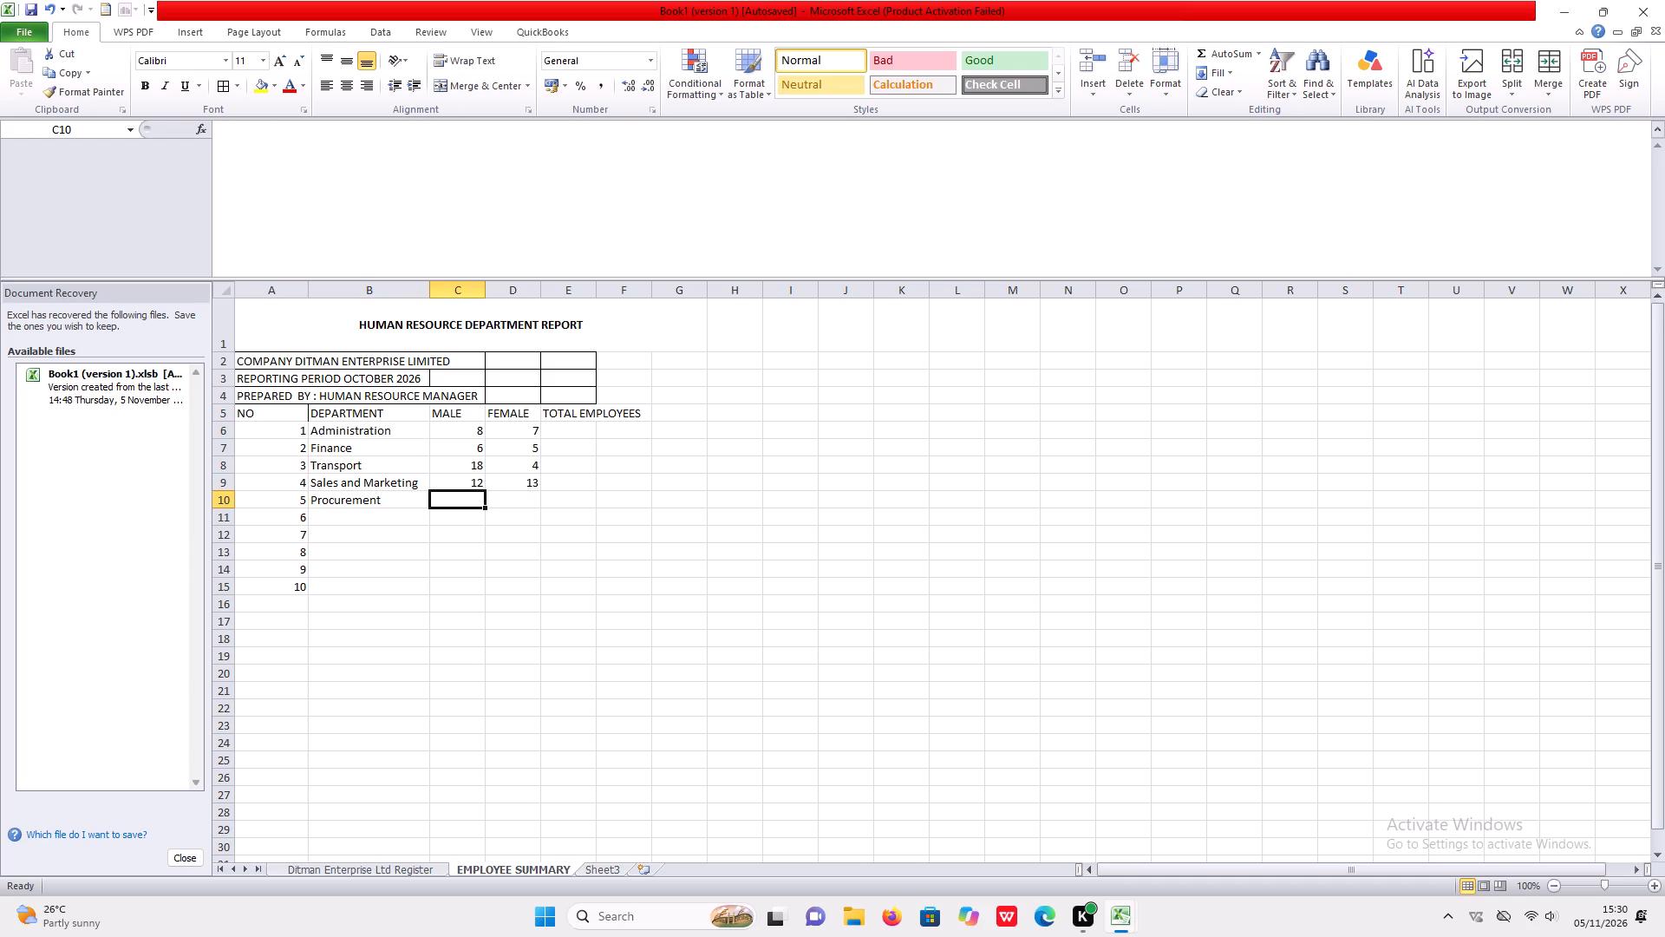
key("7")
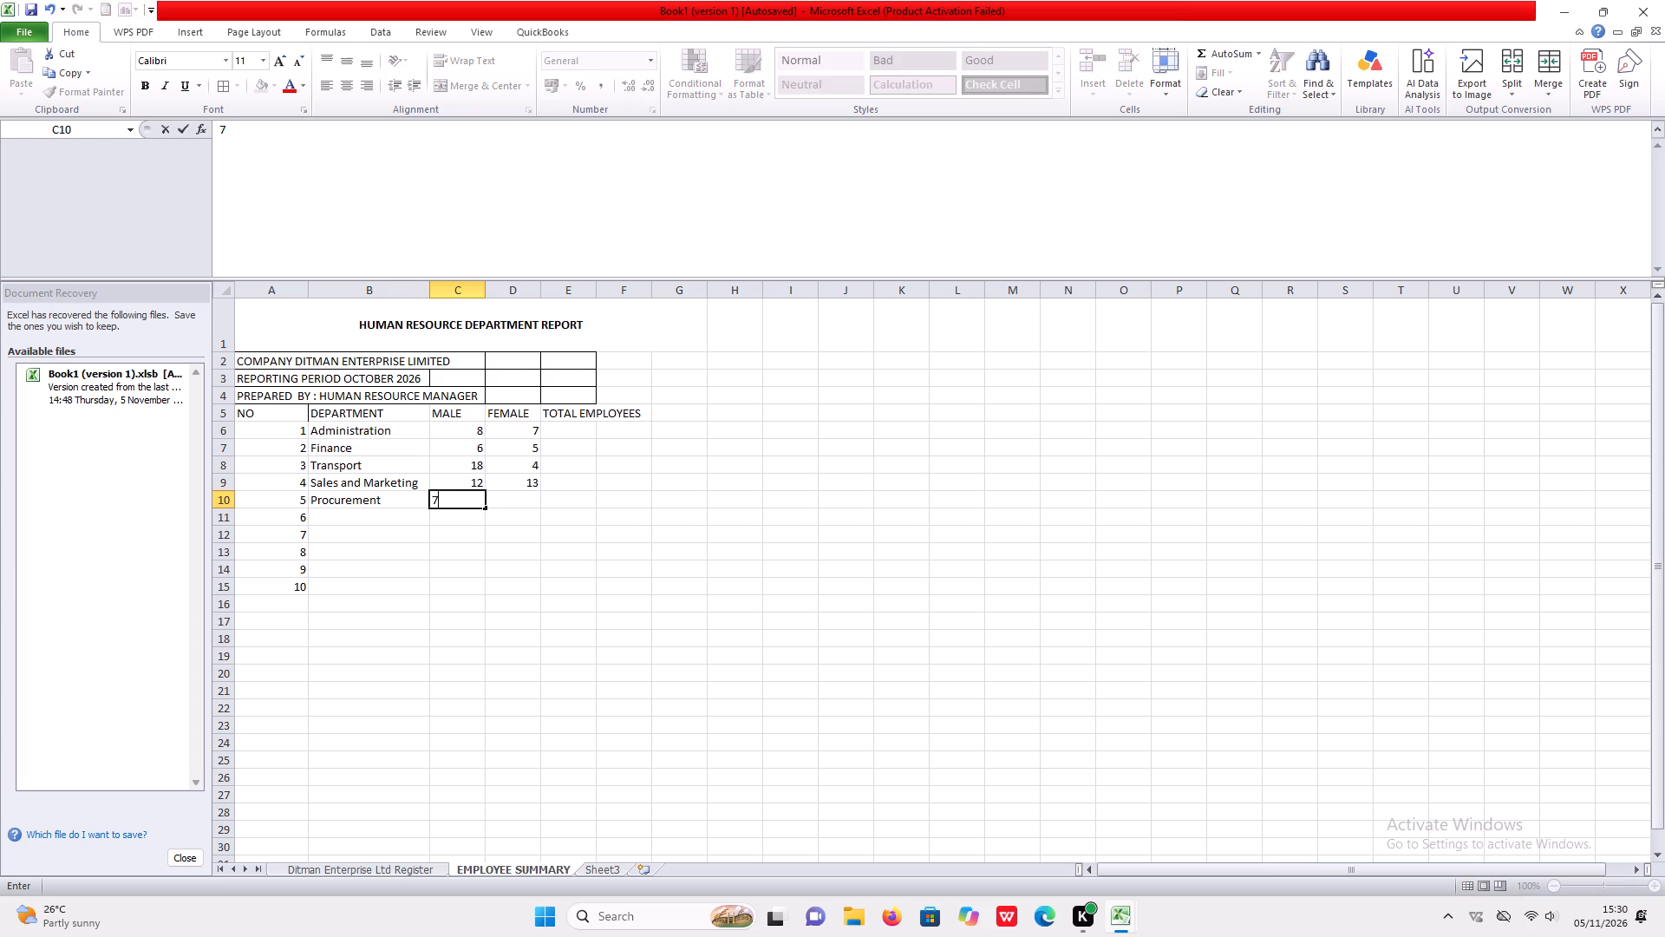
key("Right")
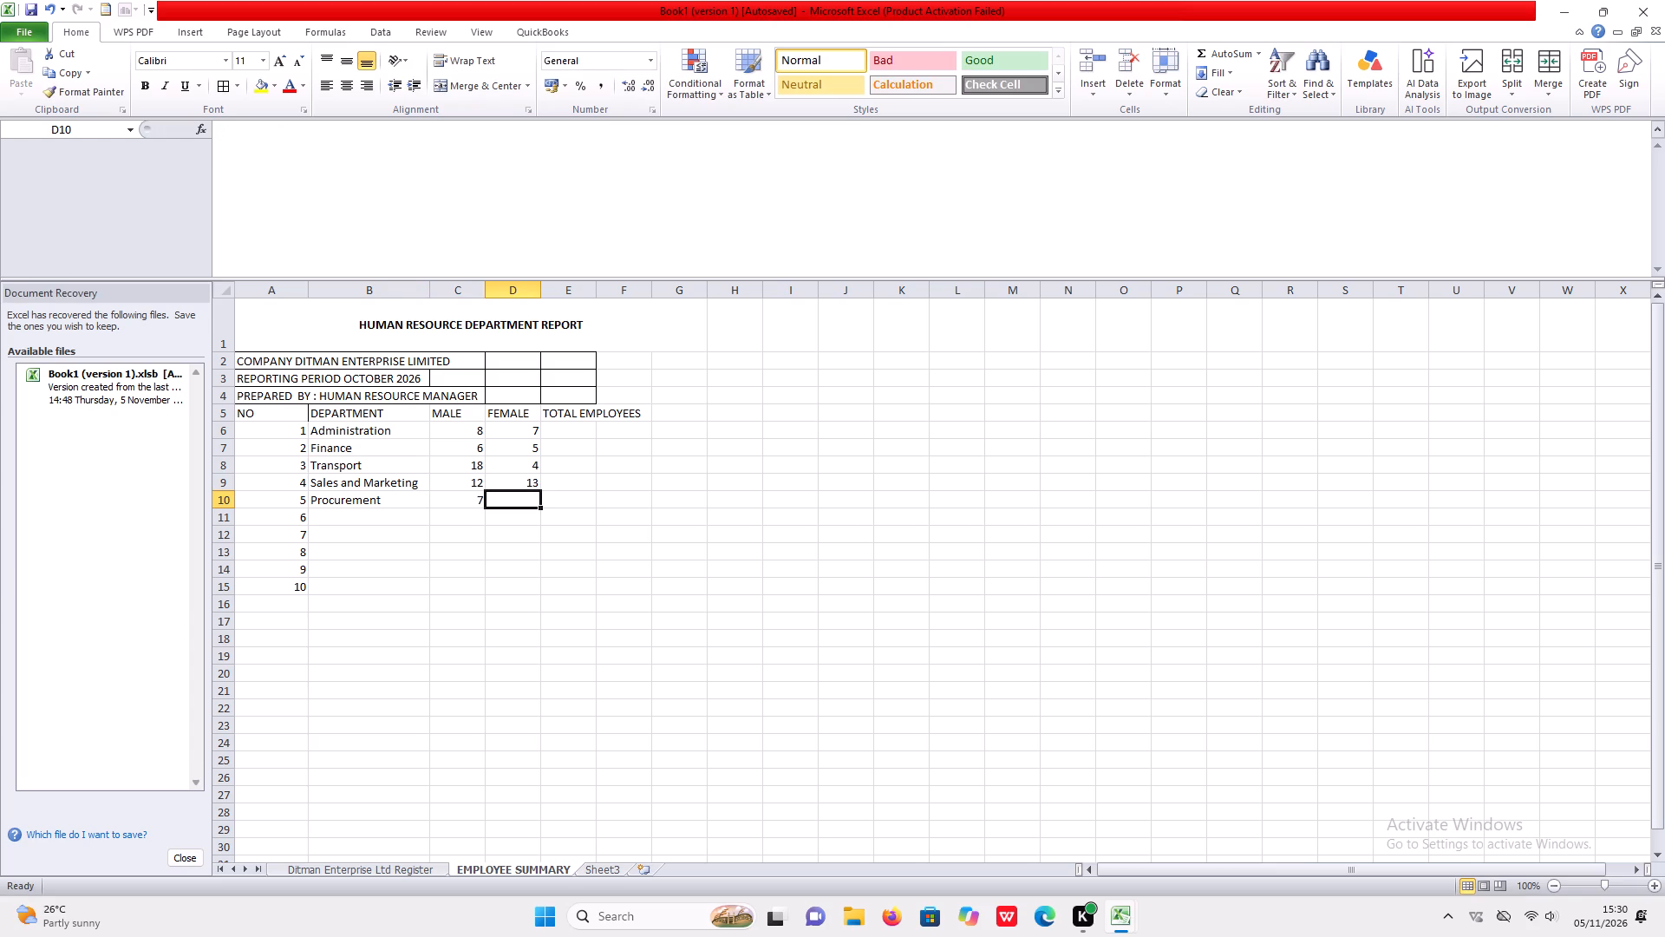
key("6")
Enter Information Technology, with only the initials capitalised, as the department in row number 6.
left_click(329, 515)
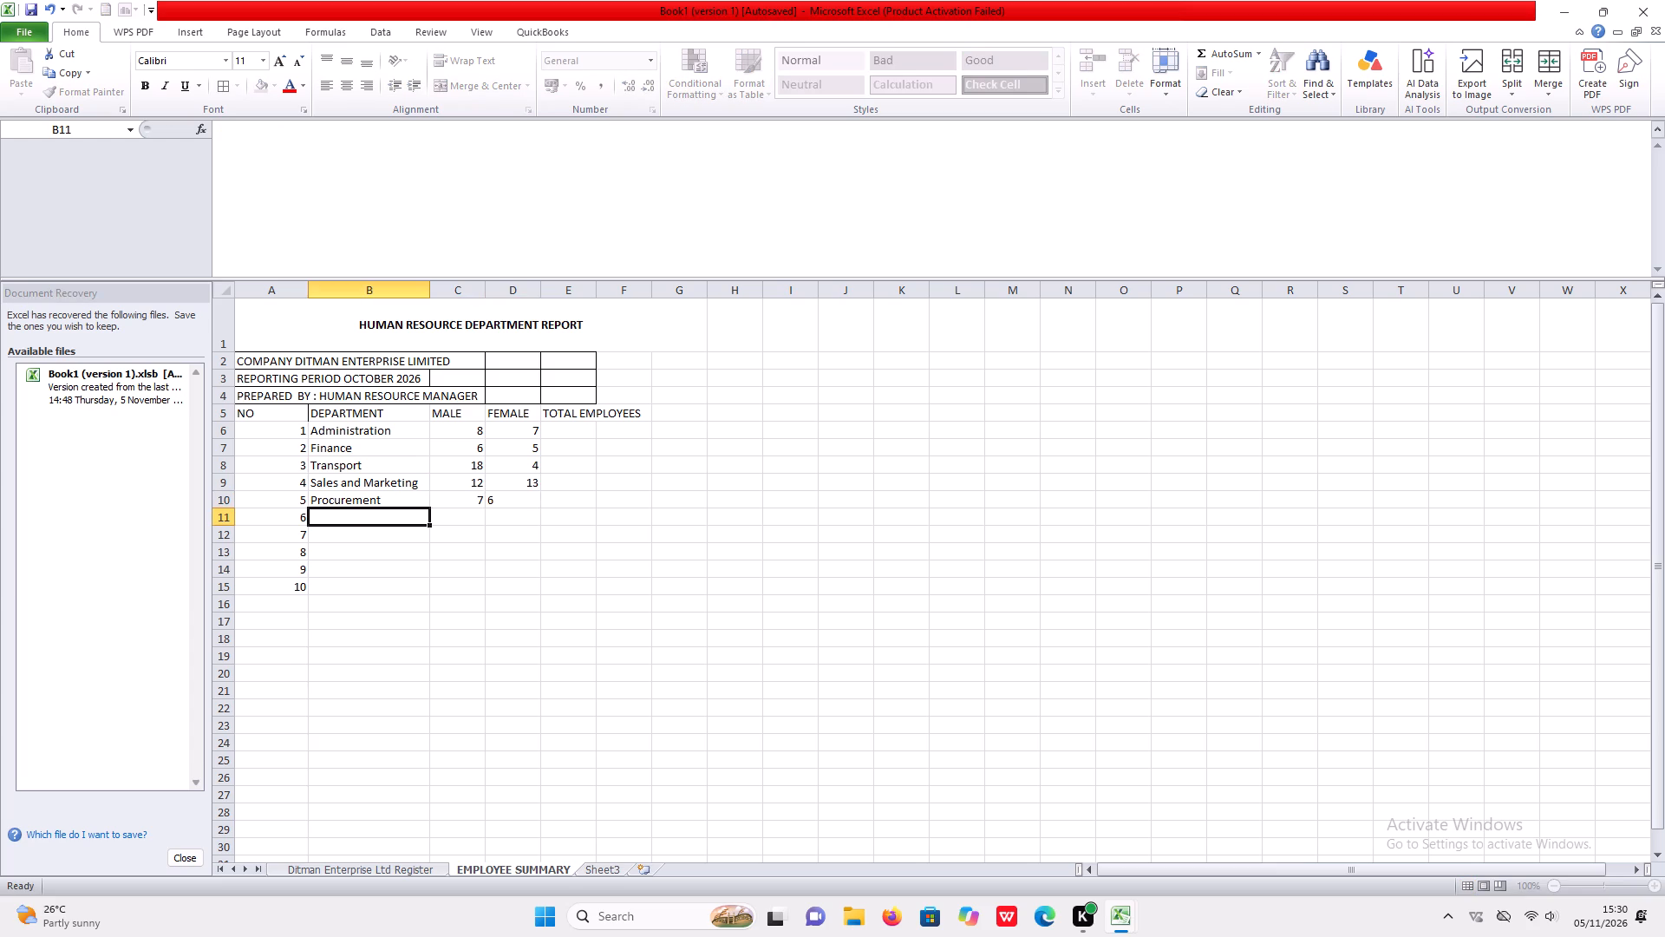
key("i")
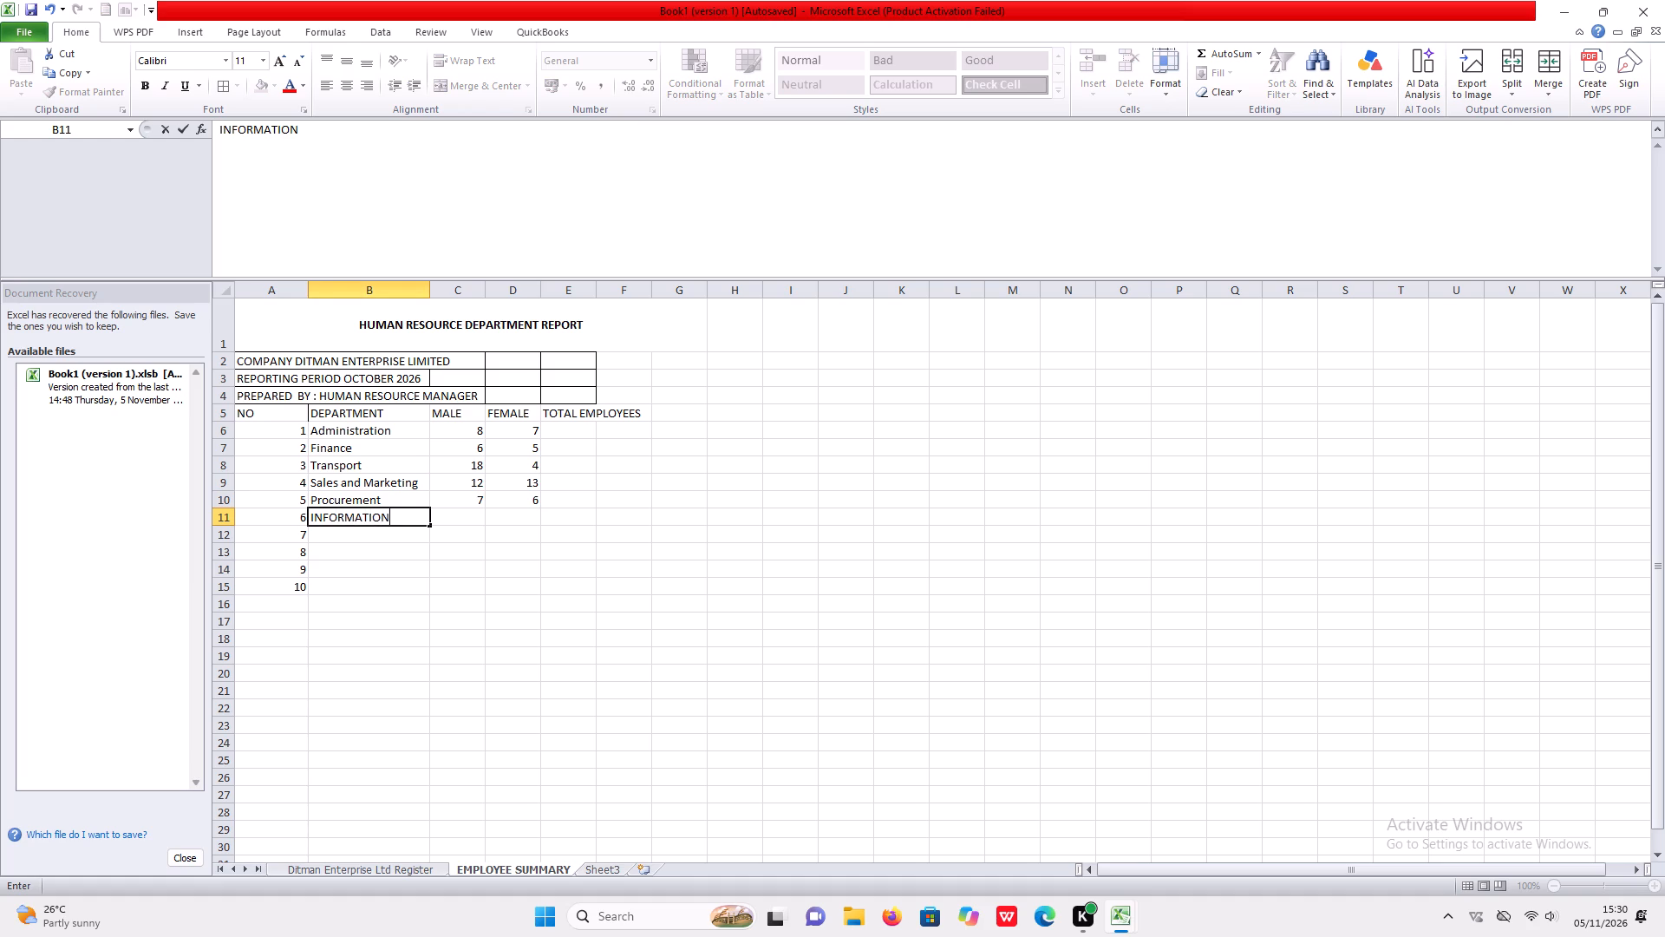
type("ECHNOLOGY")
key("BackSpace")
key("BackSpace")
key("BackSpace")
key("BackSpace")
key("BackSpace")
key("BackSpace")
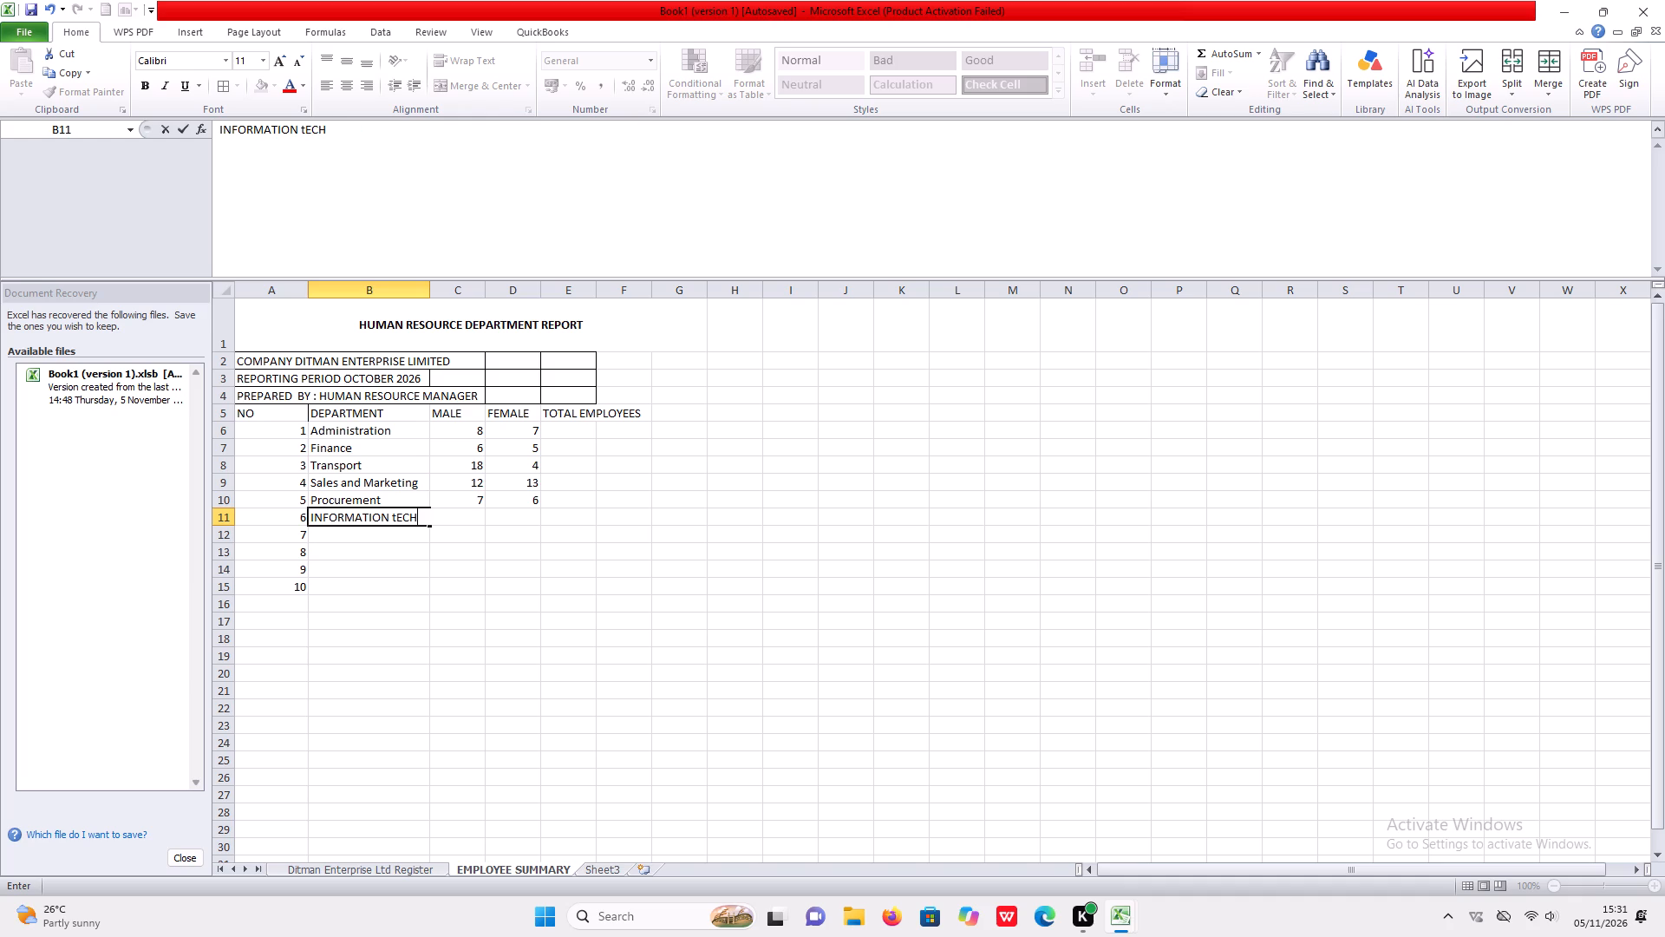
key("BackSpace")
key("BackSpace")
key("BackSpace")
key("BackSpace")
key("BackSpace")
key("BackSpace")
key("BackSpace")
key("BackSpace")
key("BackSpace")
key("BackSpace")
key("BackSpace")
key("BackSpace")
key("BackSpace")
key("BackSpace")
key("BackSpace")
type("nformatiom")
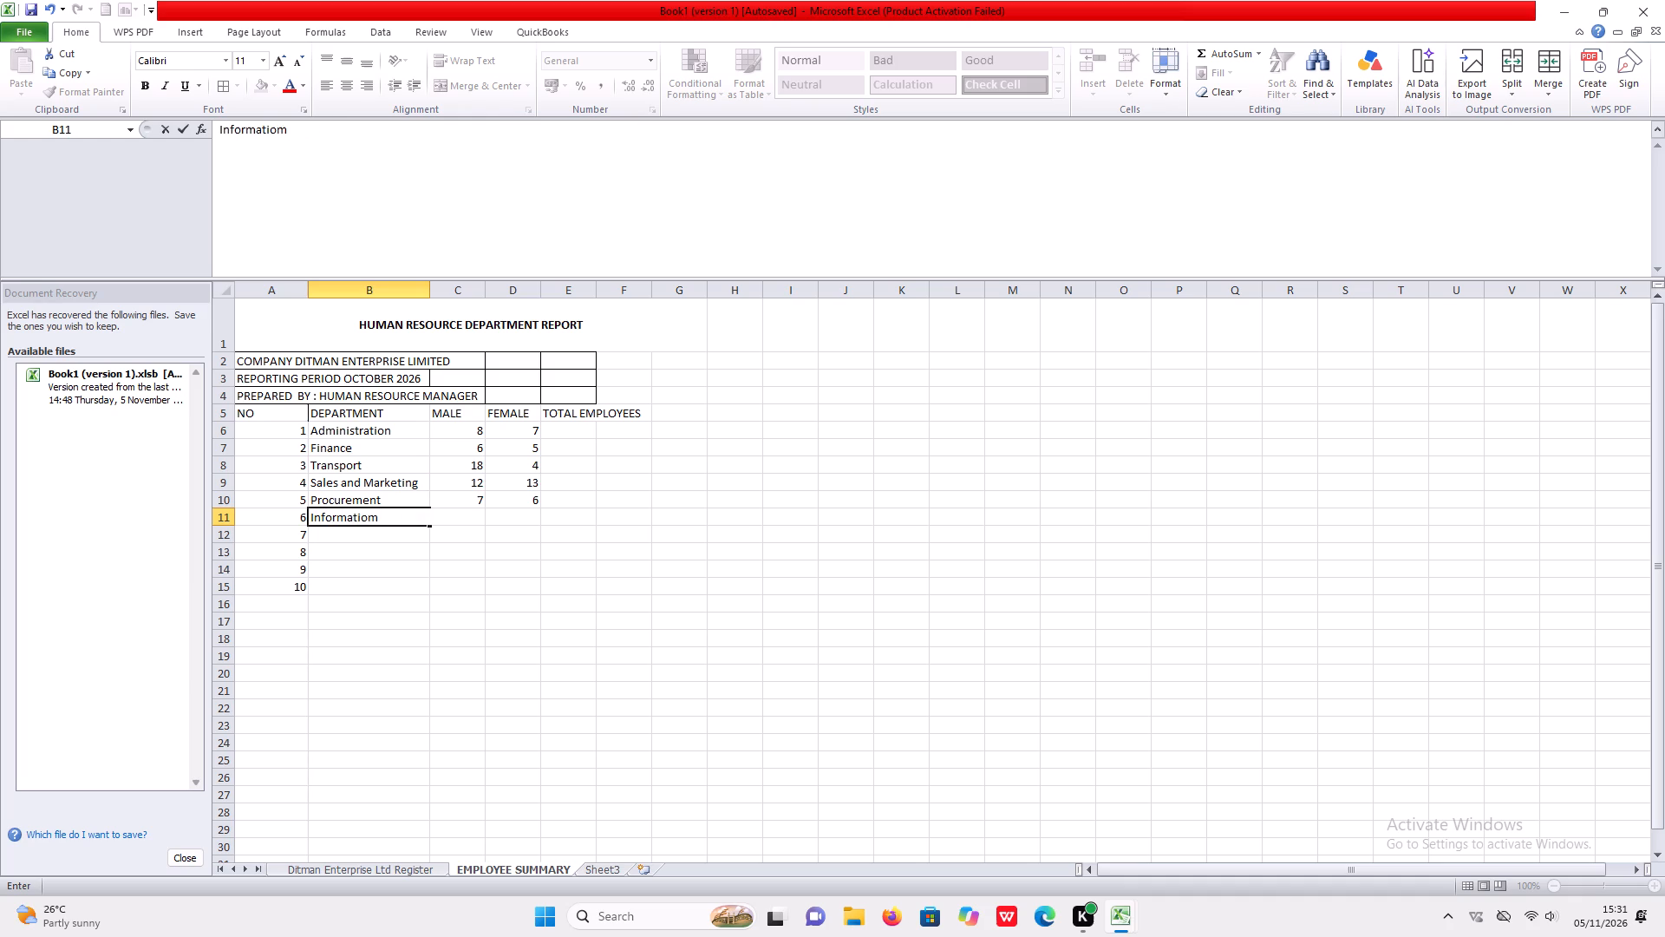
key("BackSpace")
type("n")
key("space")
key("t")
type("echnology")
Fill in the Information Technology row with 9 male and 4 female employees.
left_click(530, 511)
left_click(457, 516)
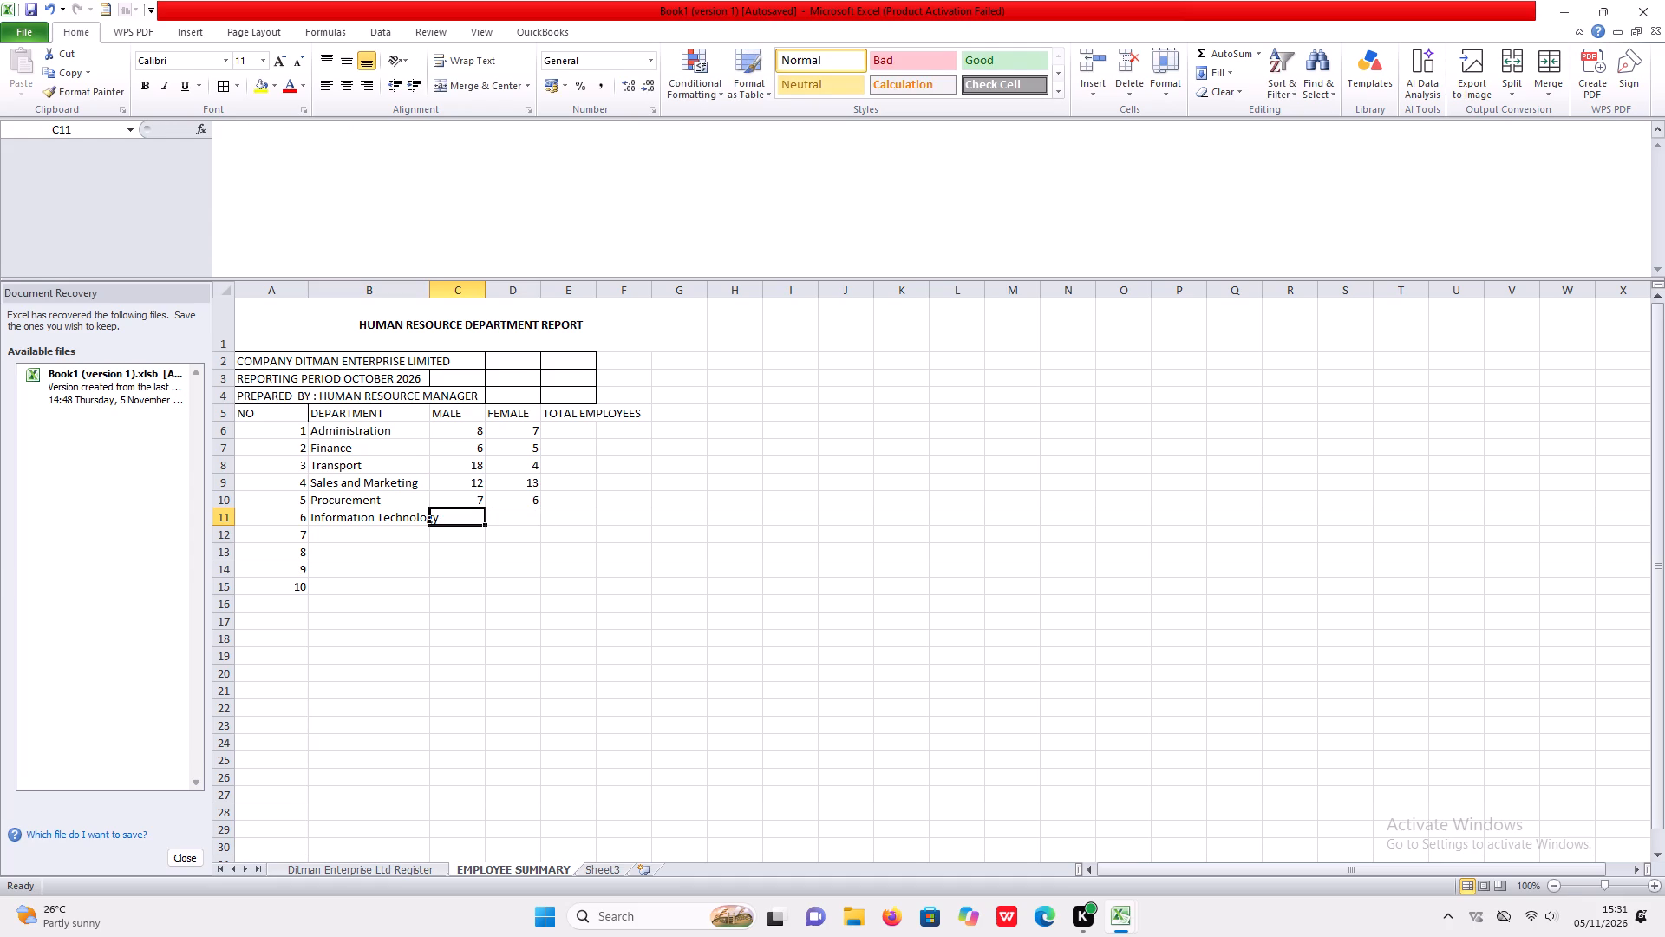
key("9")
left_click(540, 520)
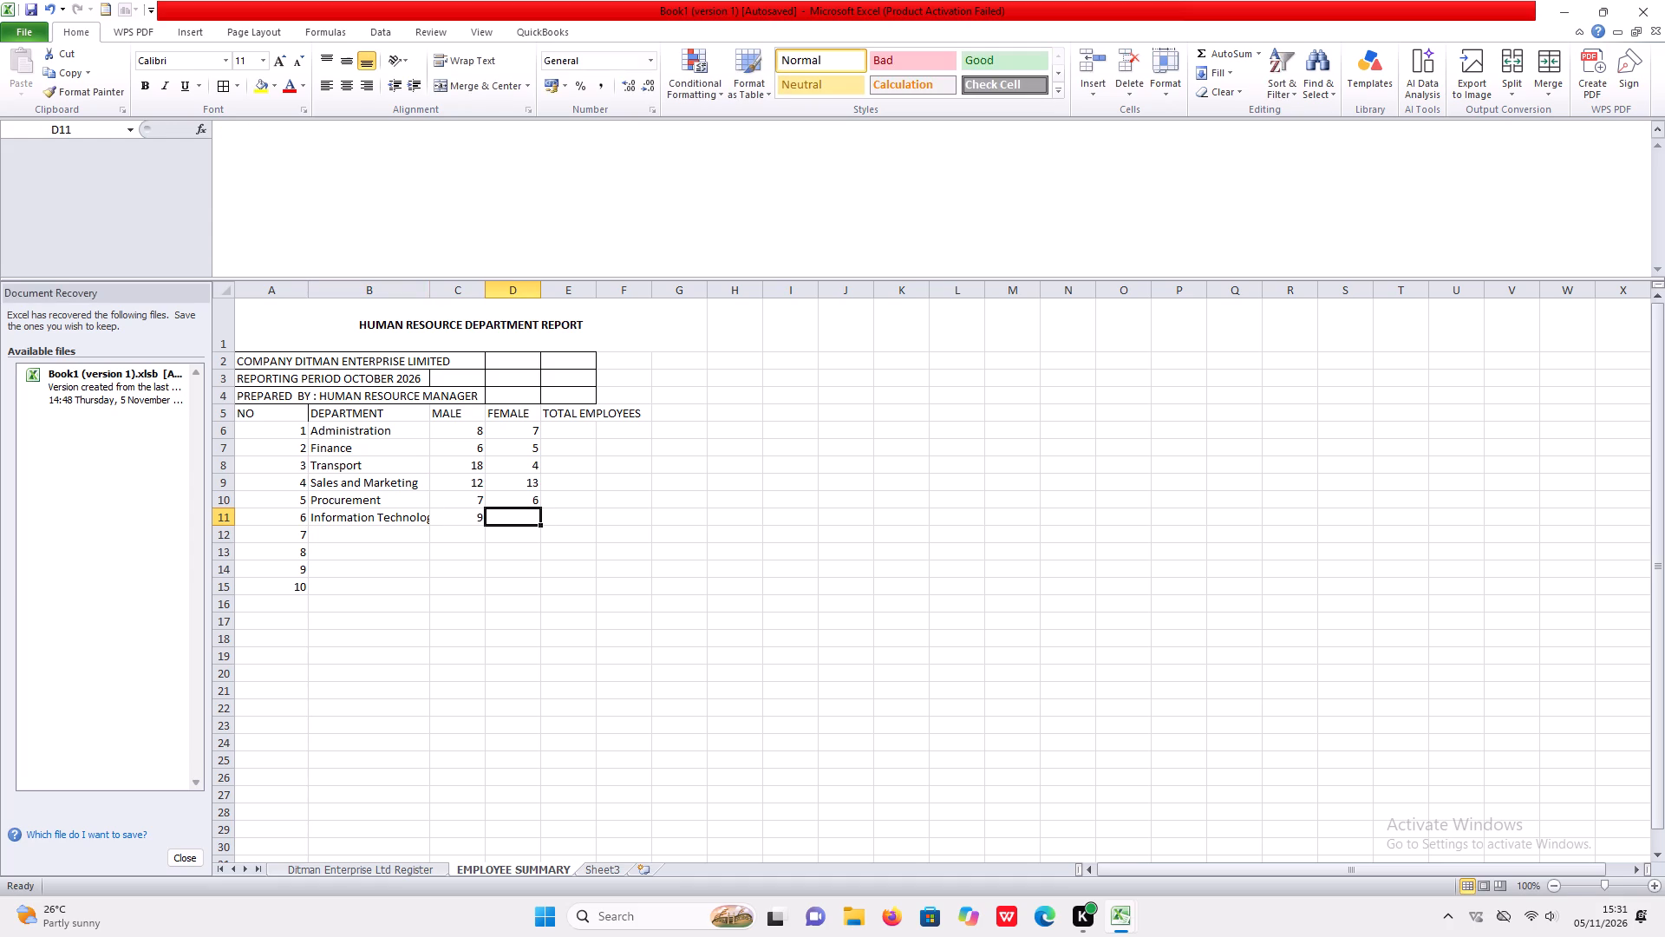
key("4")
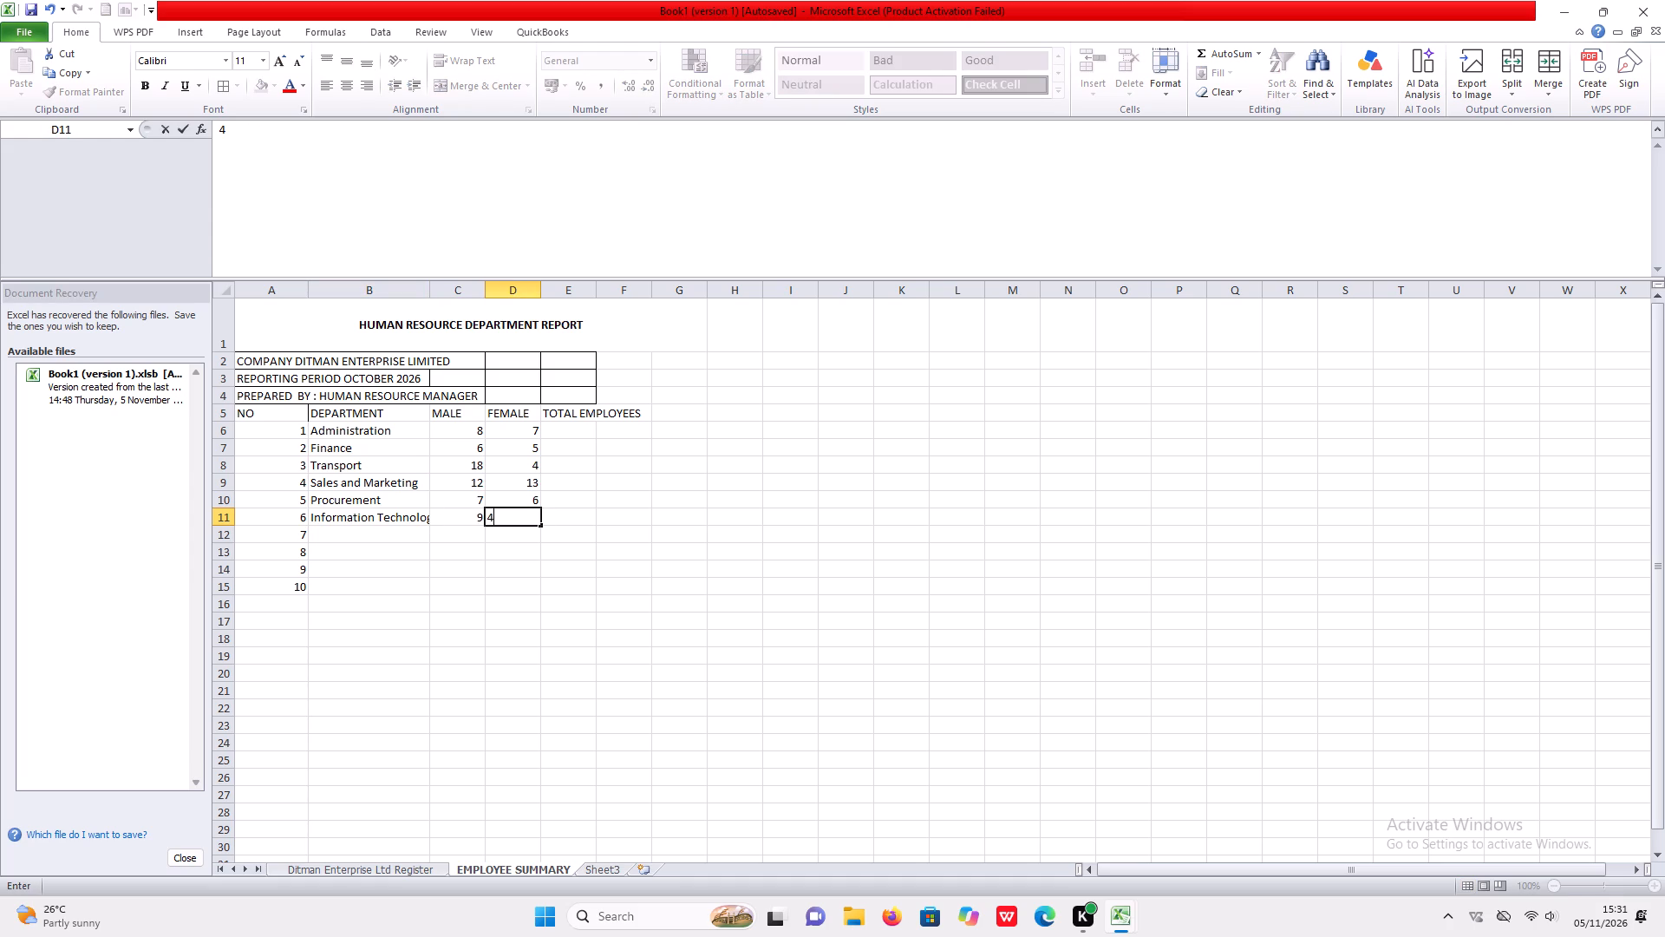
Add the Customer Service department in row number 7 with 5 male and 11 female employees.
left_click(378, 530)
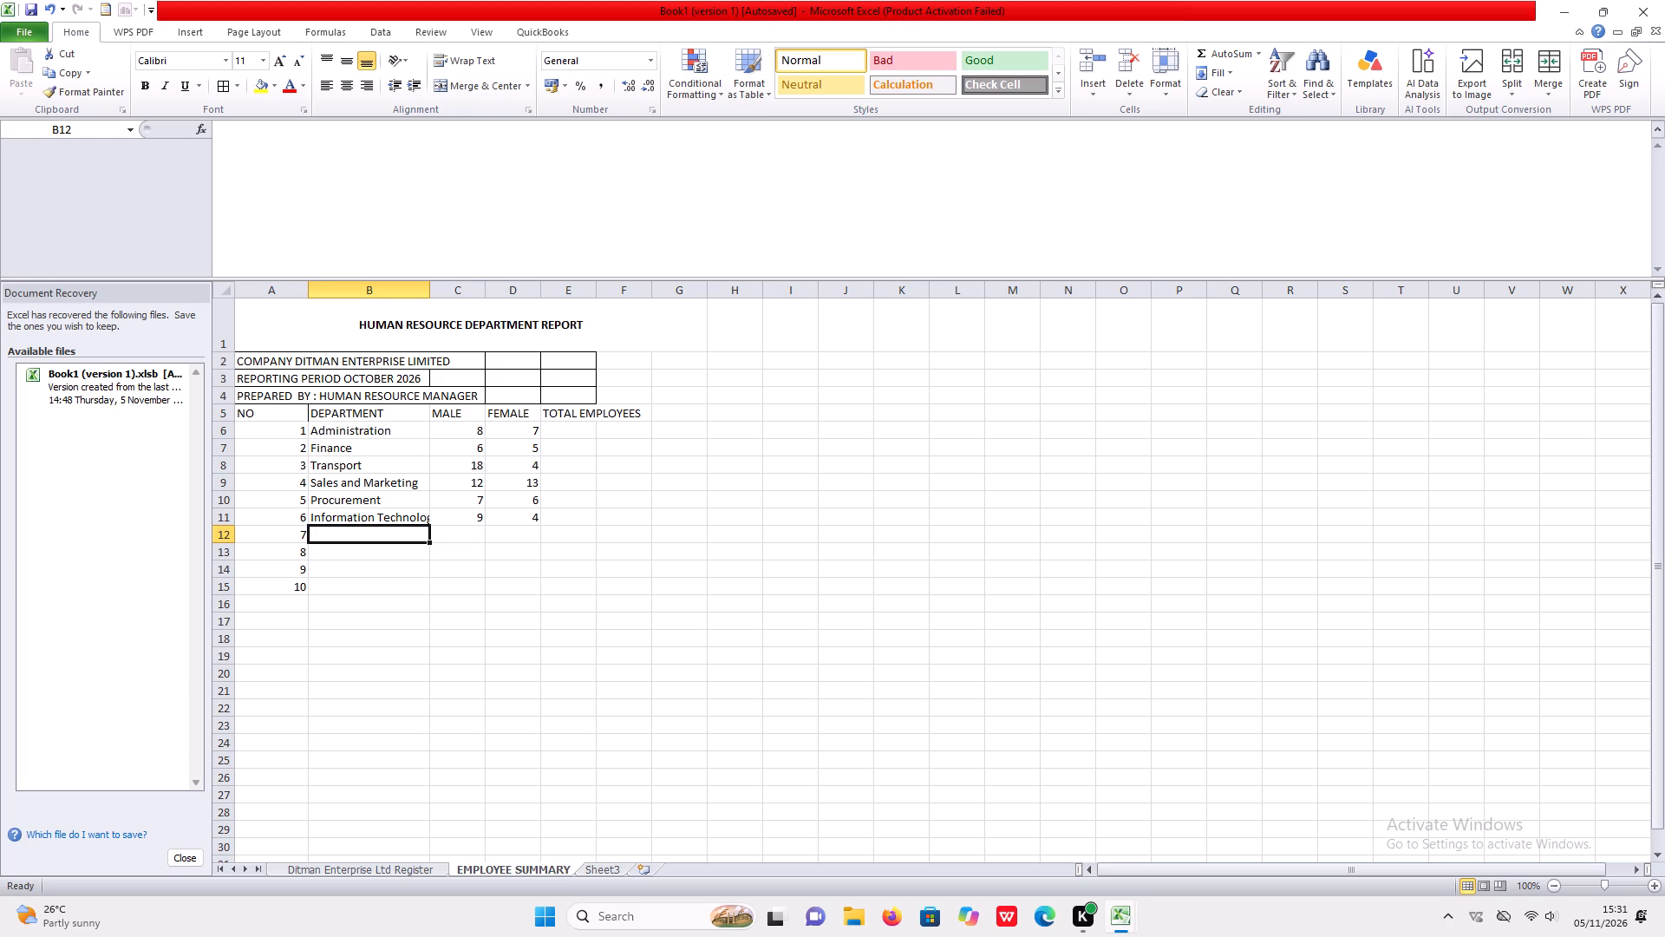
key("c")
type("ustomer")
key("space")
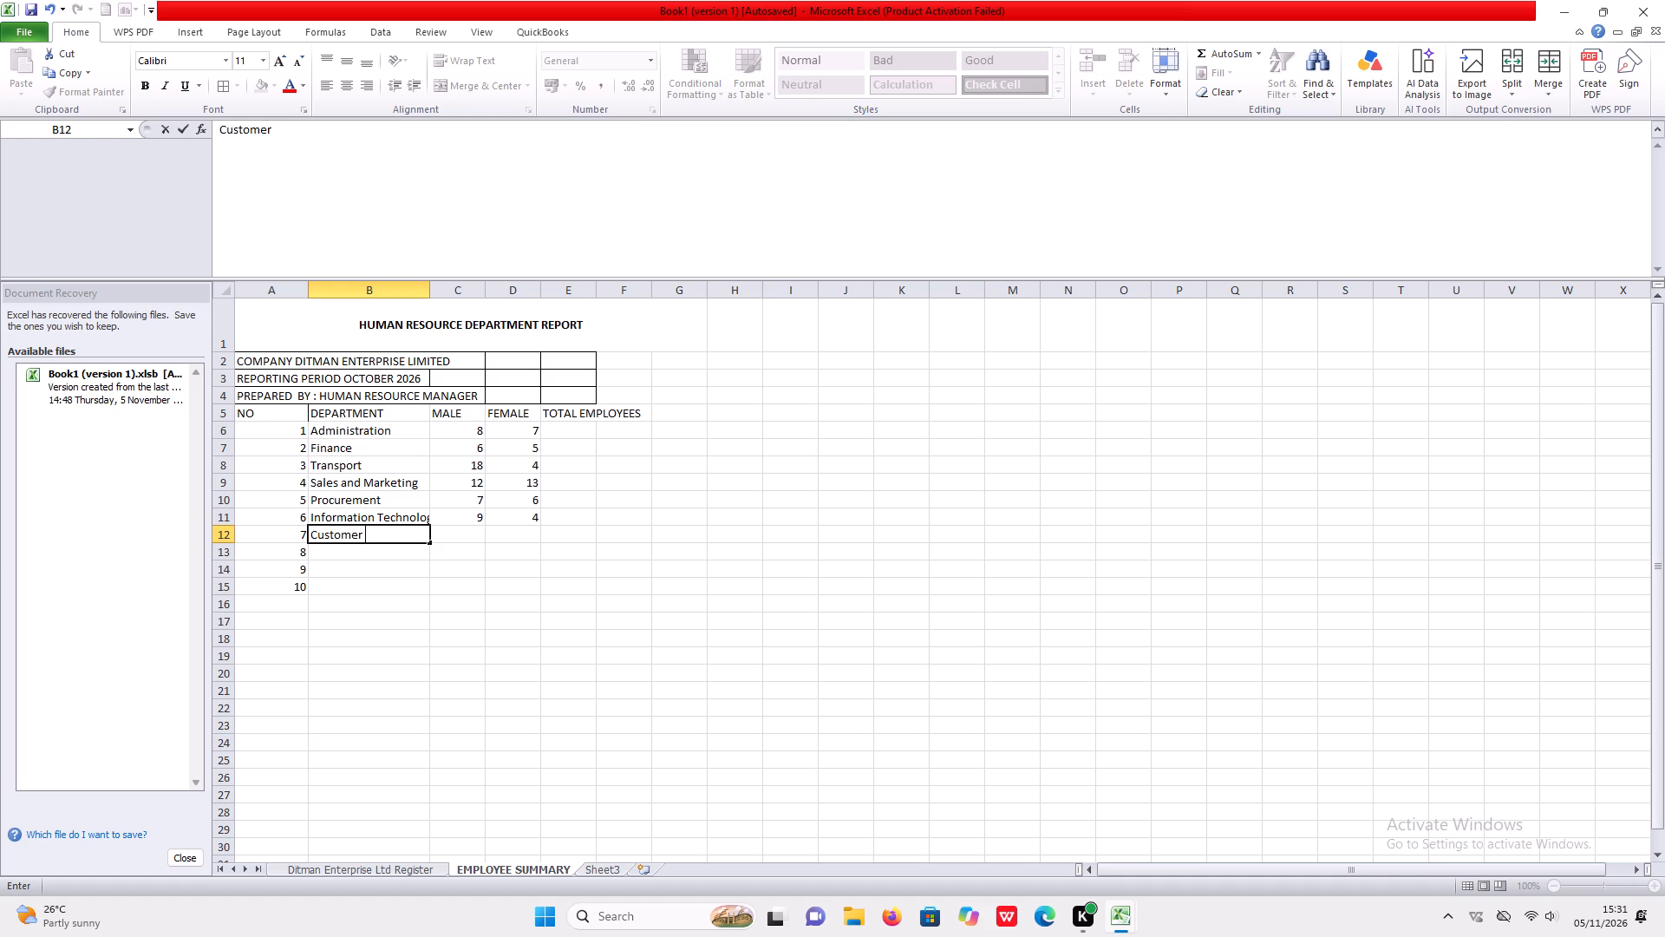
key("space")
key("s")
type("ervice")
left_click(459, 535)
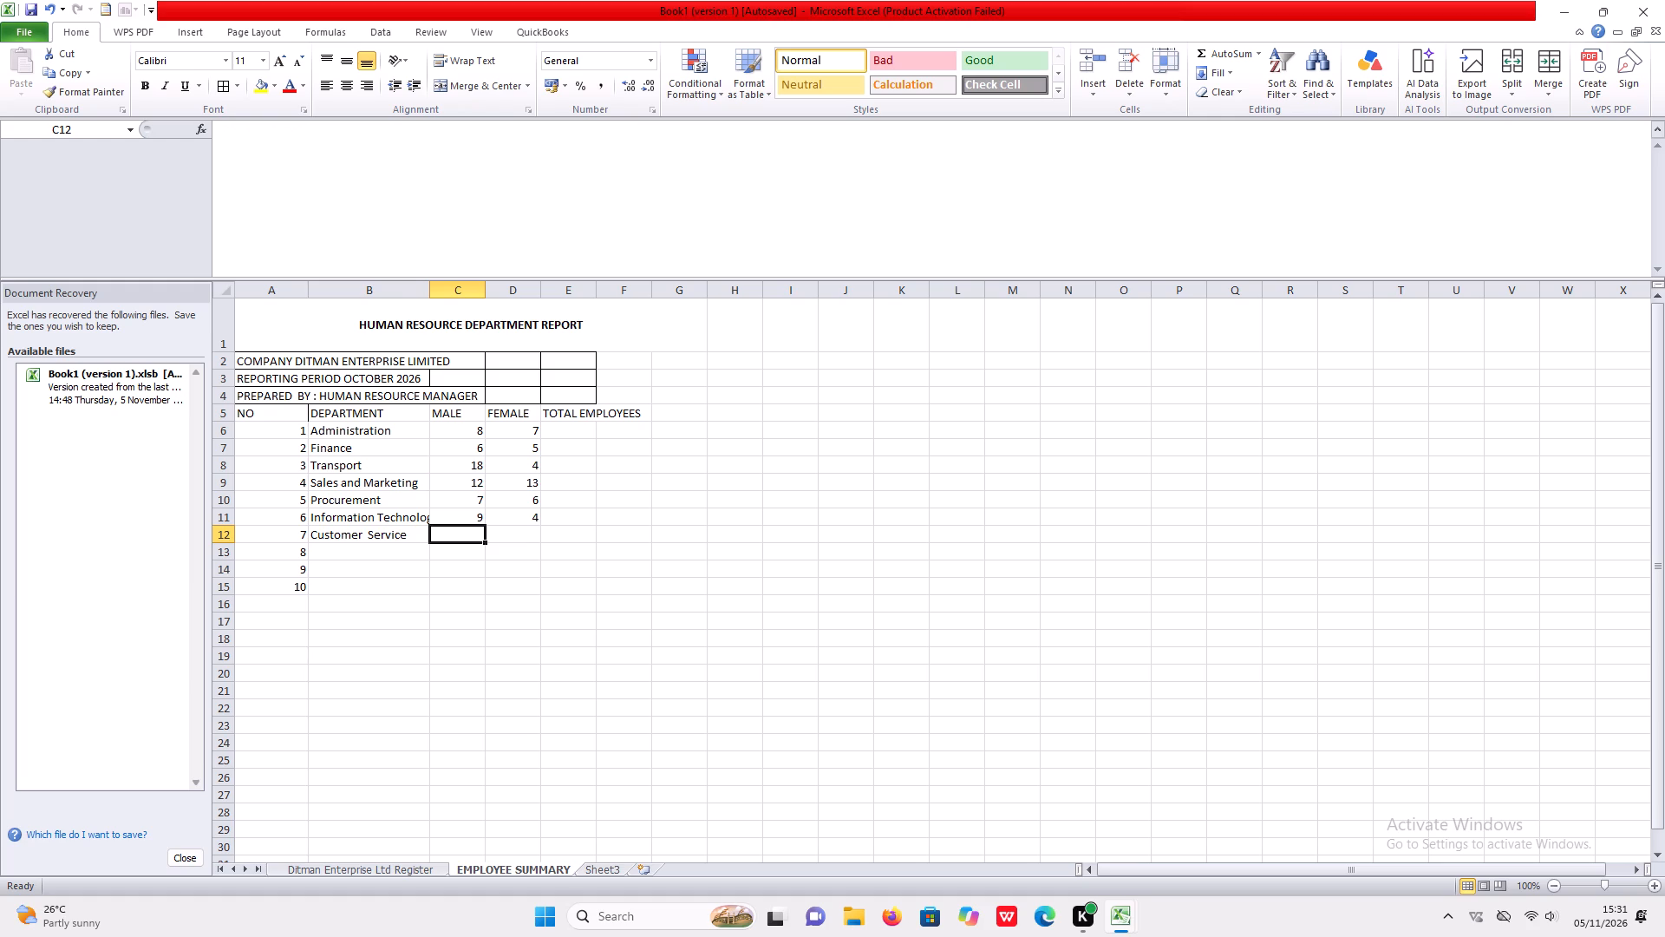
key("5")
key("Right")
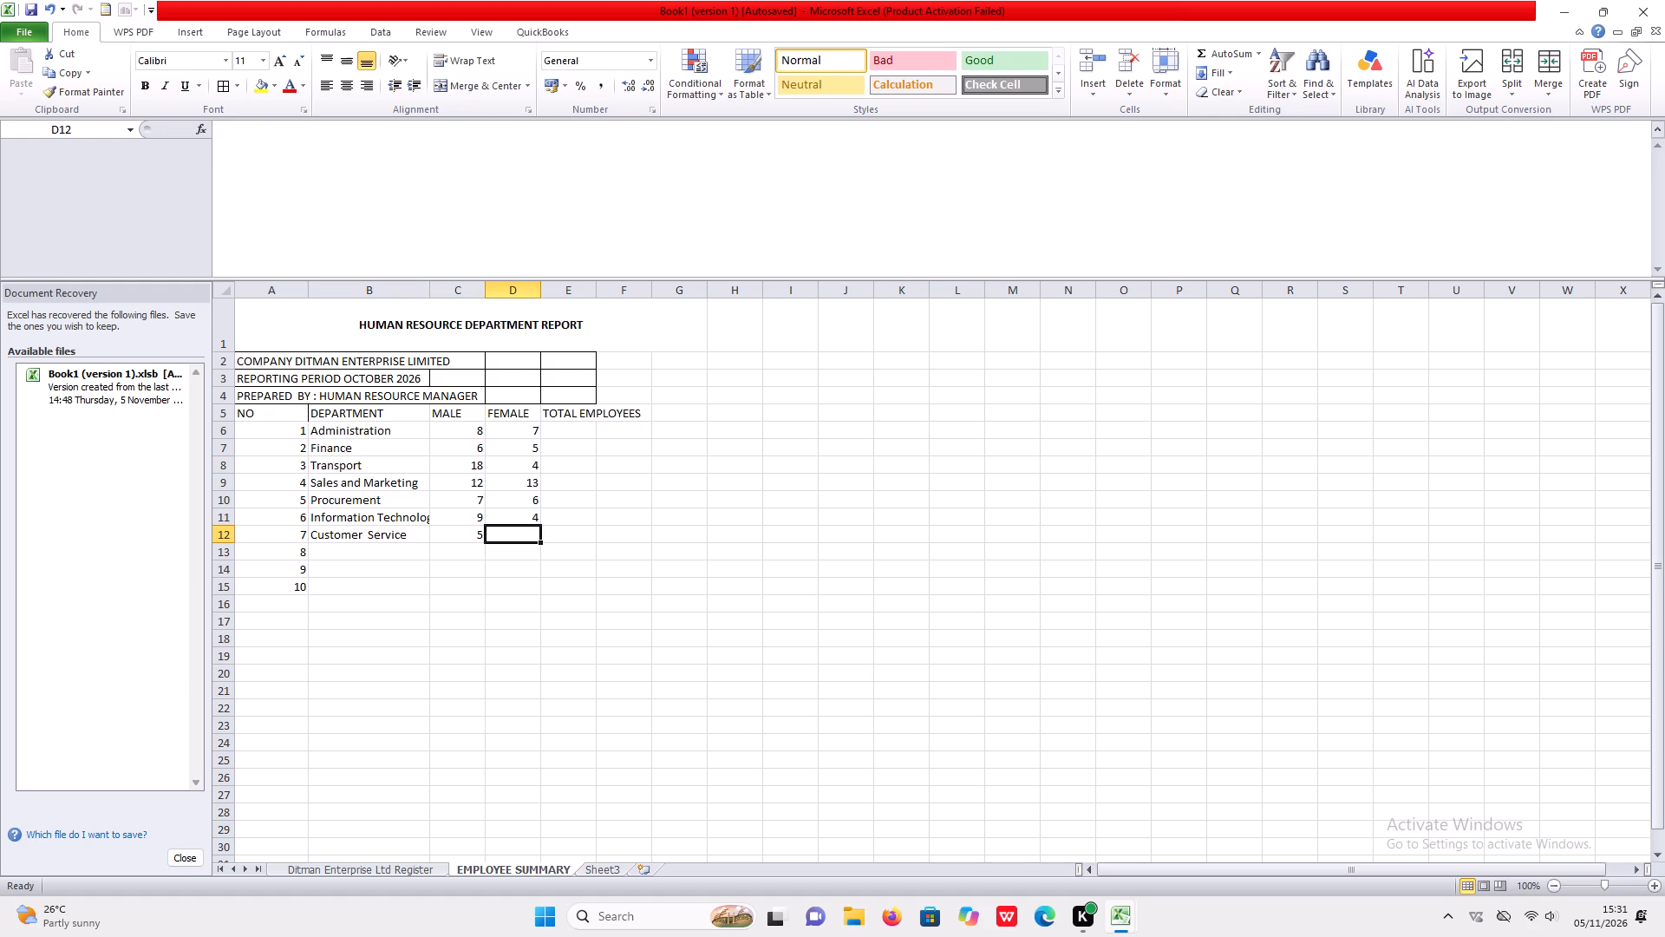
type("11")
Add the Human Resource department in row number 8 with 4 male and 6 female employees.
left_click(406, 553)
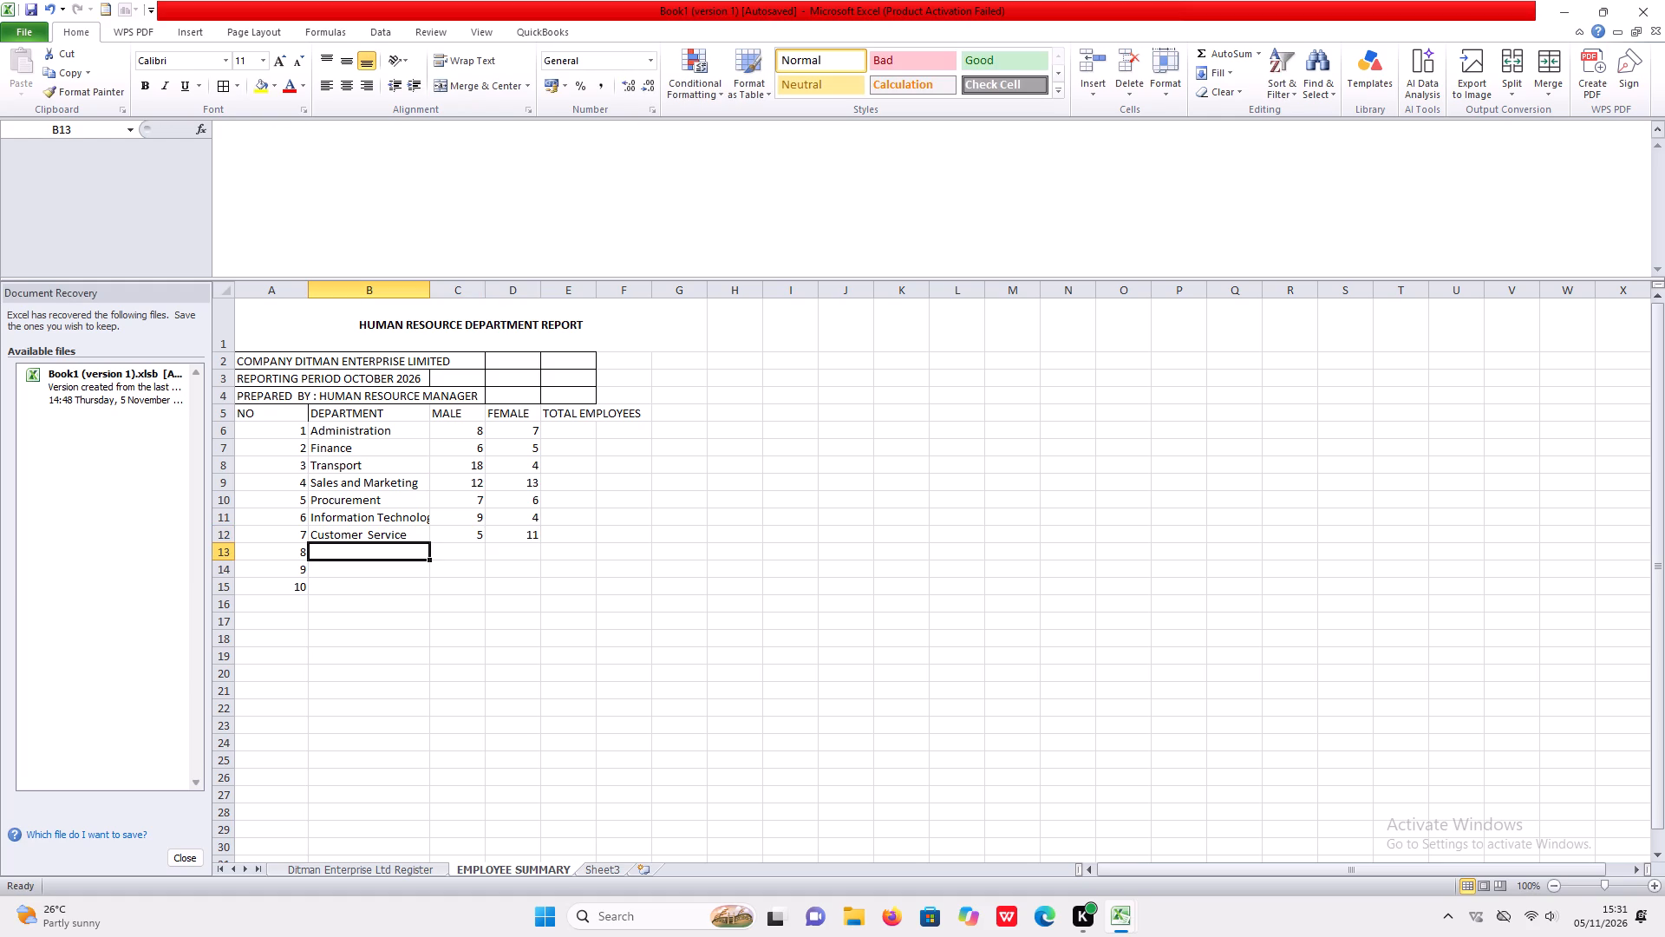
type("HJ")
key("BackSpace")
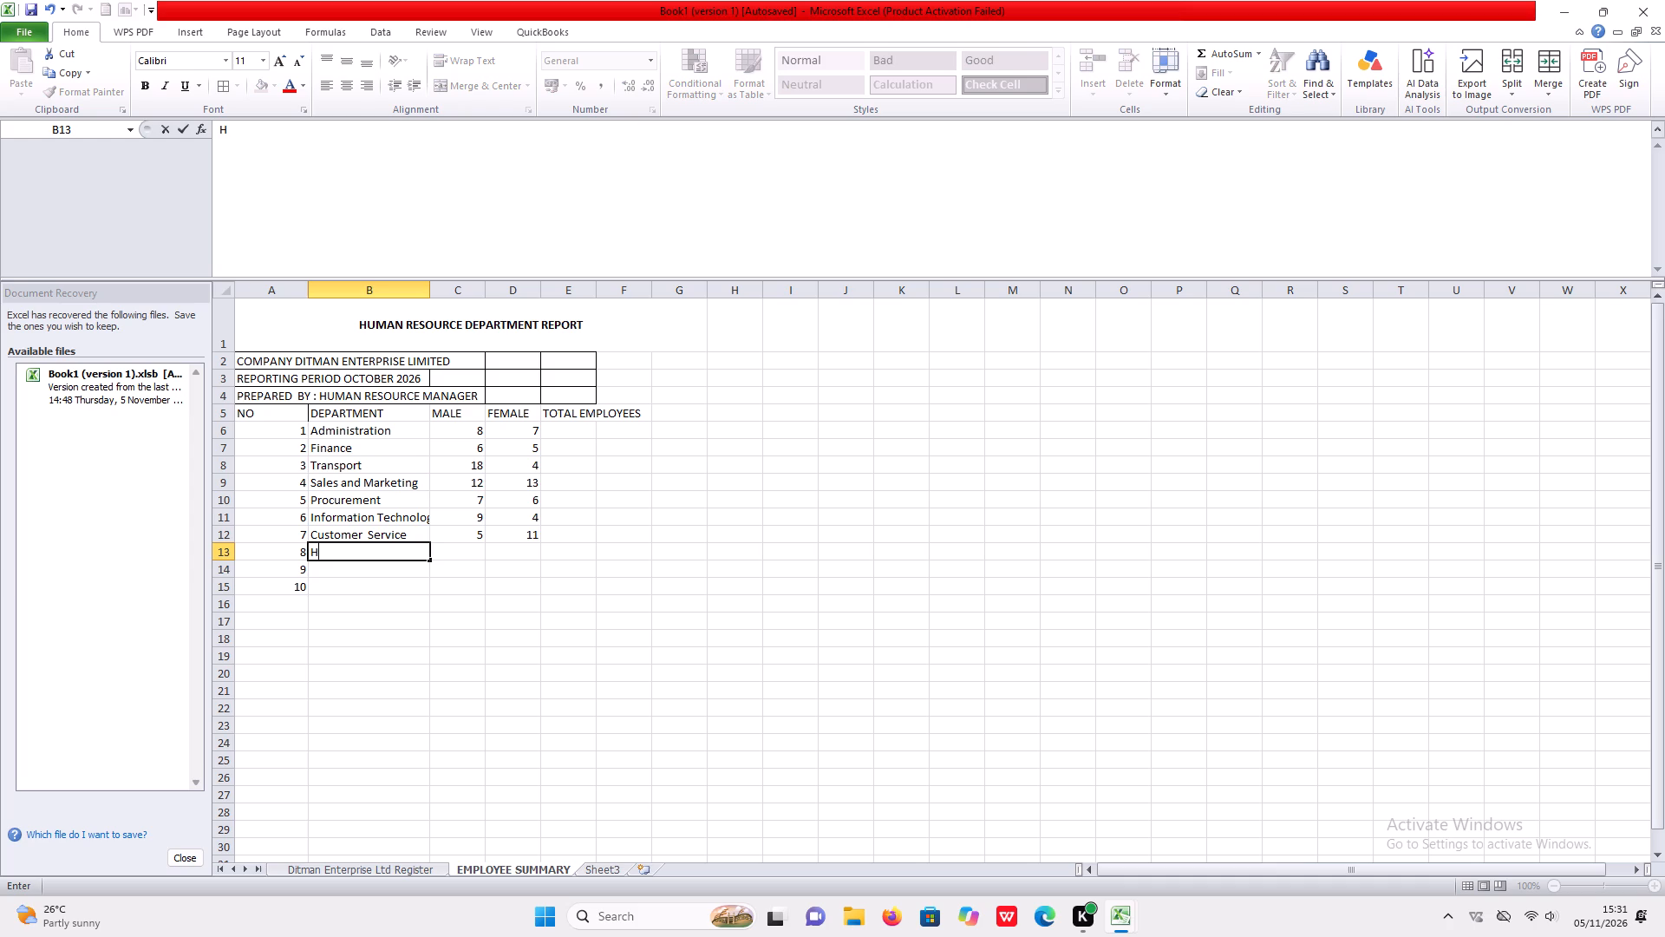
key("u")
type("man")
key("space")
key("r")
type("esource")
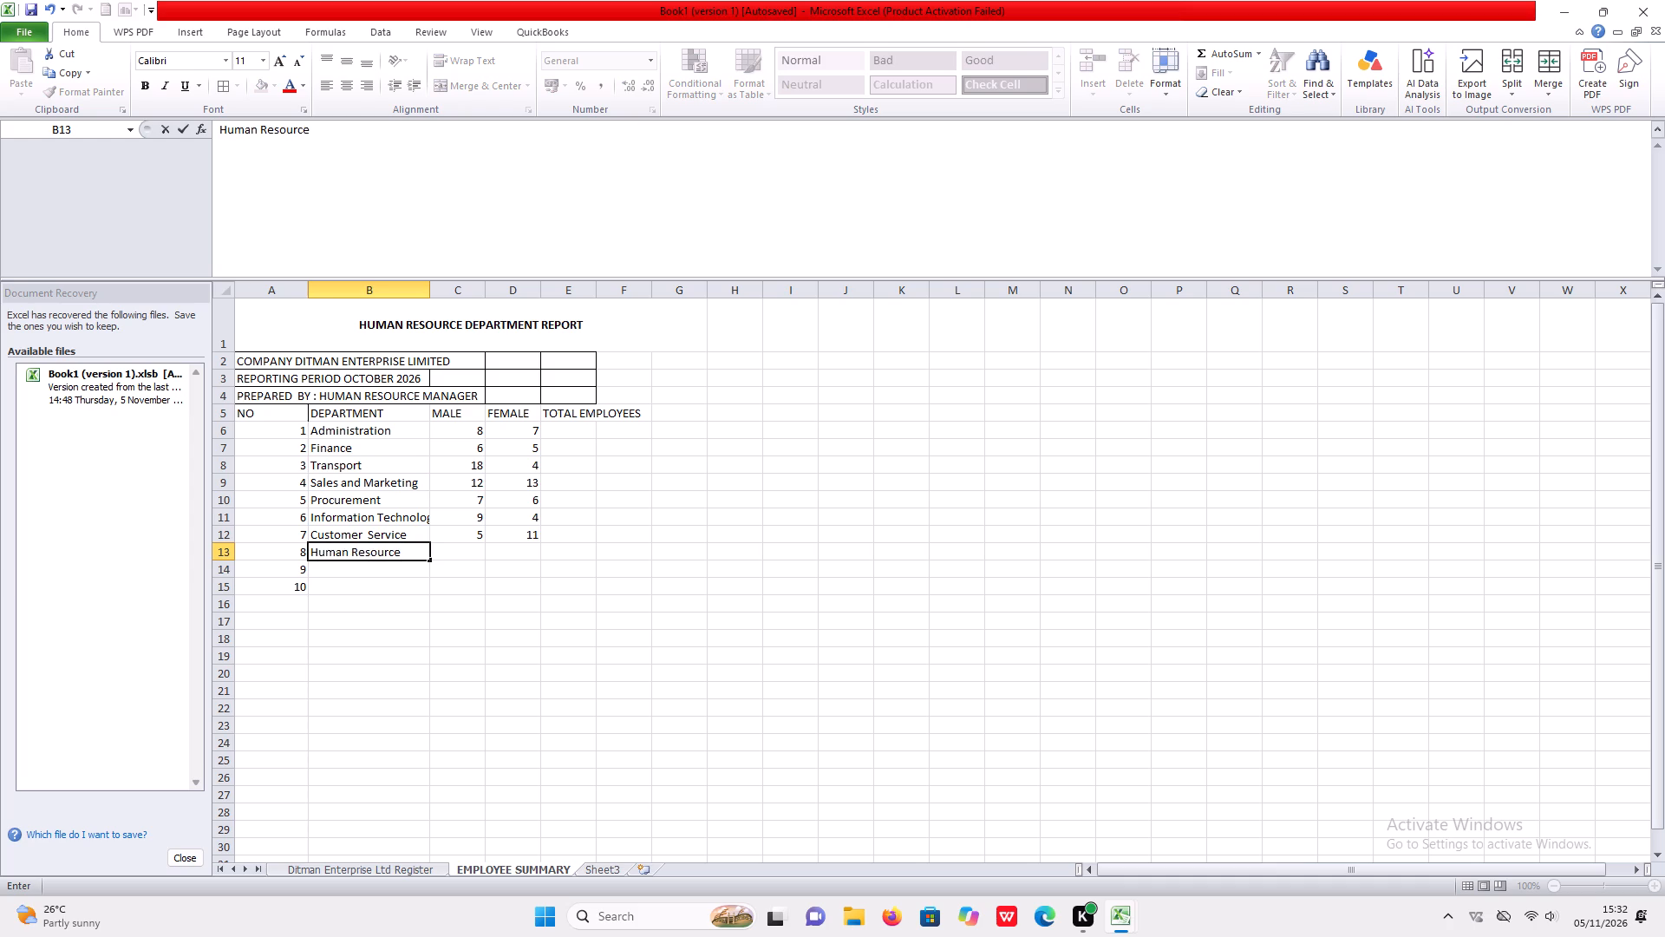
left_click(464, 553)
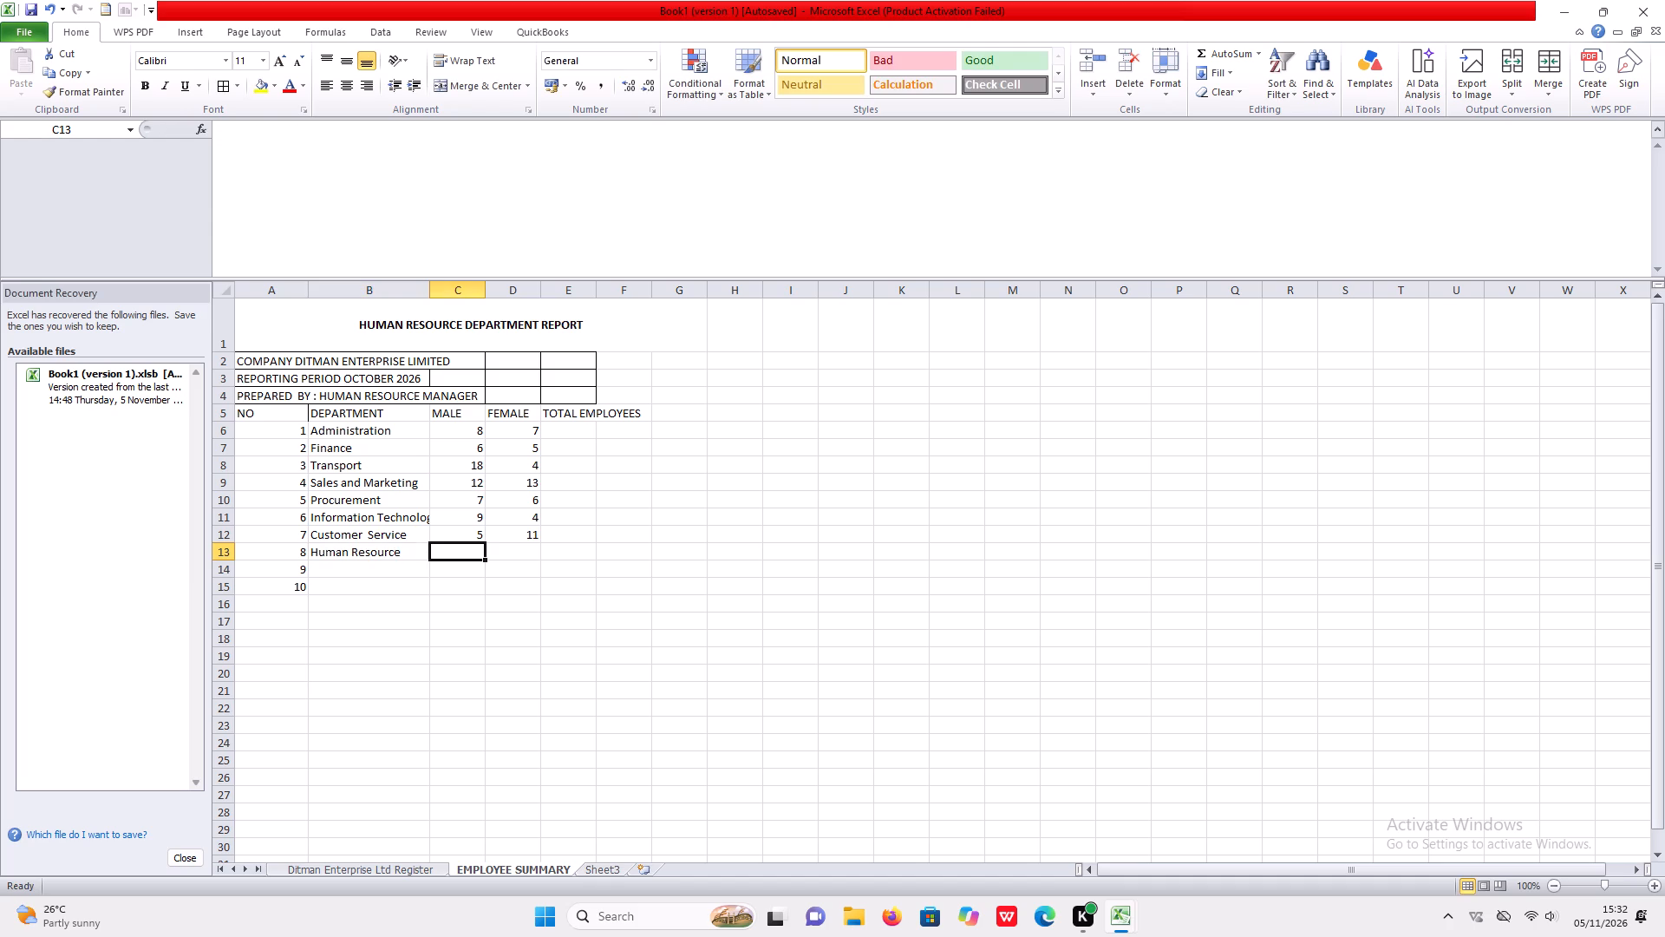
key("5")
key("BackSpace")
key("4")
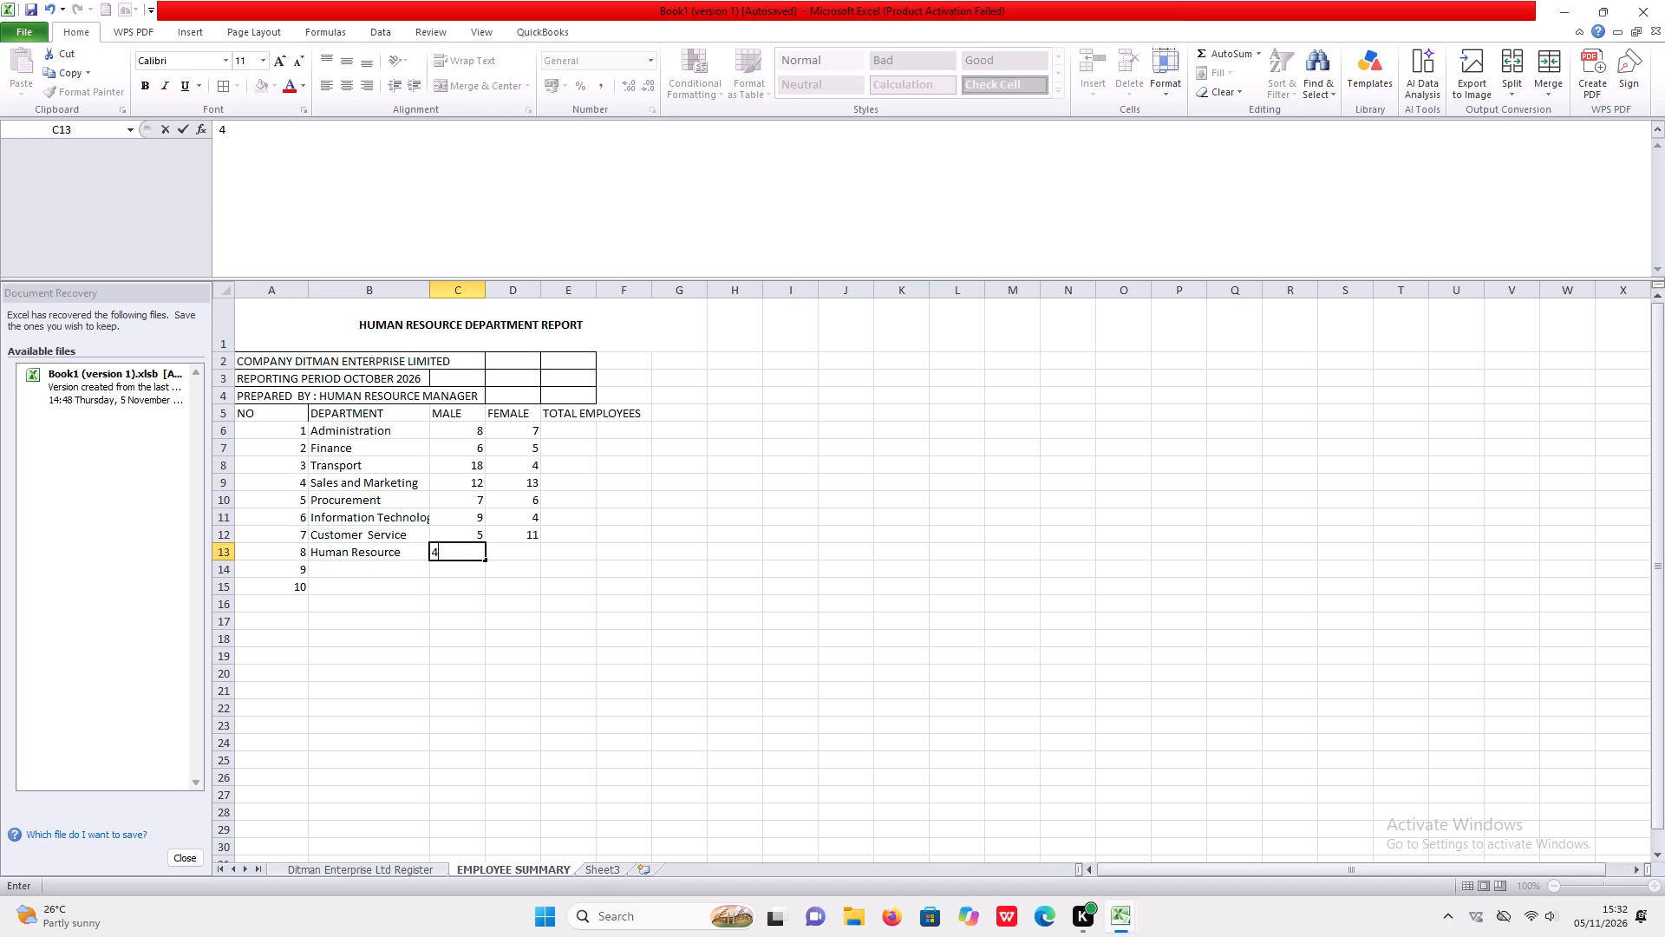
key("Right")
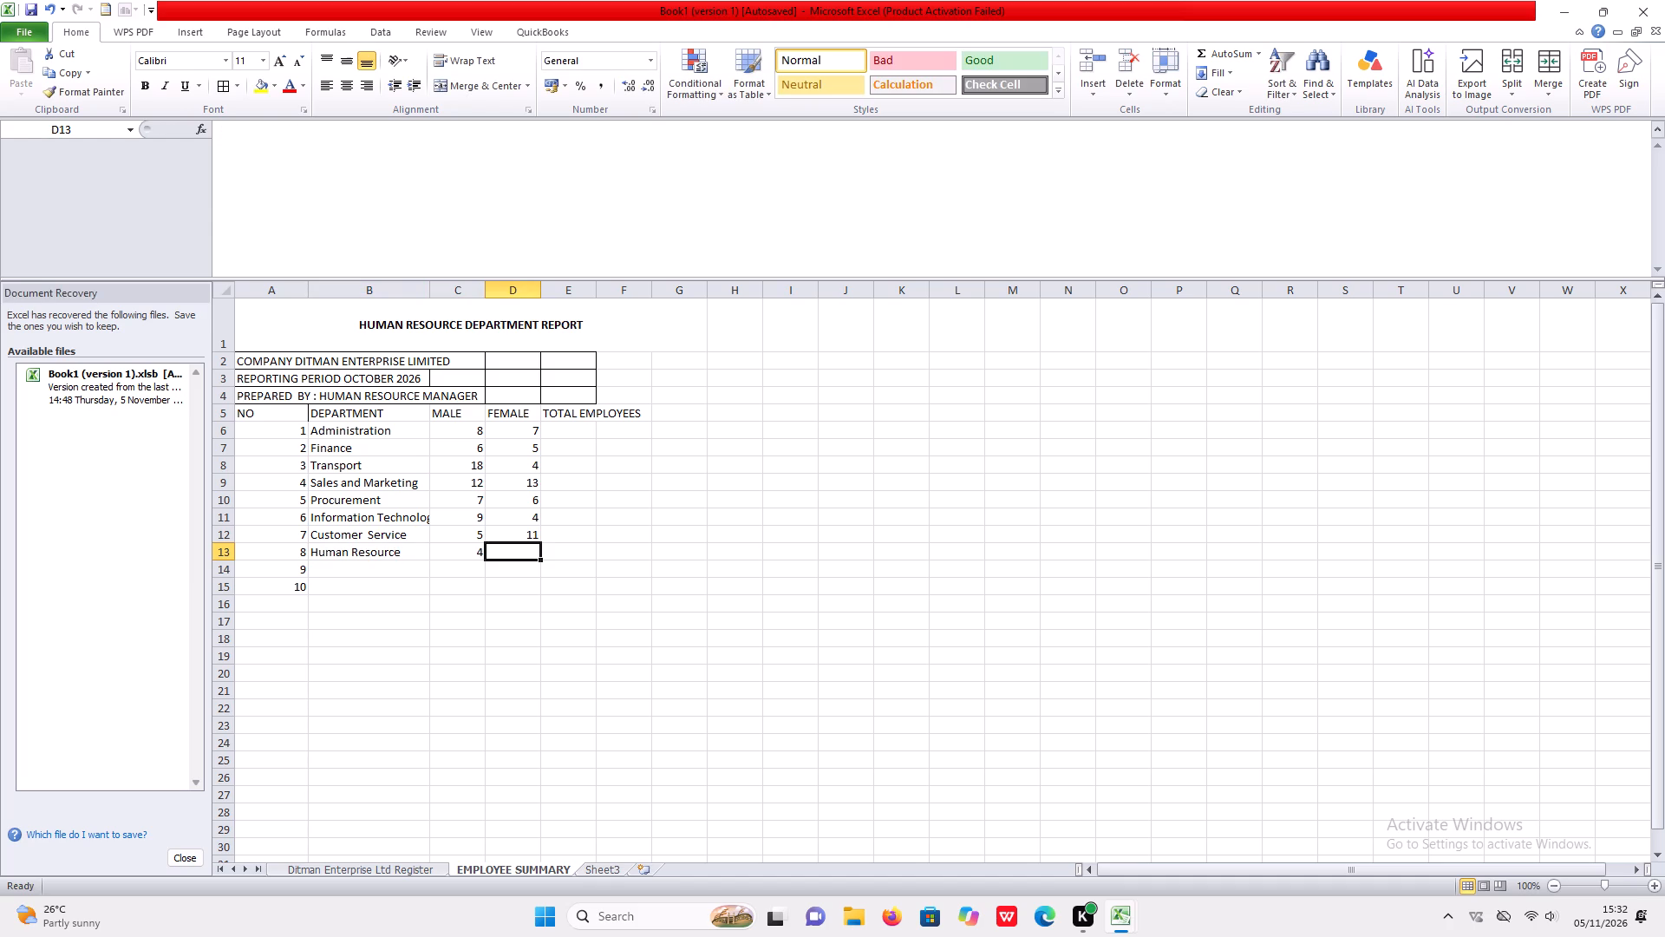
key("6")
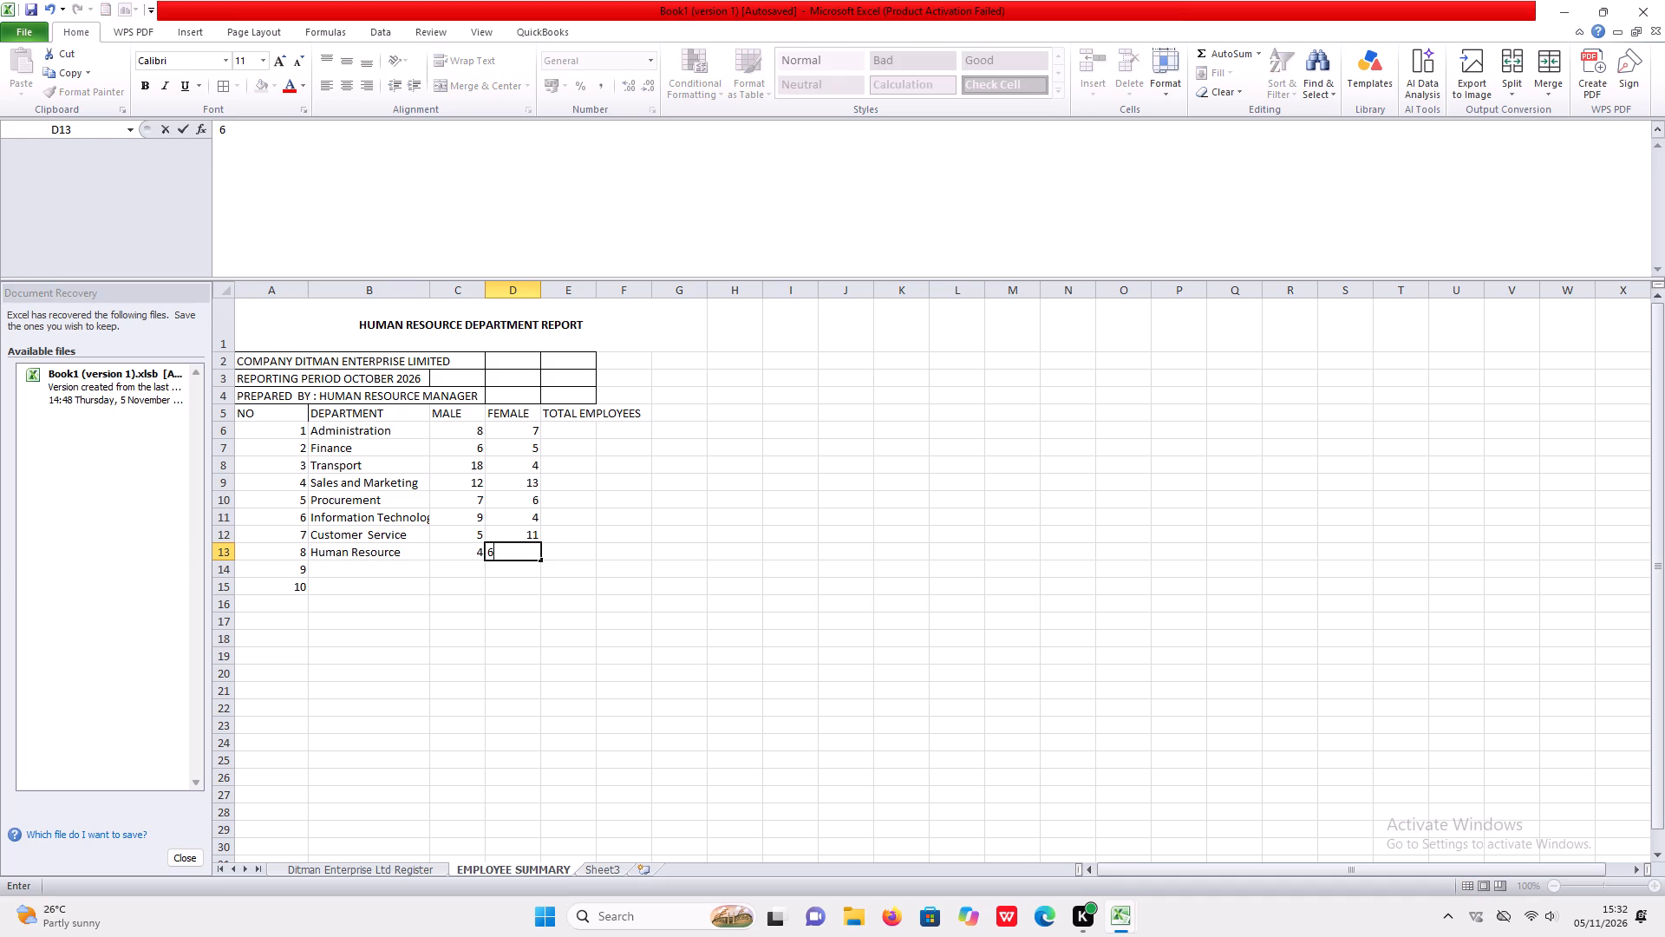
Clear the unused row numbers 9 and 10 from the NO column.
left_click(307, 571)
key("BackSpace")
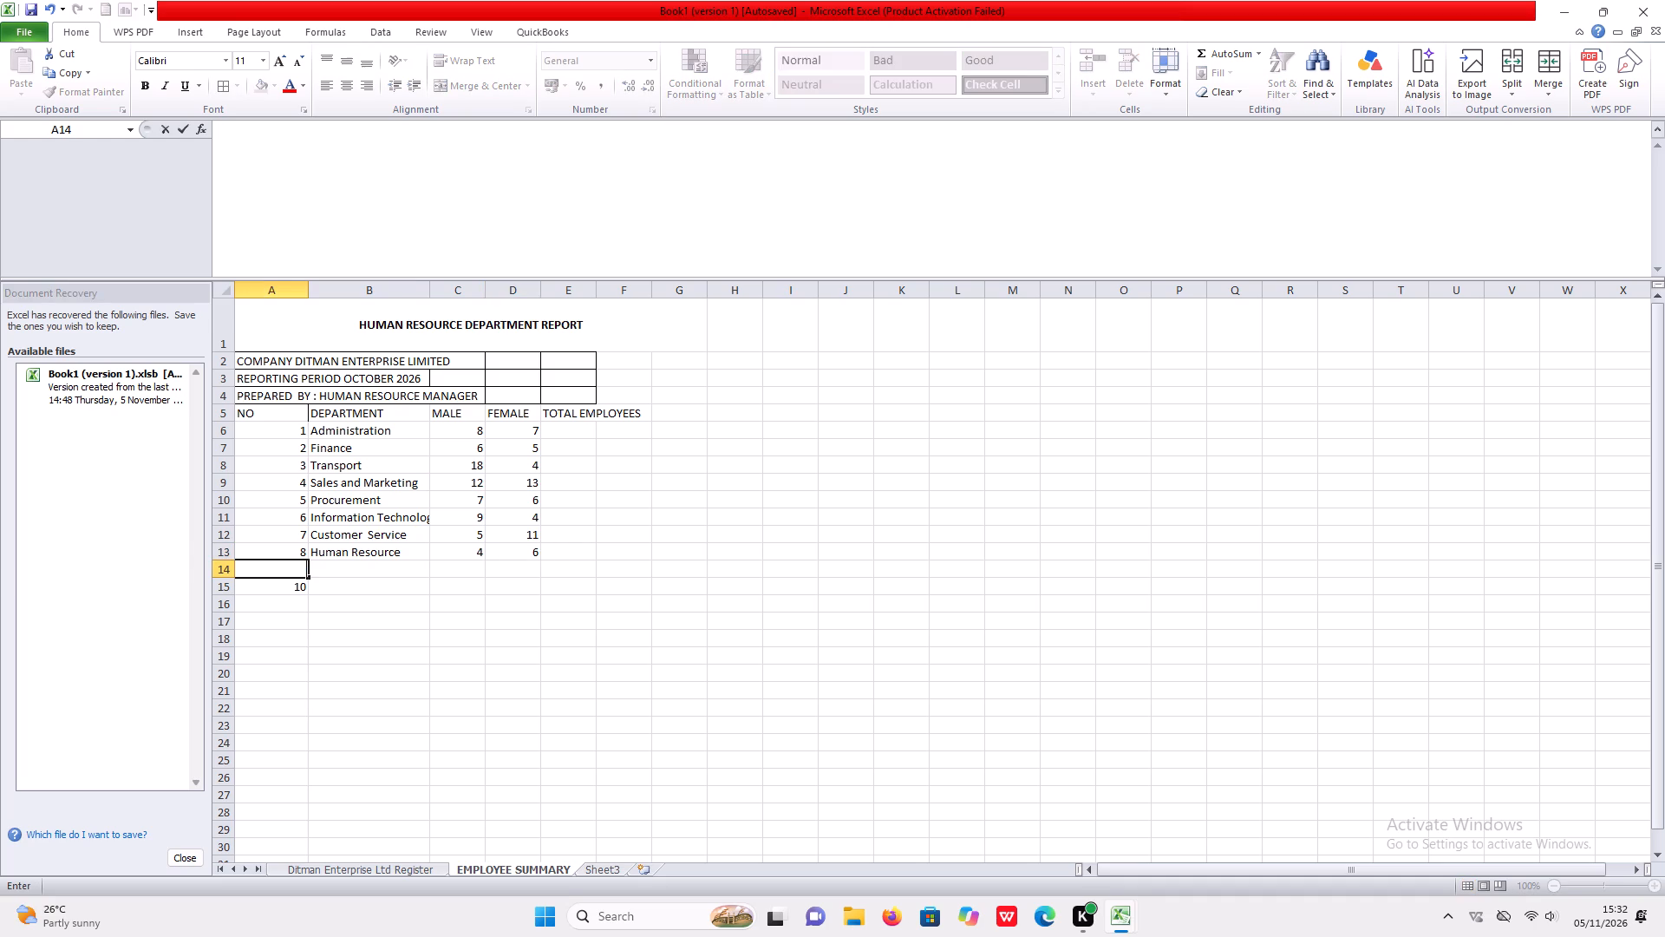
left_click(302, 592)
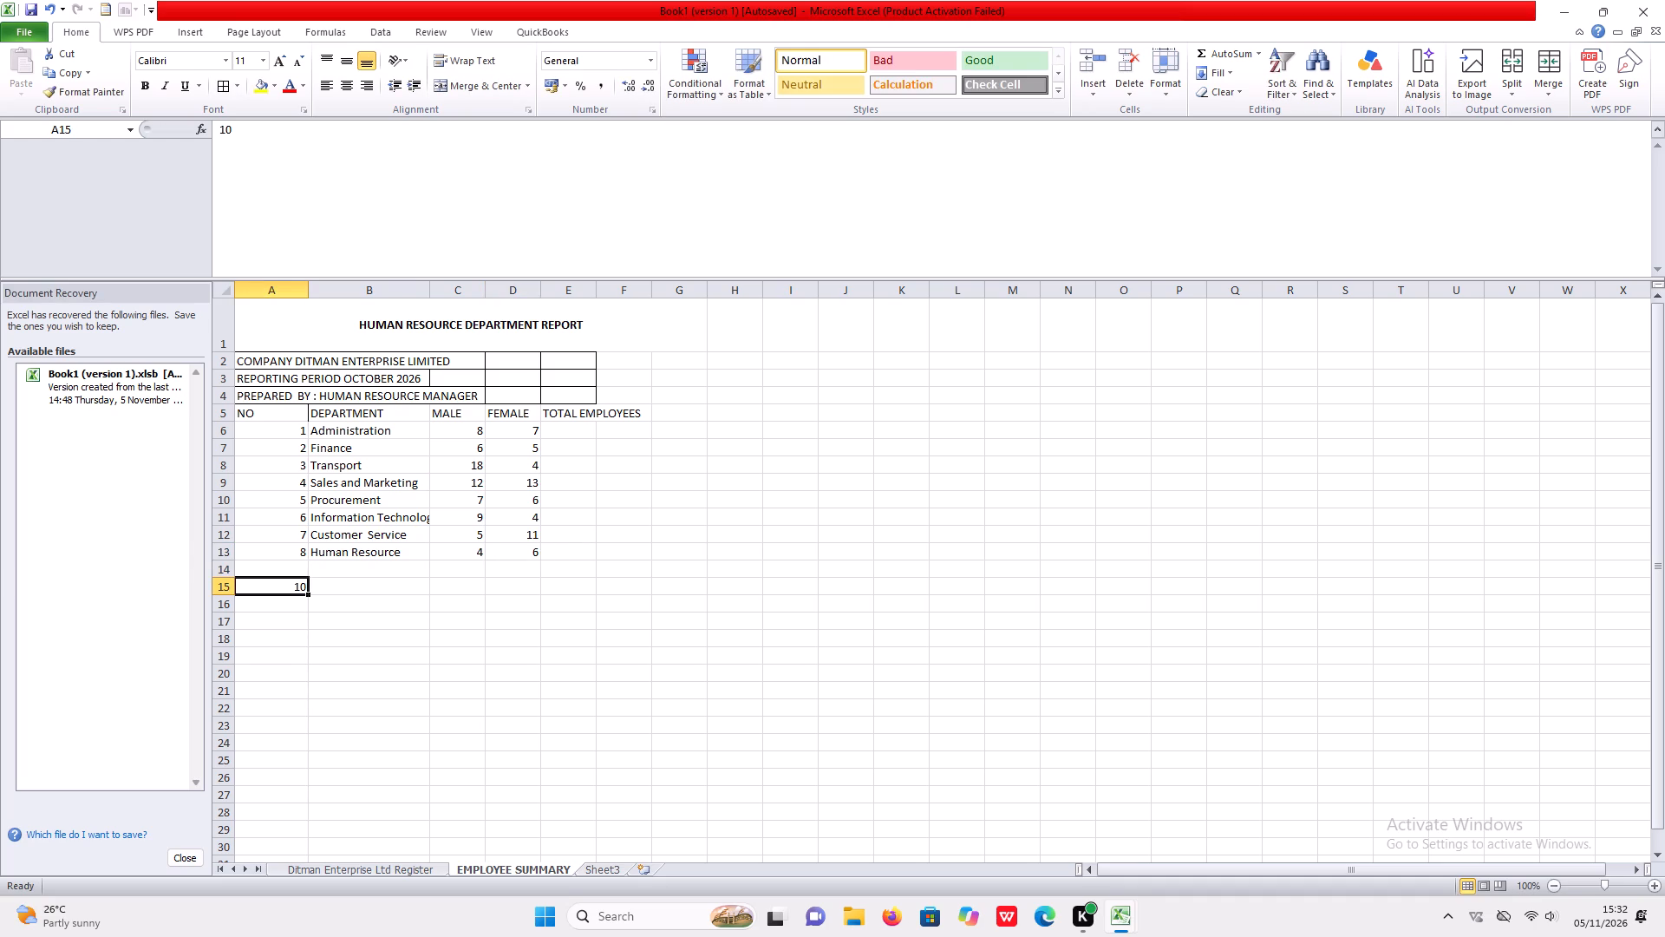
key("BackSpace")
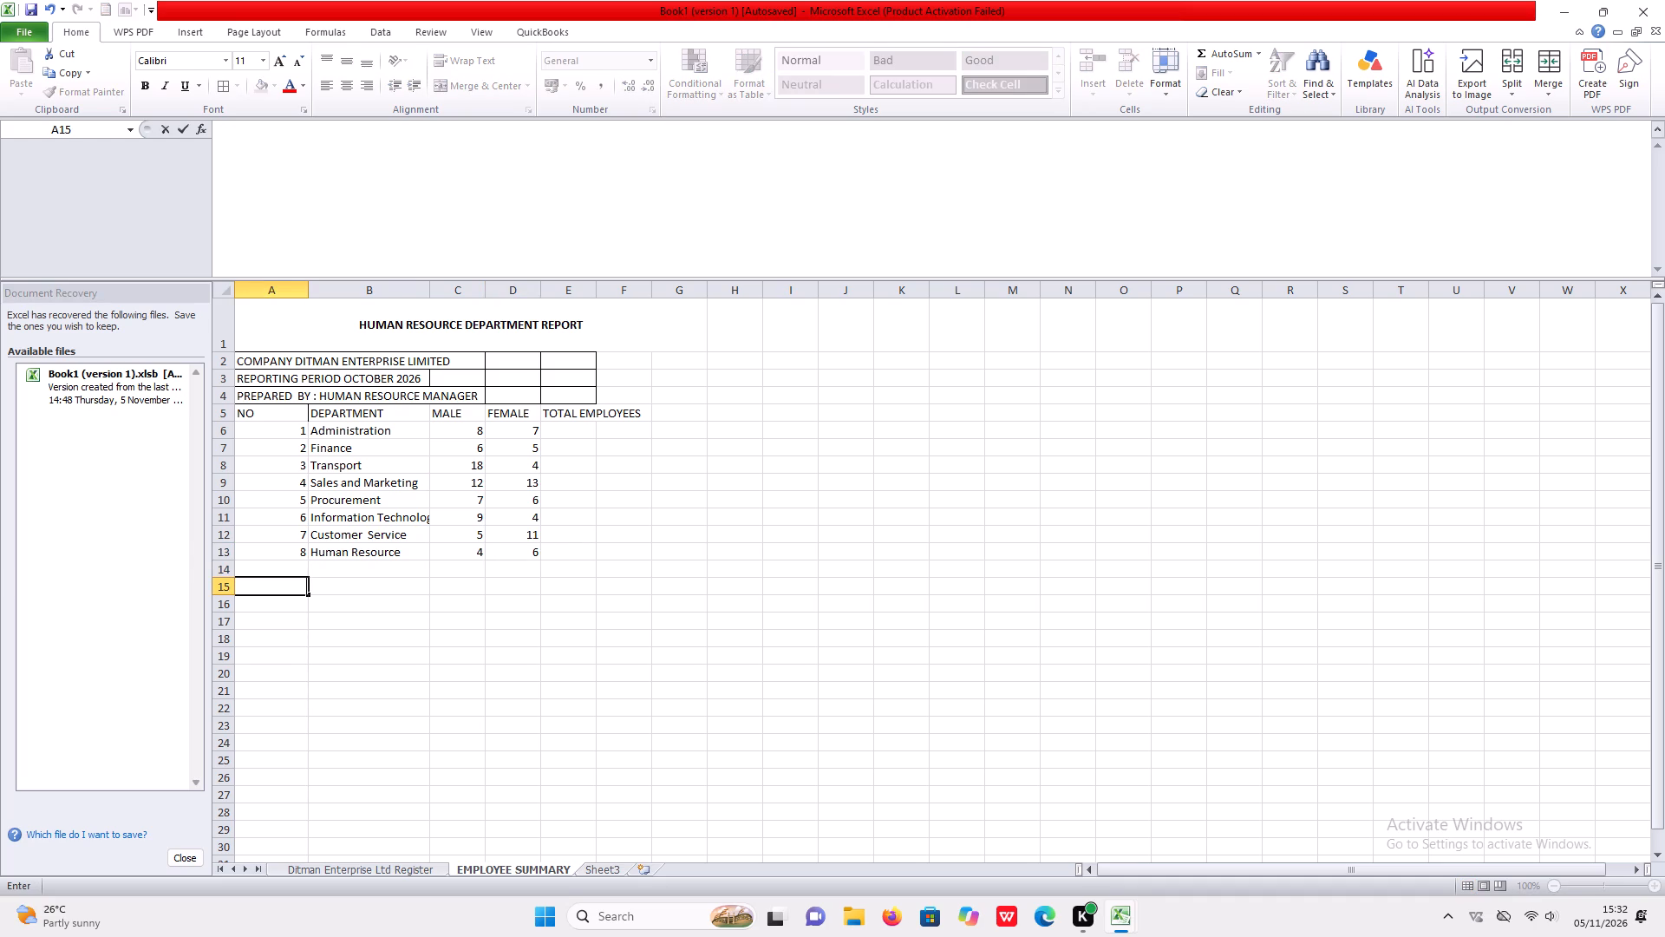
Enter the label Total in cell A14, directly below row number 8.
left_click(288, 570)
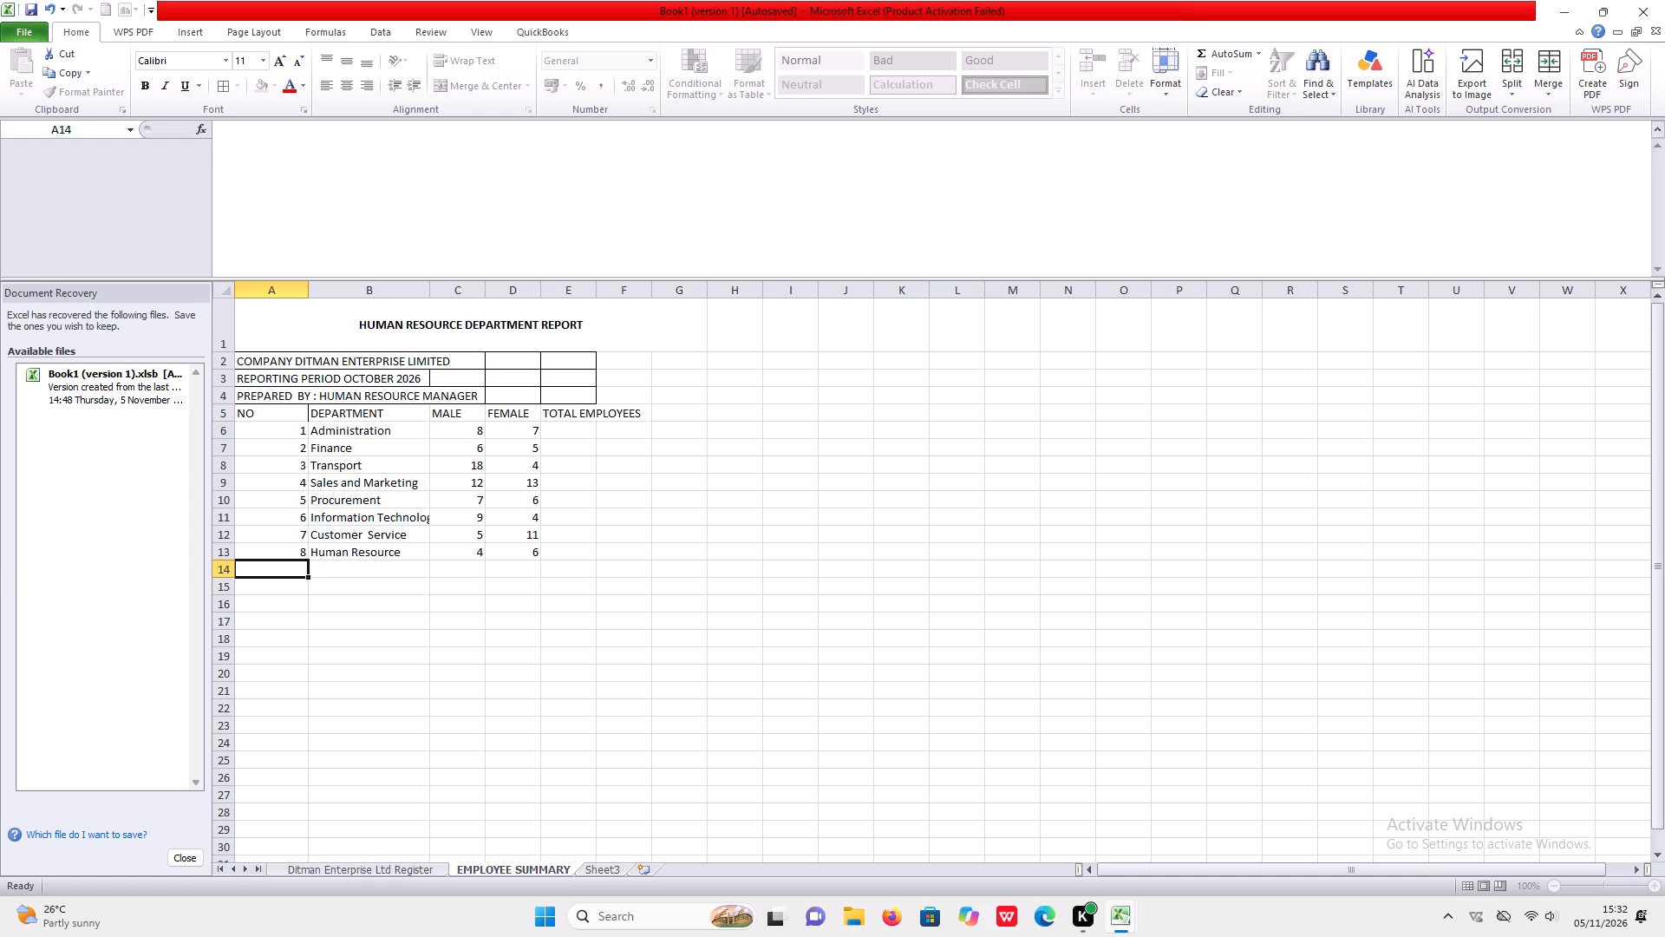
key("t")
key("BackSpace")
key("t")
key("o")
key("t")
key("BackSpace")
key("t")
key("BackSpace")
key("BackSpace")
type("otal")
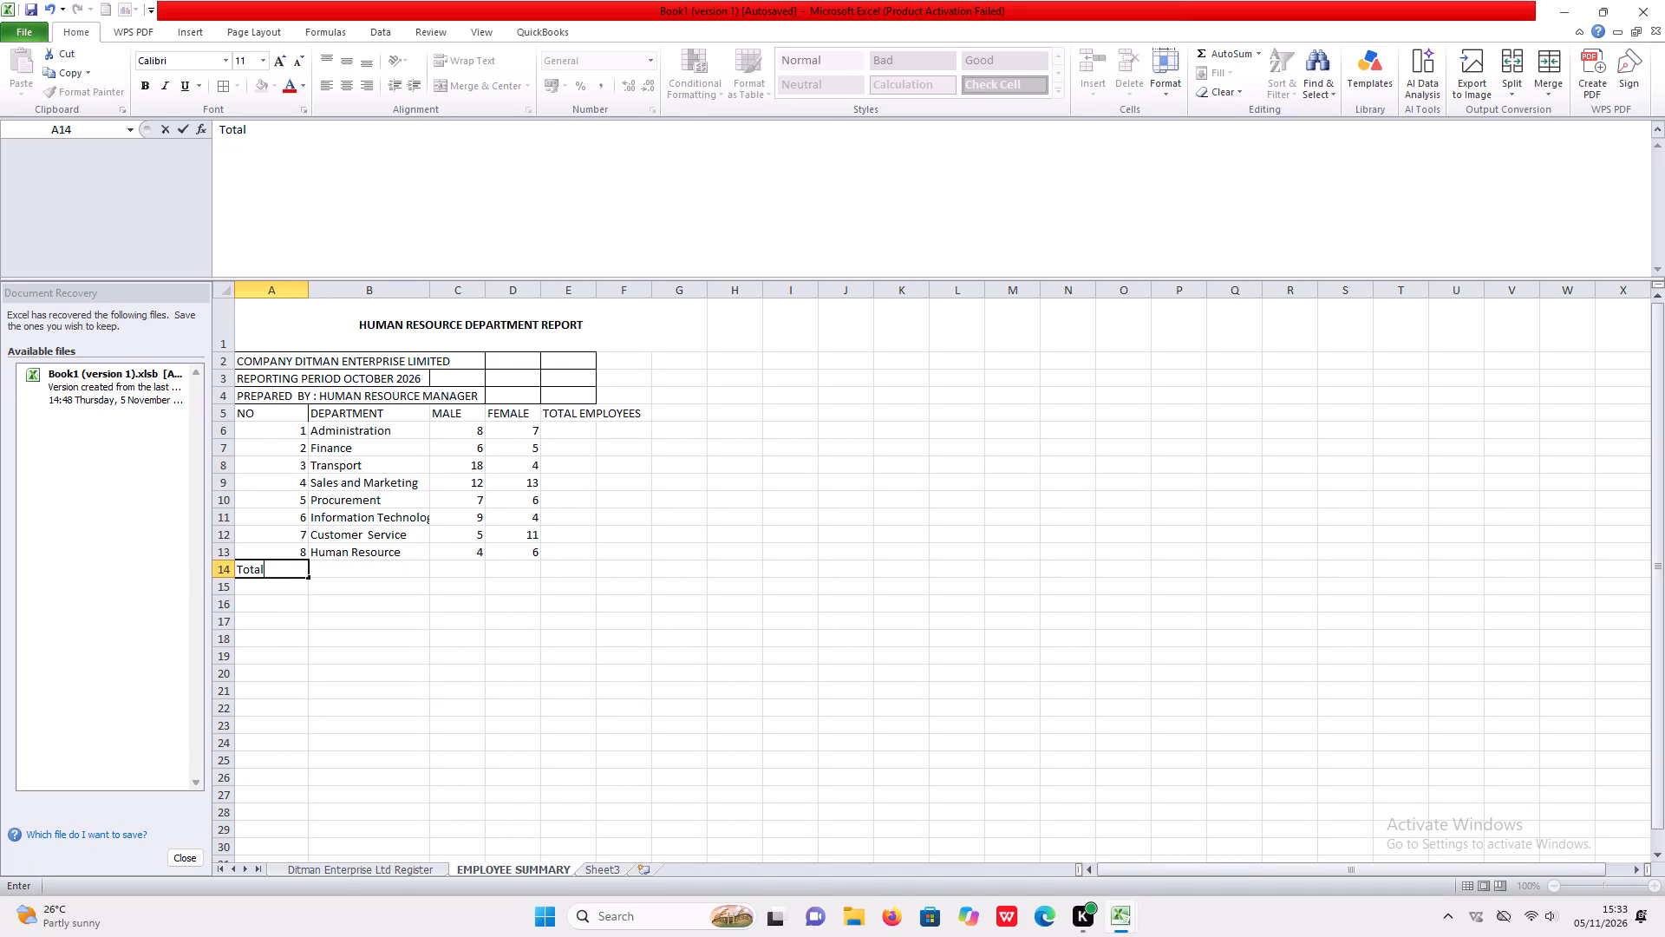
Format the Total label as bold at font size 16.
left_click_drag(267, 570, 235, 574)
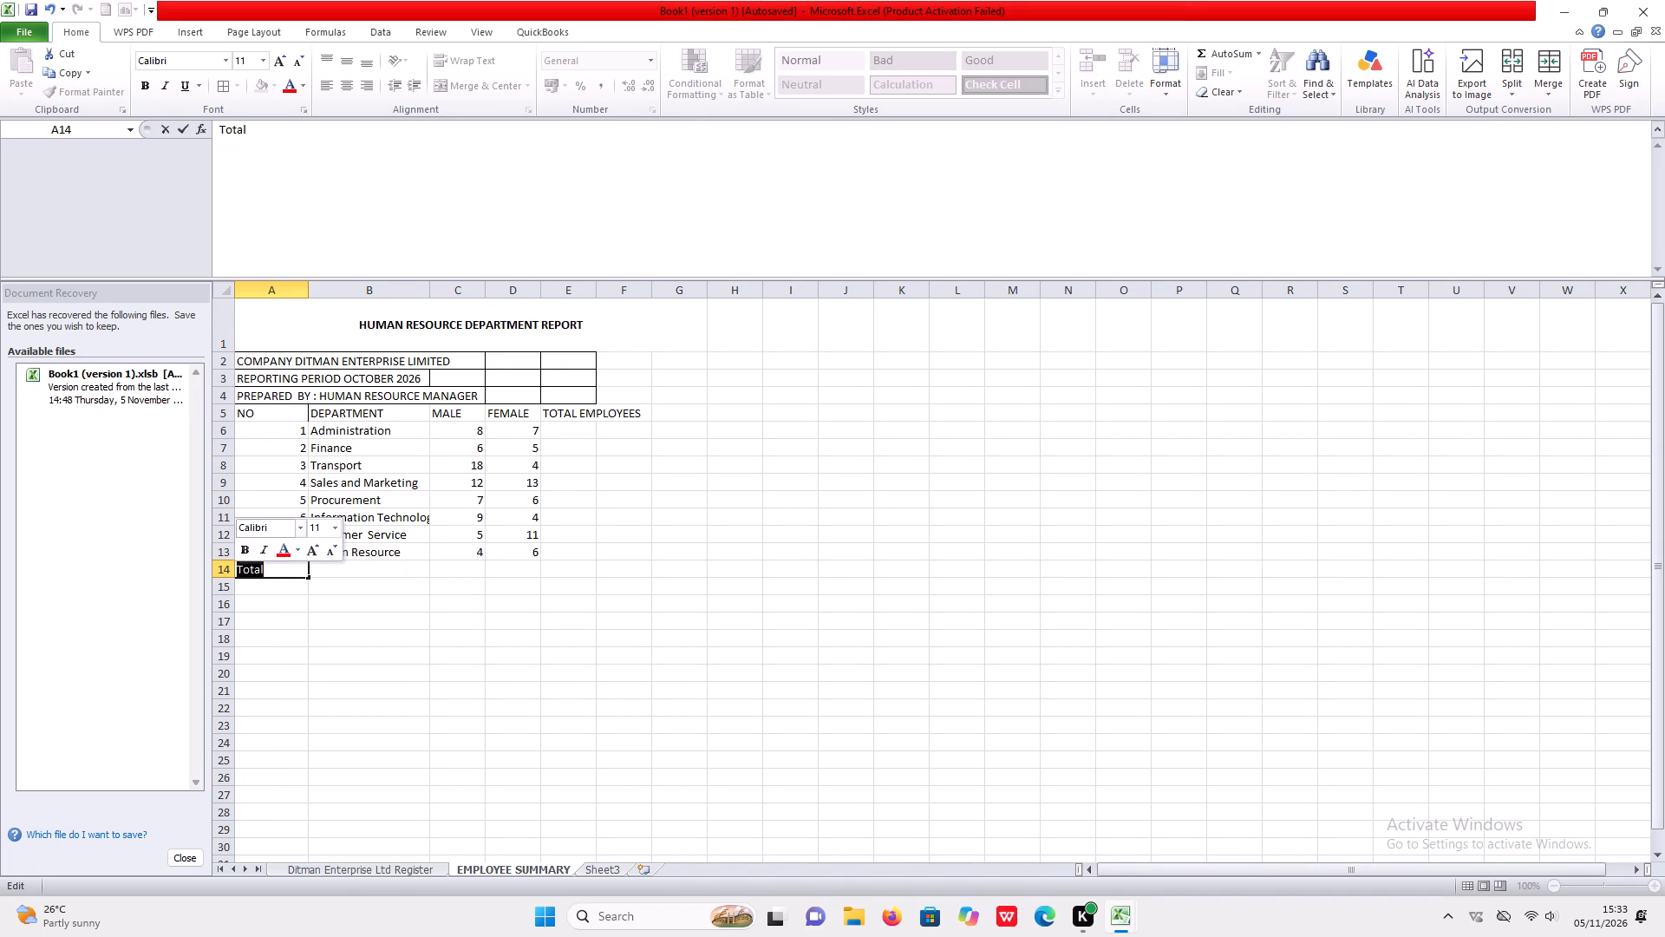
left_click(249, 555)
left_click(333, 532)
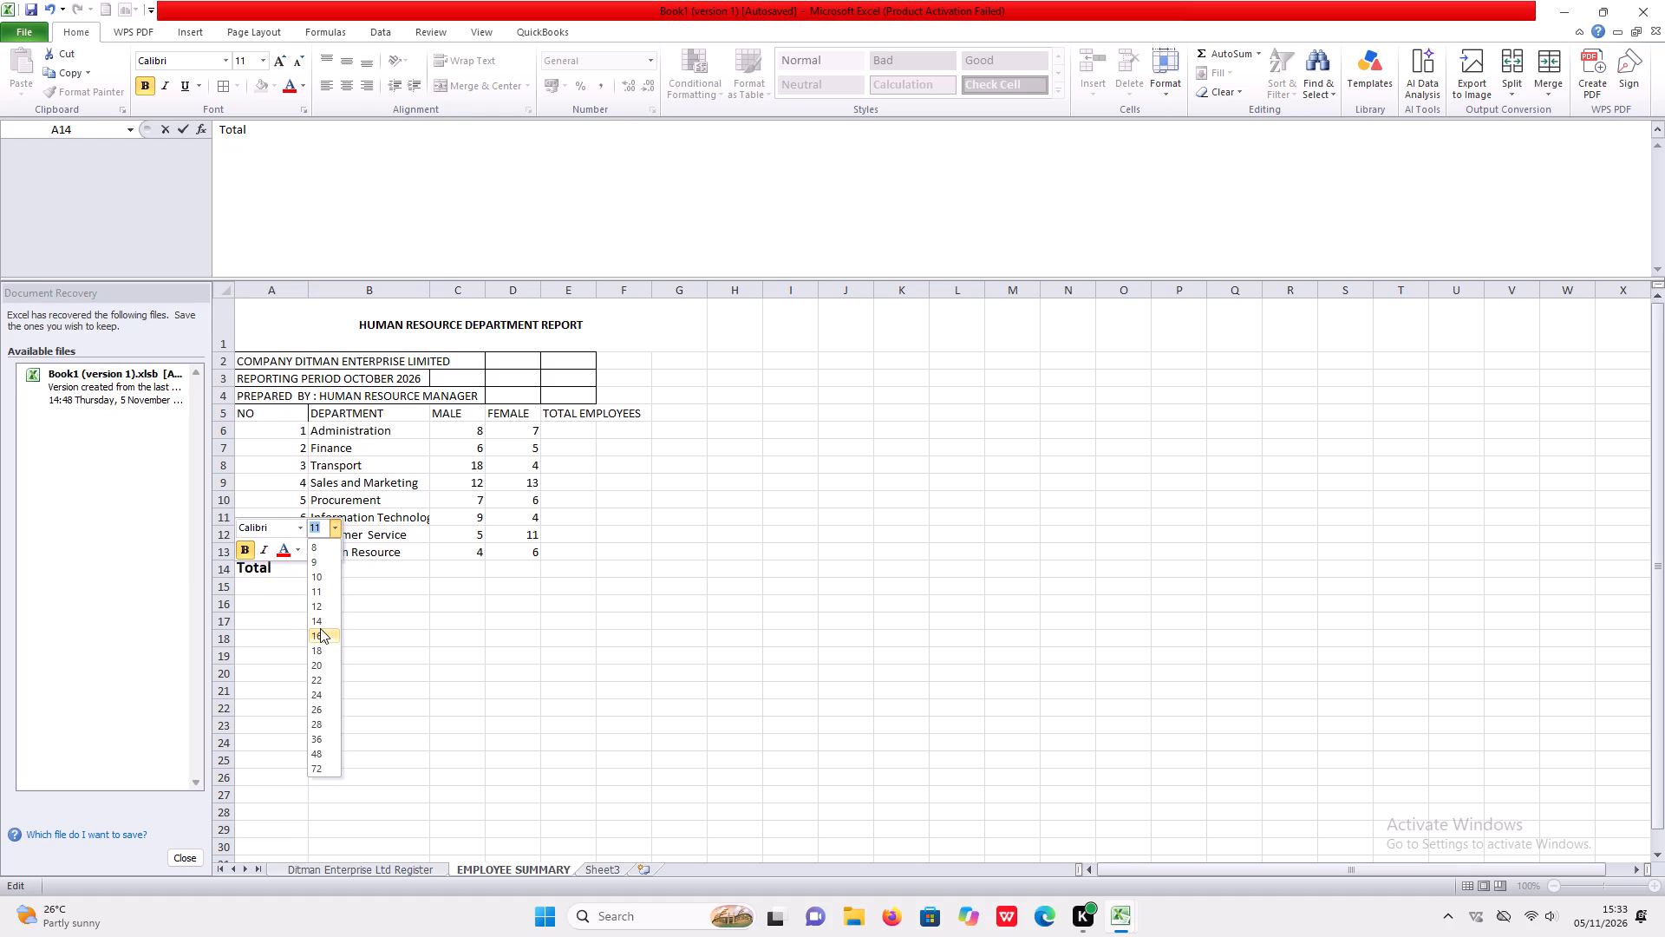
left_click(321, 634)
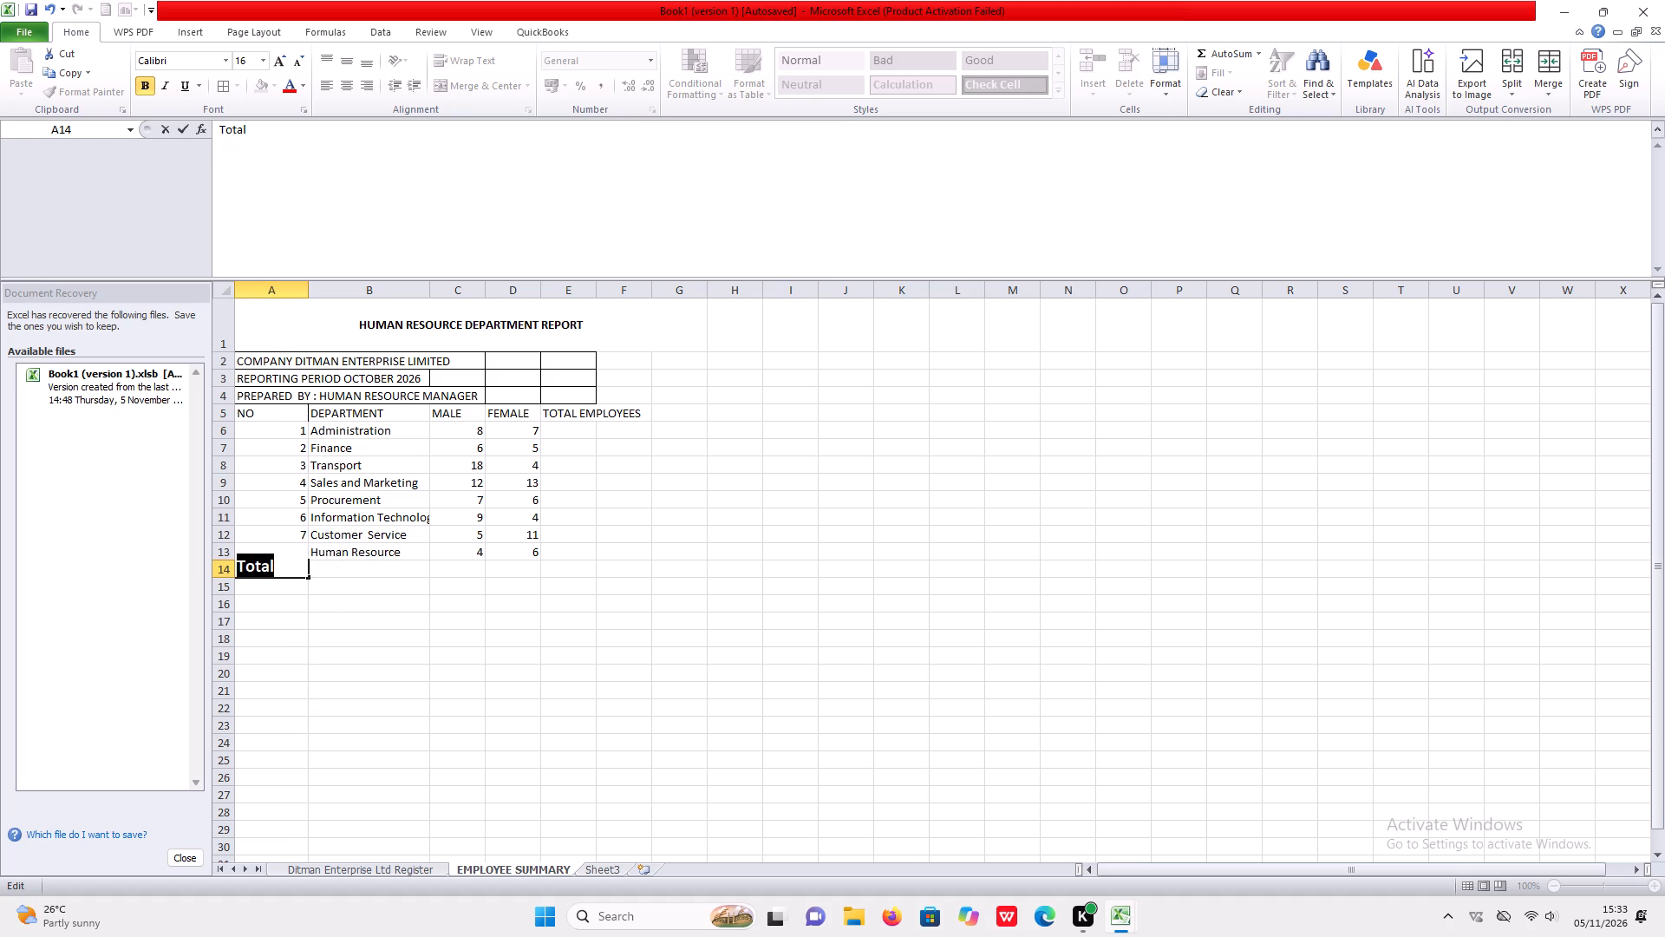
Apply AutoSum's Sum to the department rows from the NO column through the FEMALE column, A6 to D13.
left_click_drag(473, 433, 503, 432)
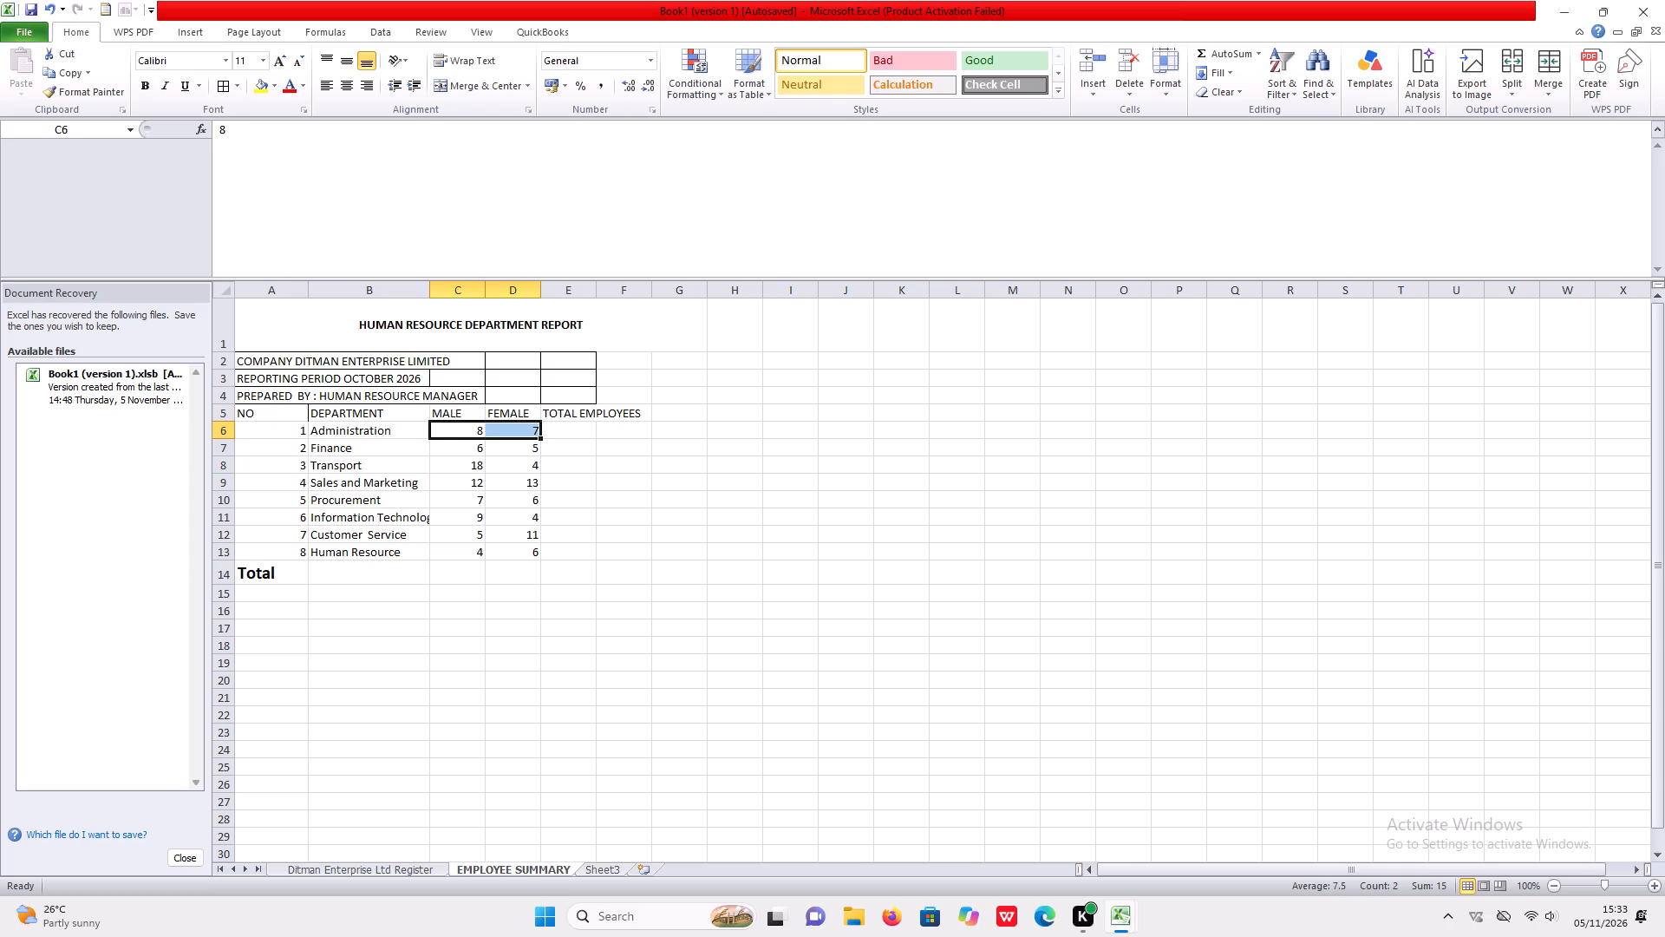
left_click_drag(298, 433, 532, 551)
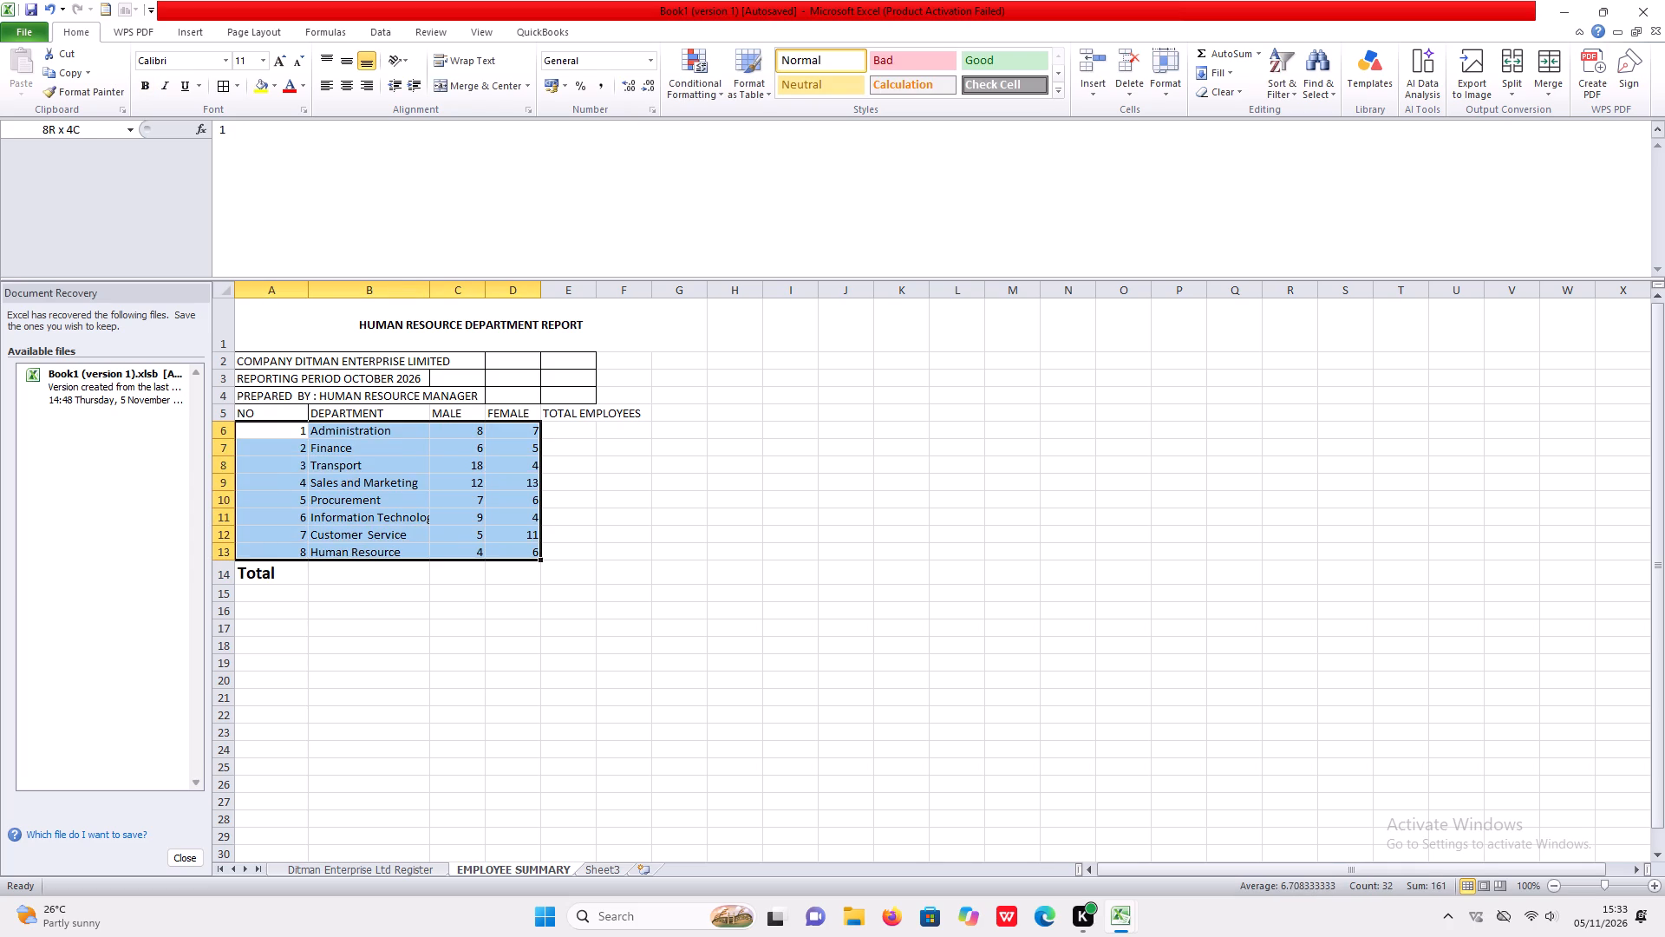
left_click_drag(532, 551, 533, 555)
left_click(330, 29)
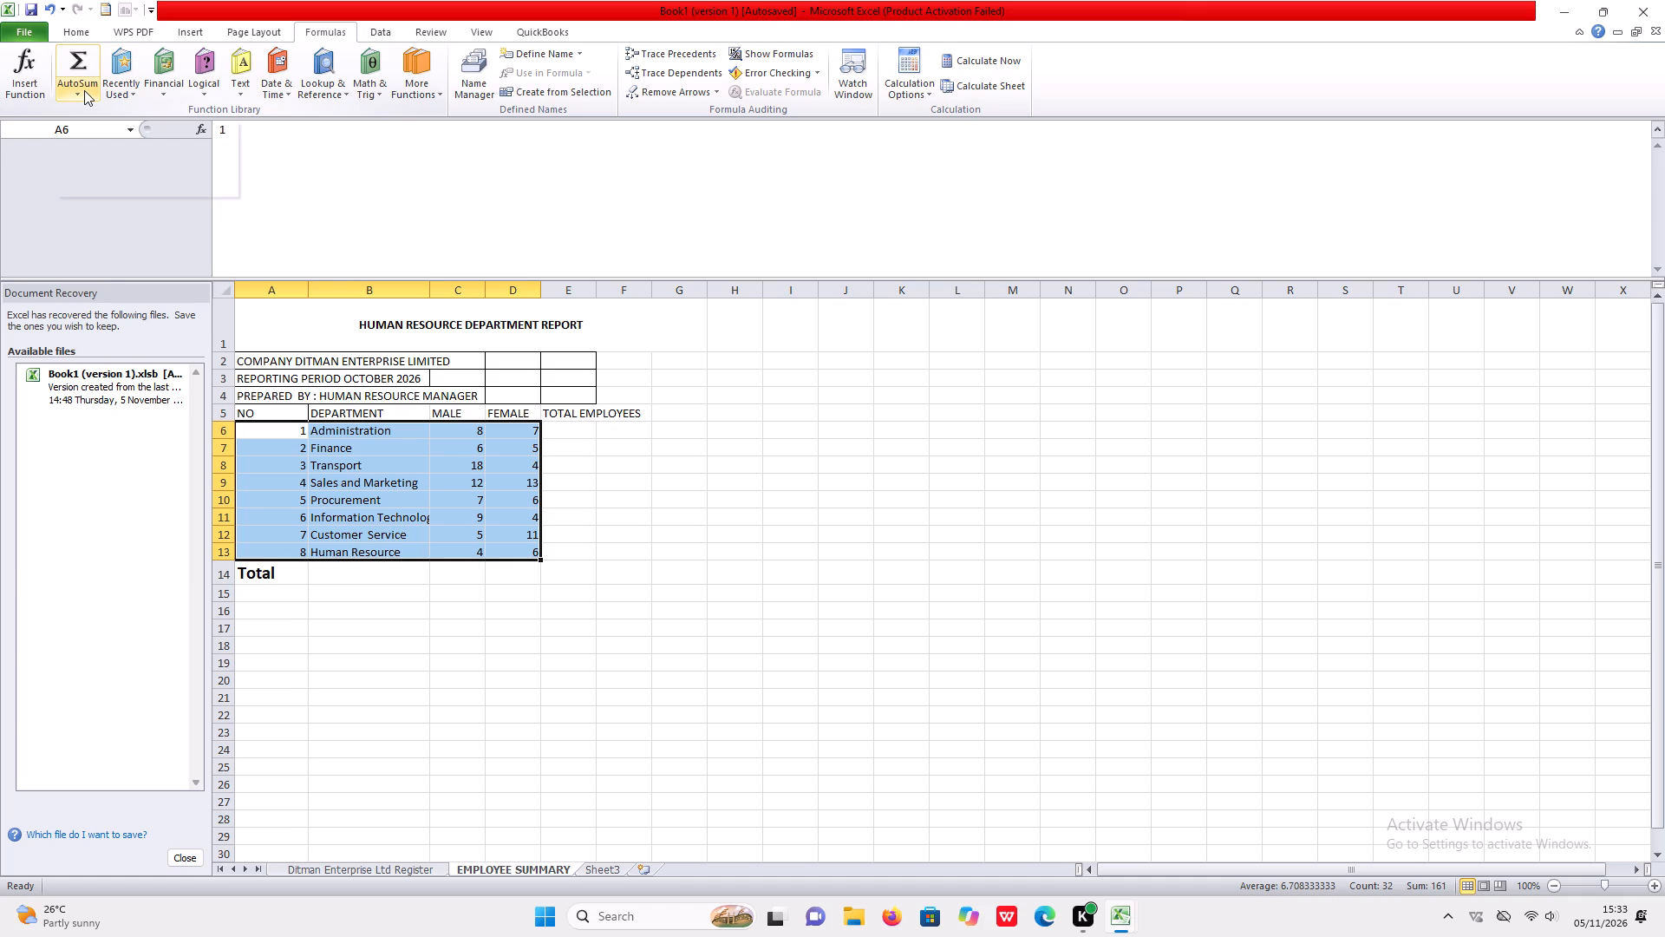
left_click(84, 90)
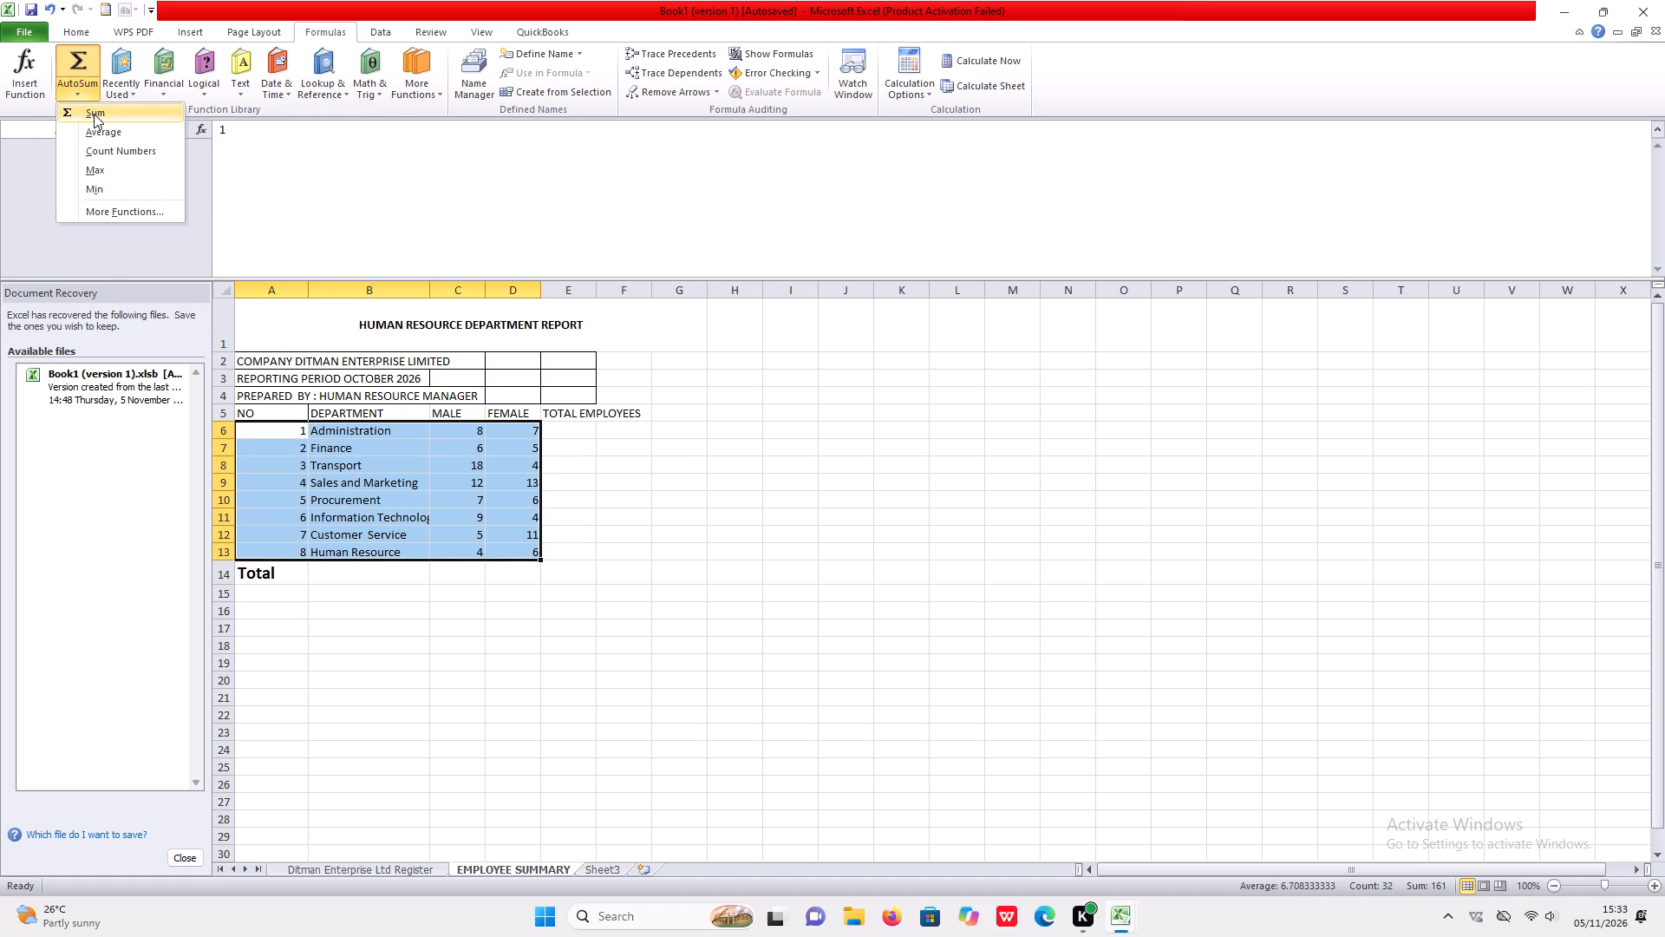
left_click(94, 114)
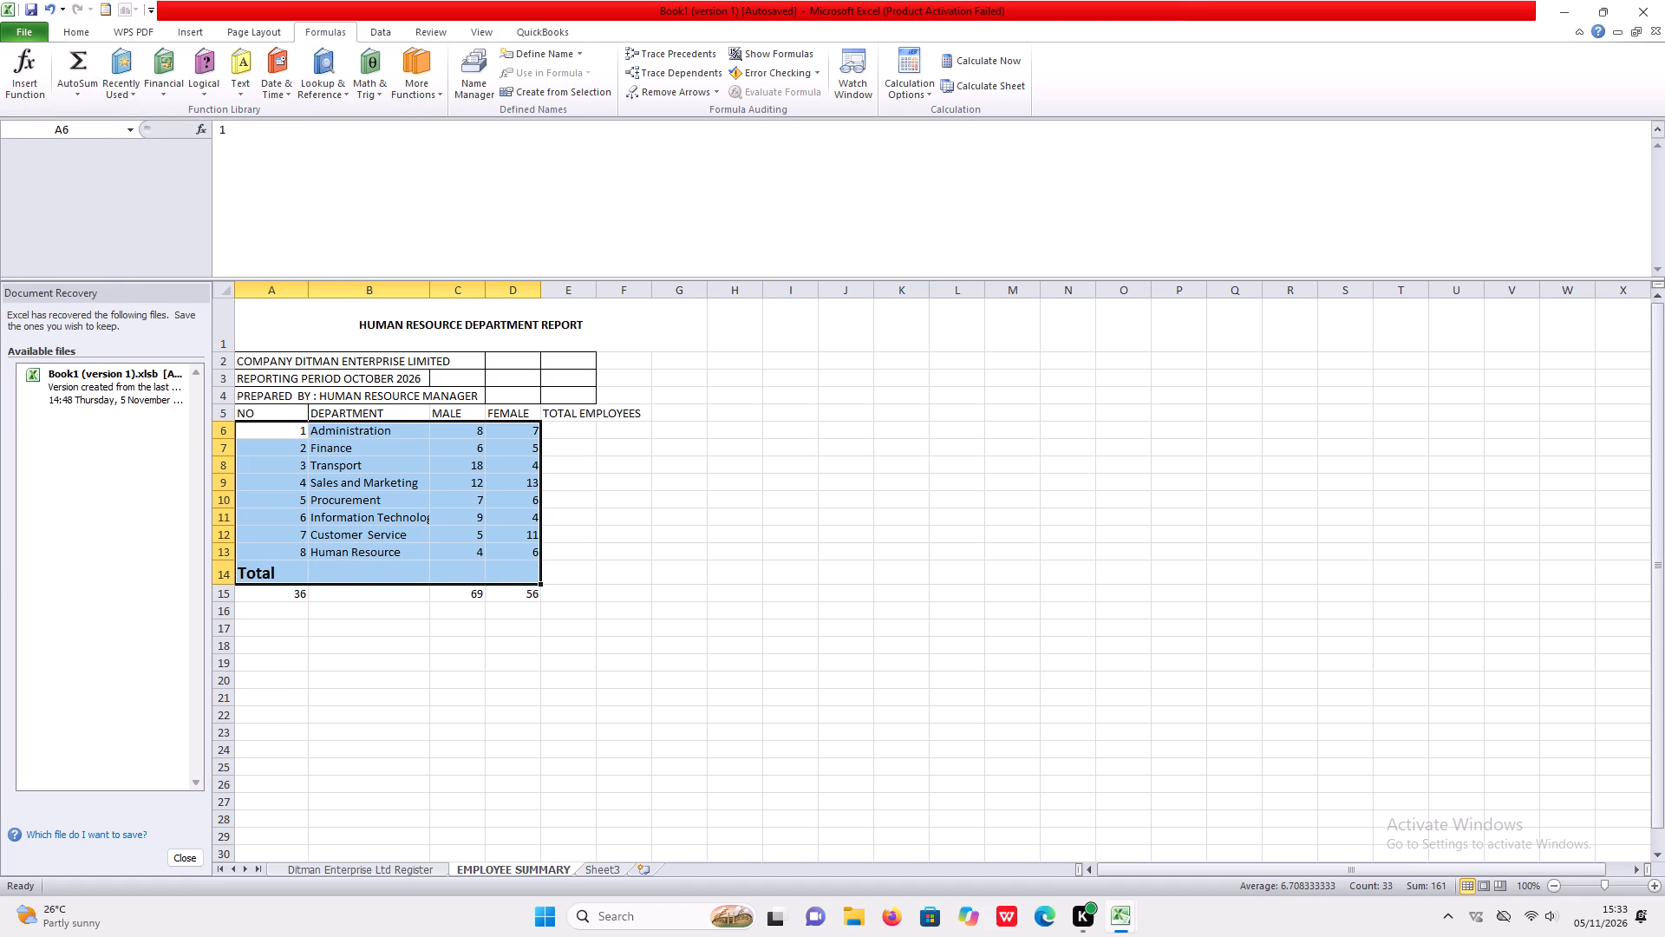
Clear the NO column's sum from cell A15, below the Total label.
right_click(683, 554)
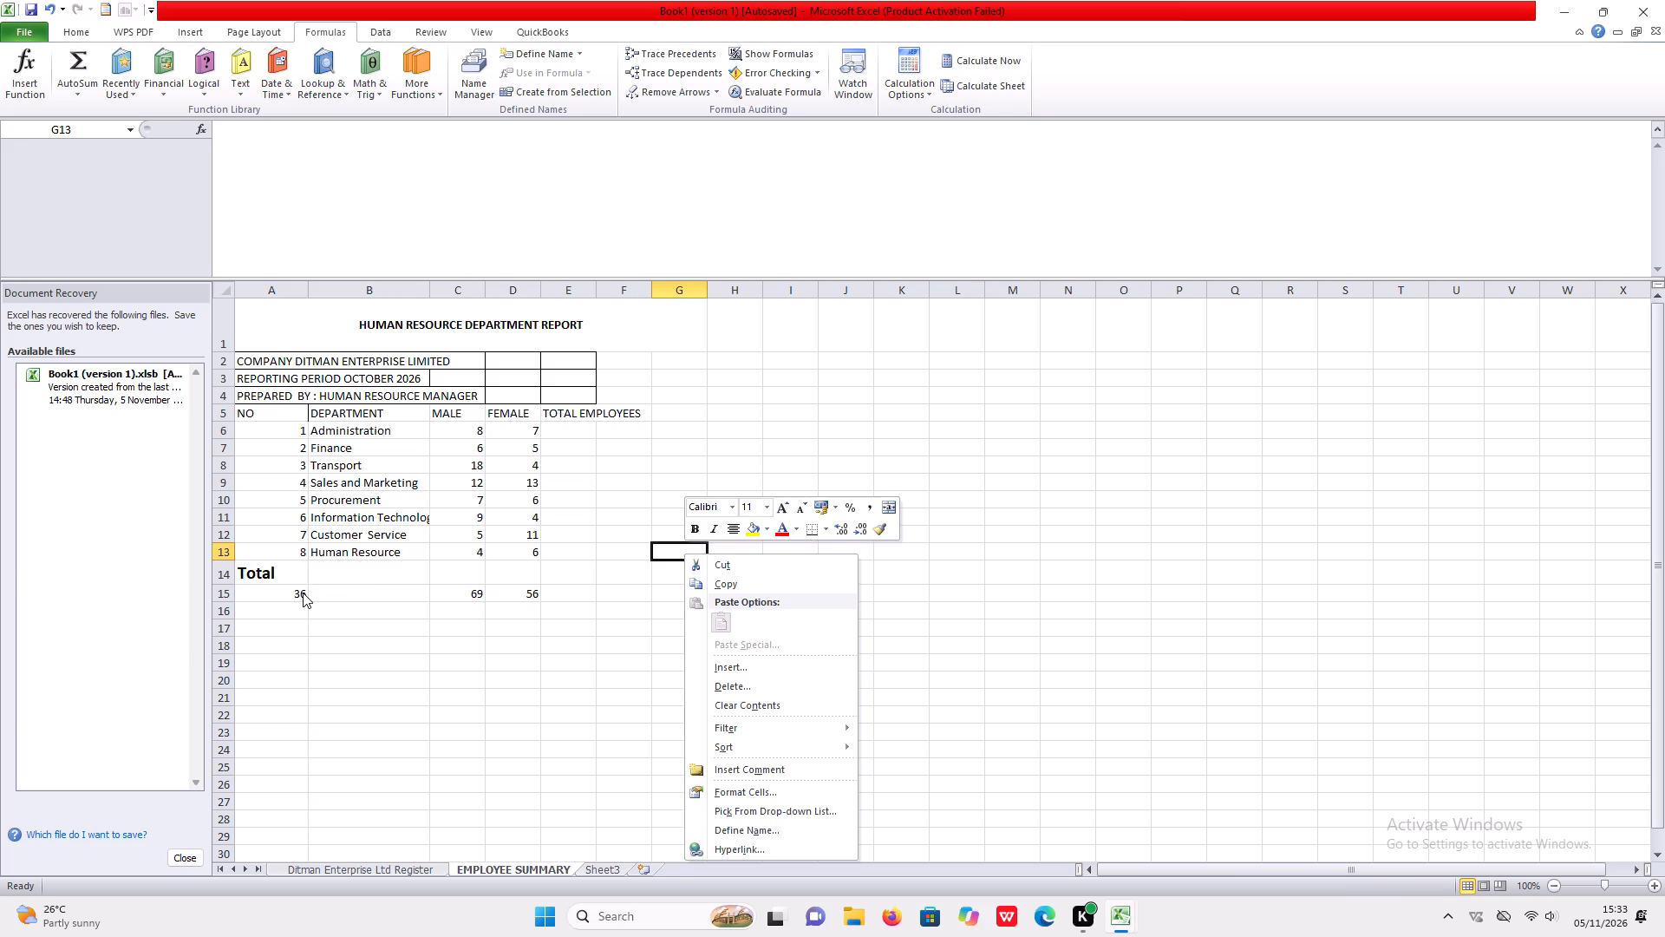
left_click(298, 593)
key("BackSpace")
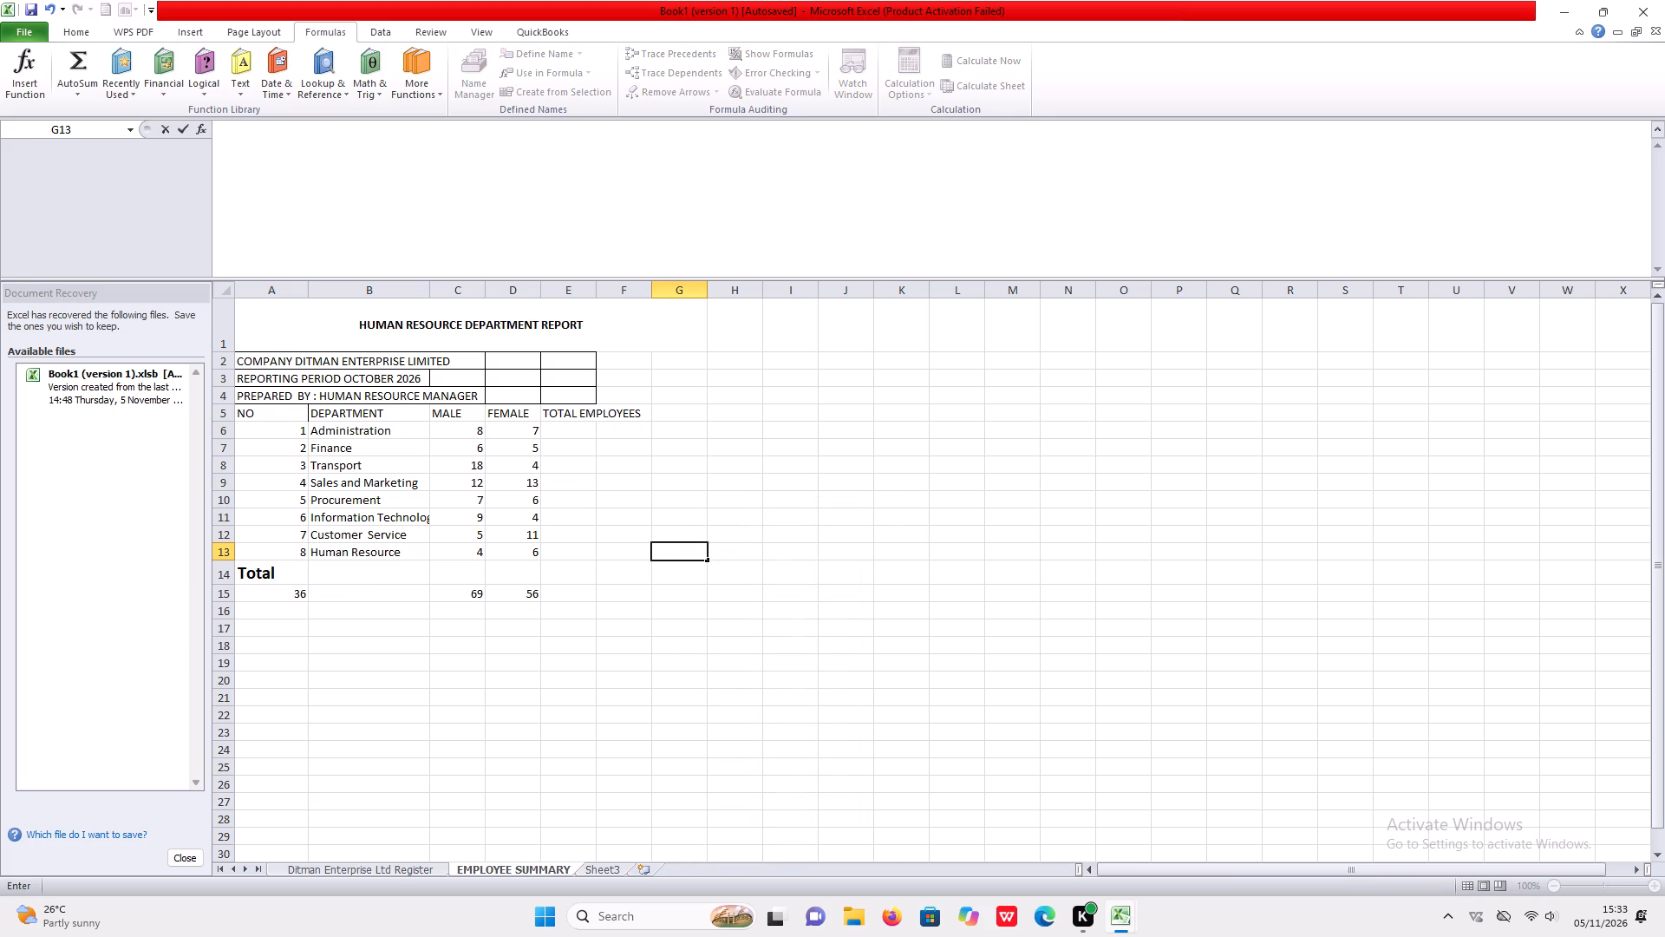
left_click(304, 595)
key("BackSpace")
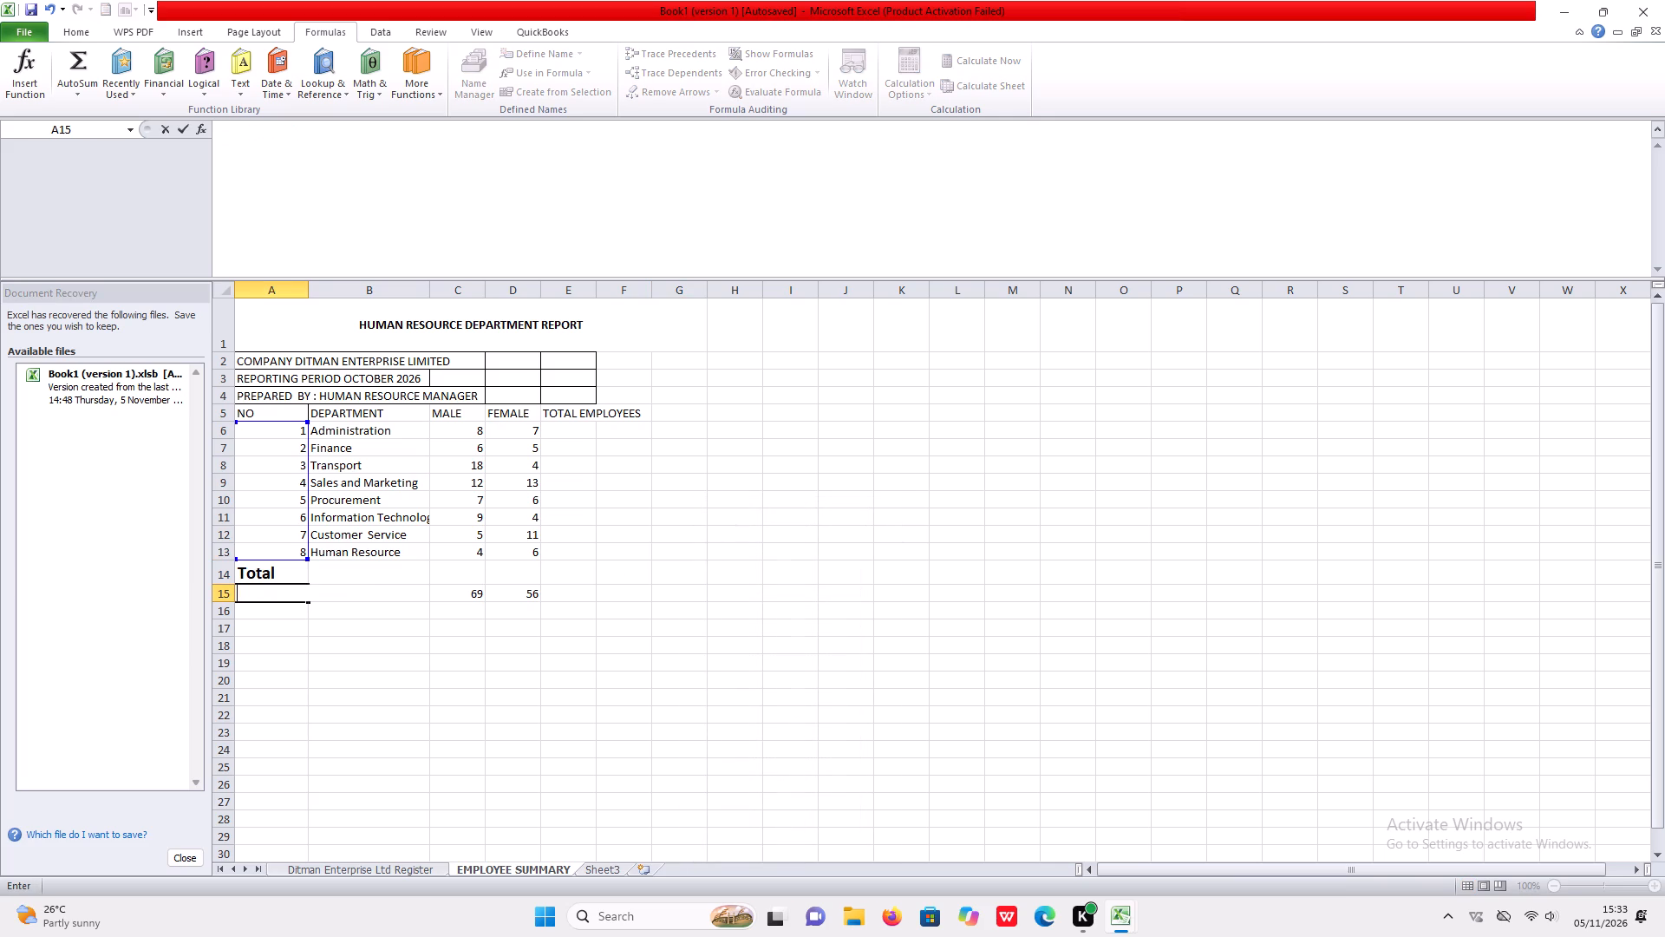
Enter 69 as the MALE total in C14 and 56 as the FEMALE total in D14 on the Total row.
left_click(472, 577)
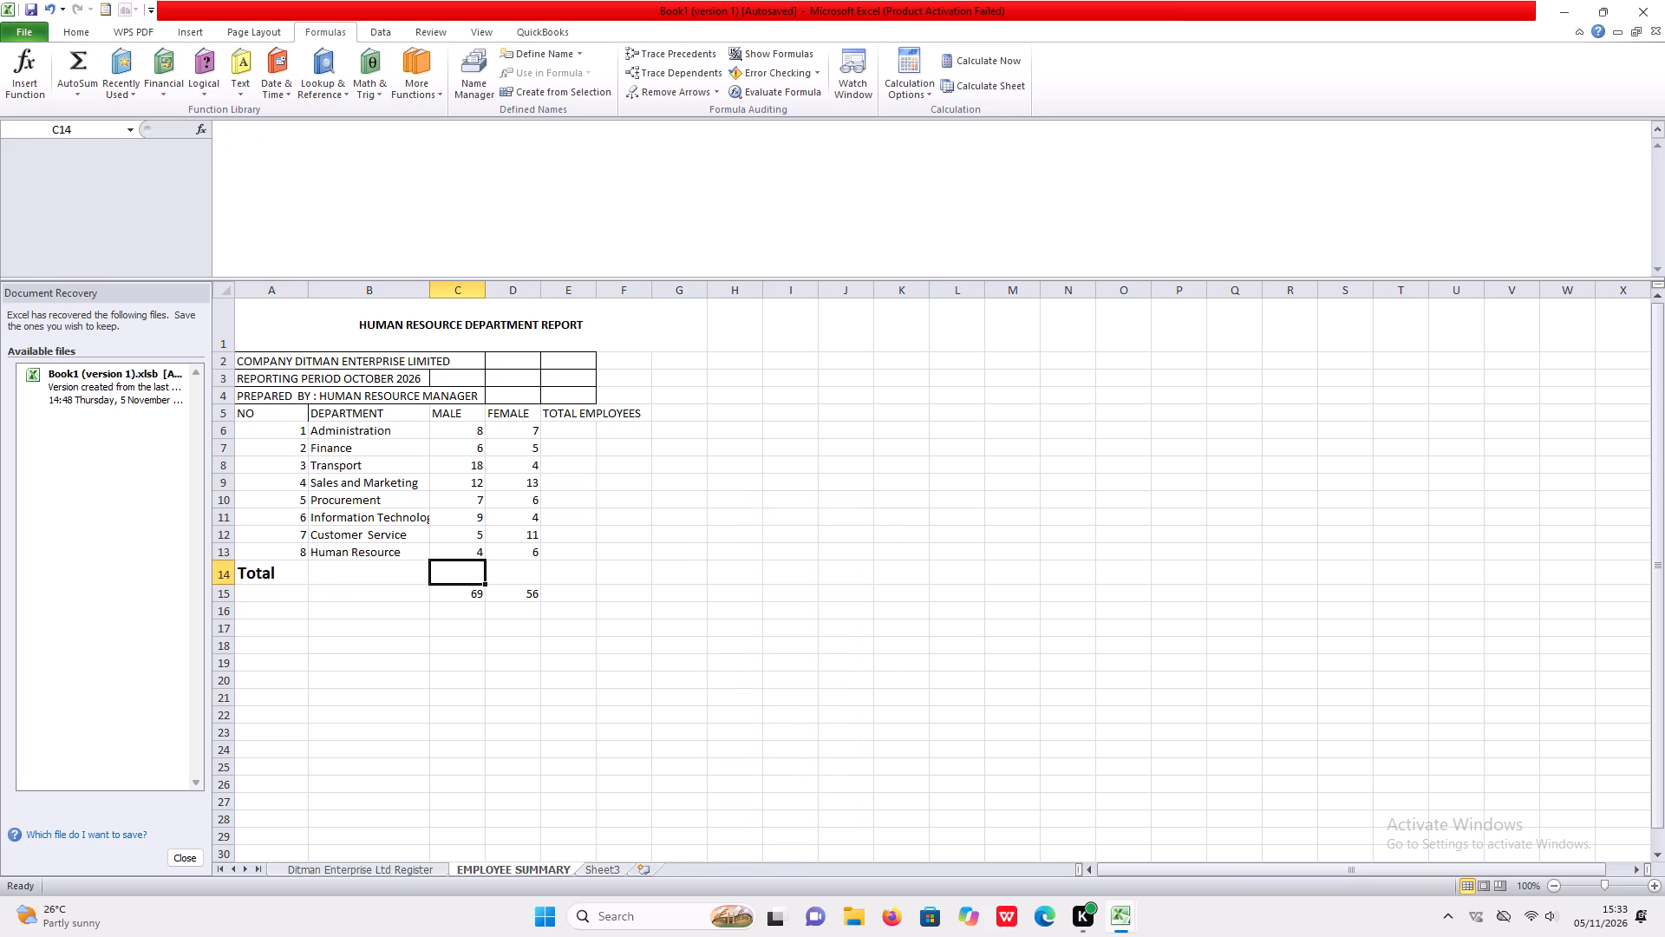
type("69")
left_click(530, 572)
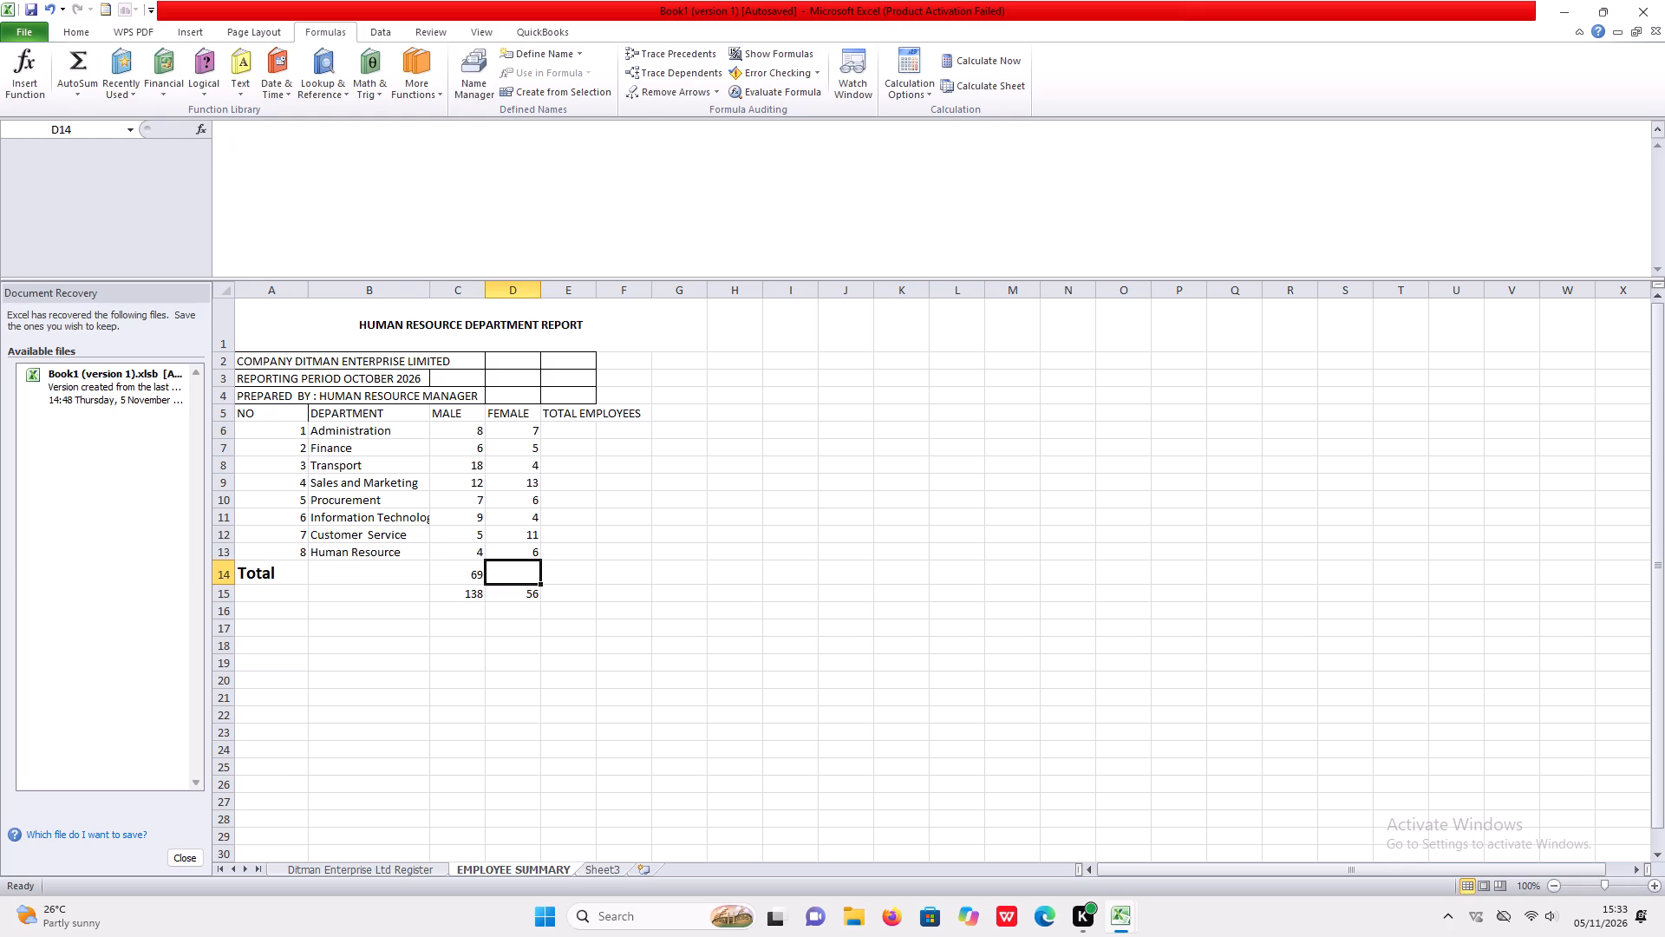
type("56")
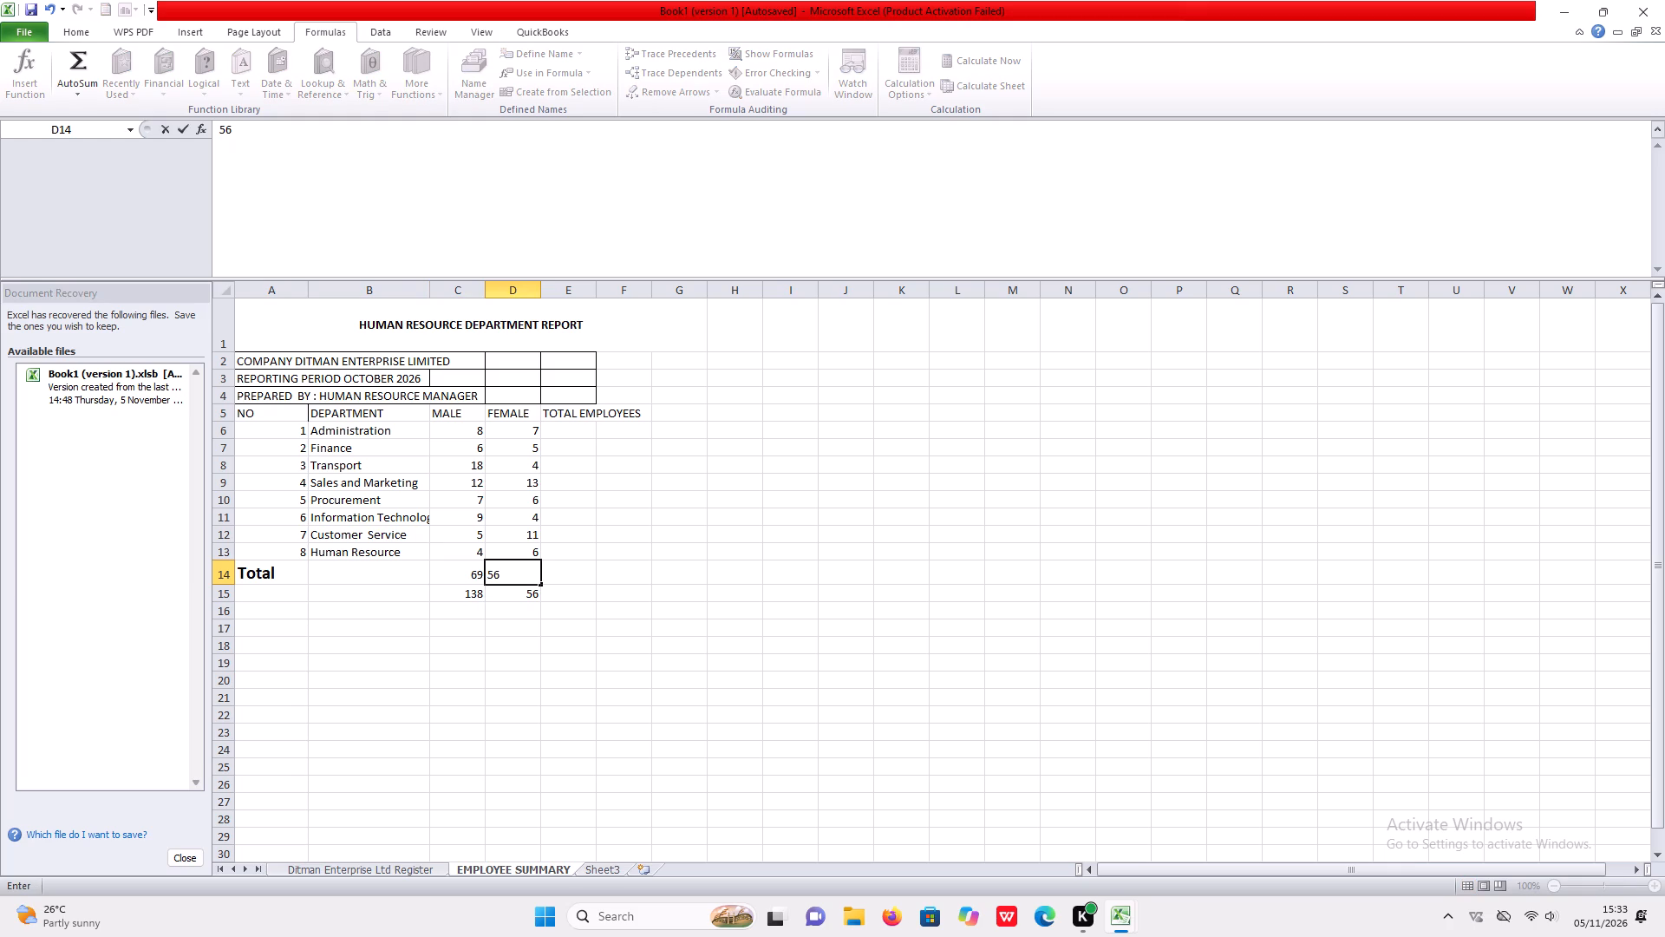
Clear the extra FEMALE and MALE sums from cells D15 and C15 below the Total row.
left_click(537, 597)
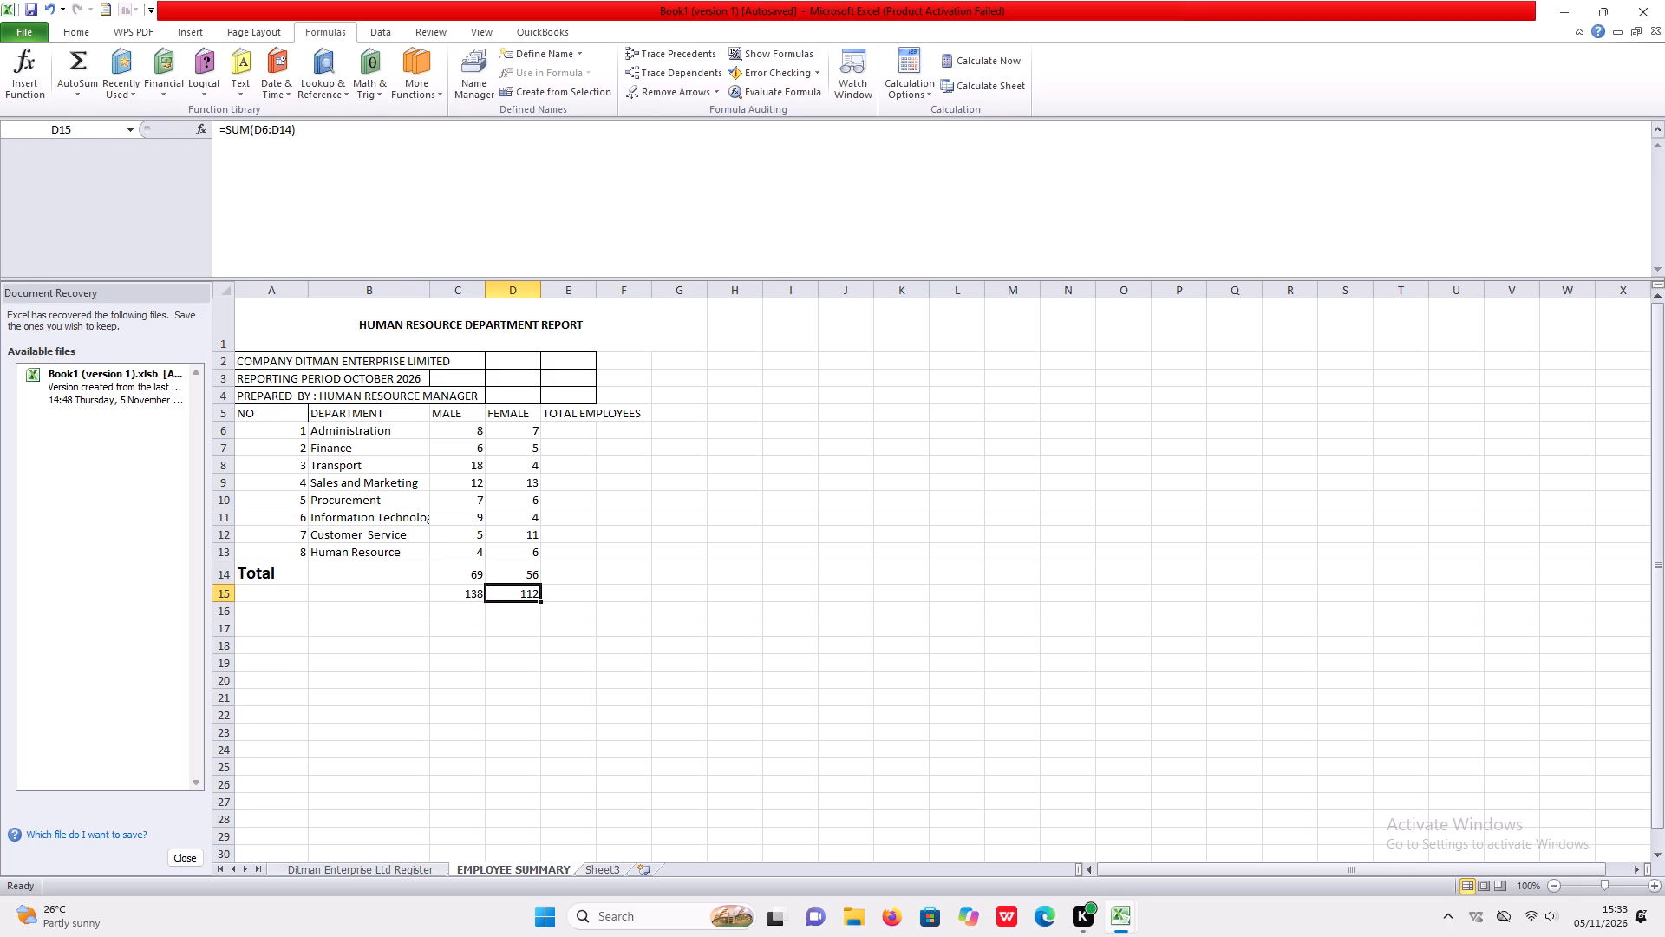
key("BackSpace")
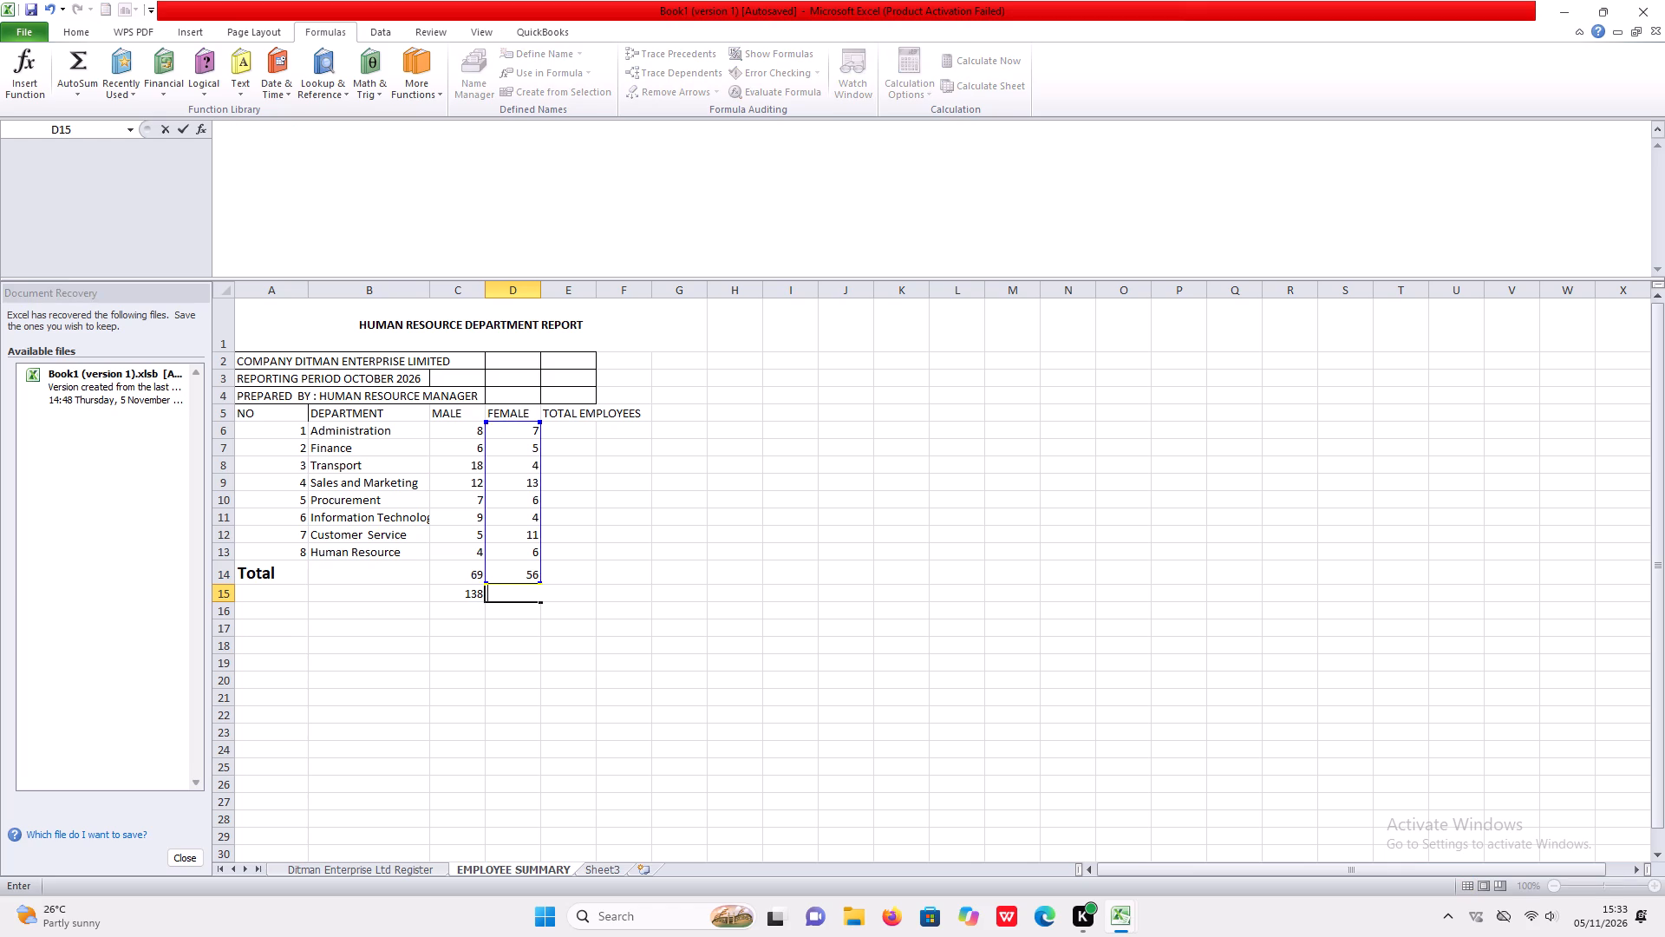
left_click(477, 596)
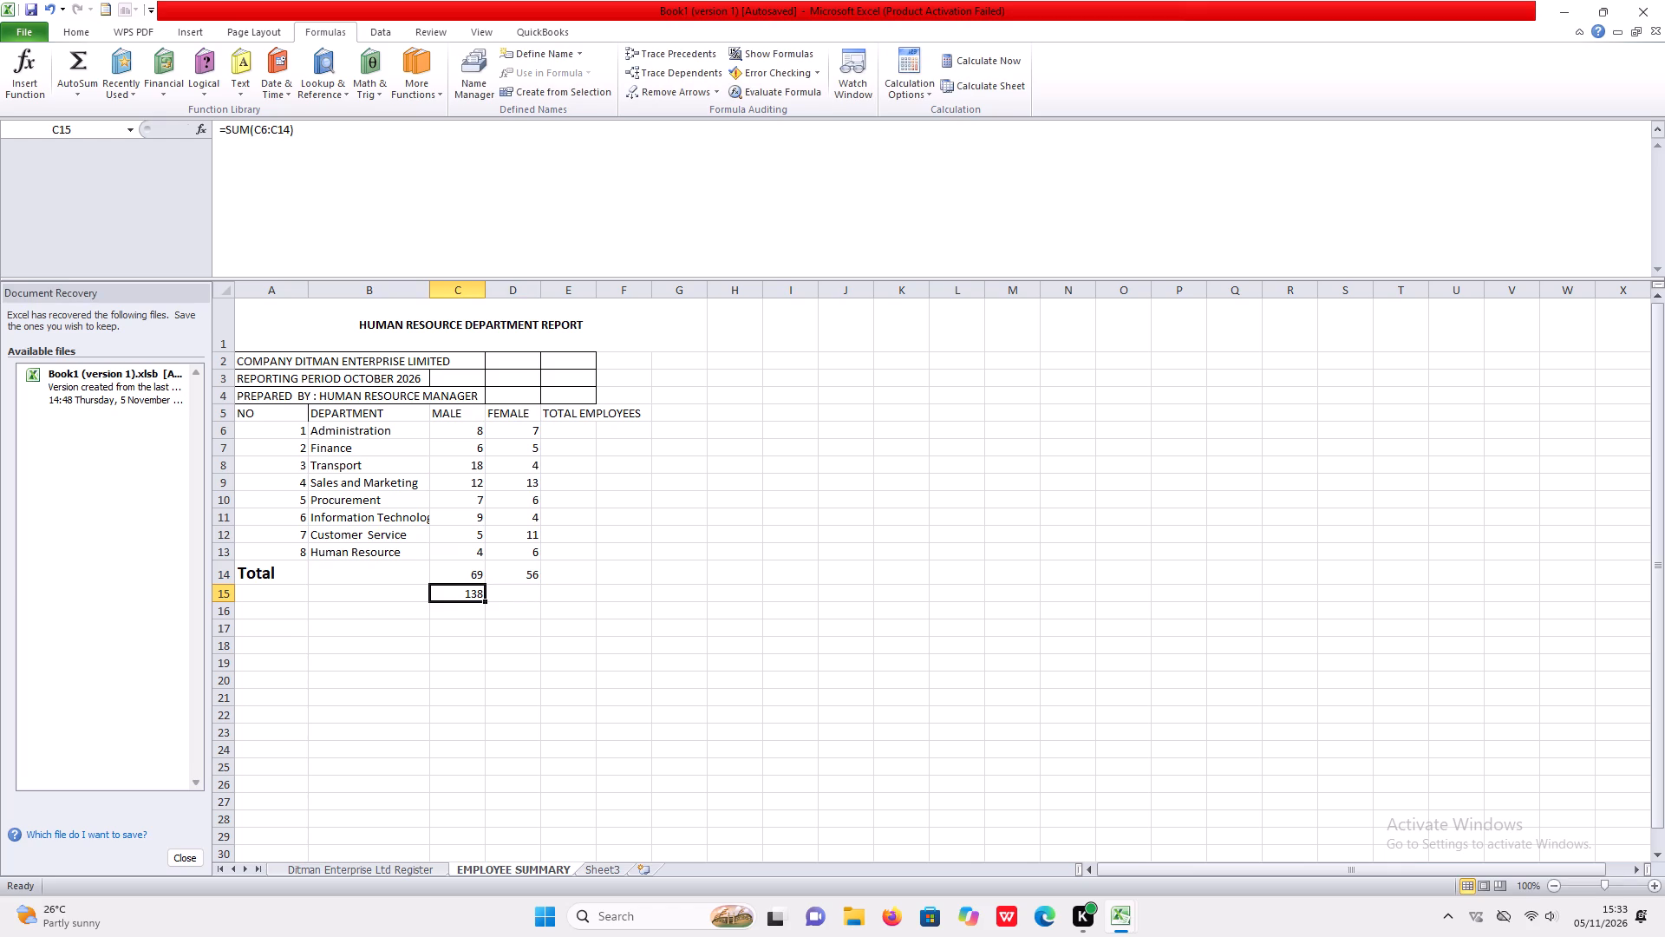
key("BackSpace")
left_click(611, 643)
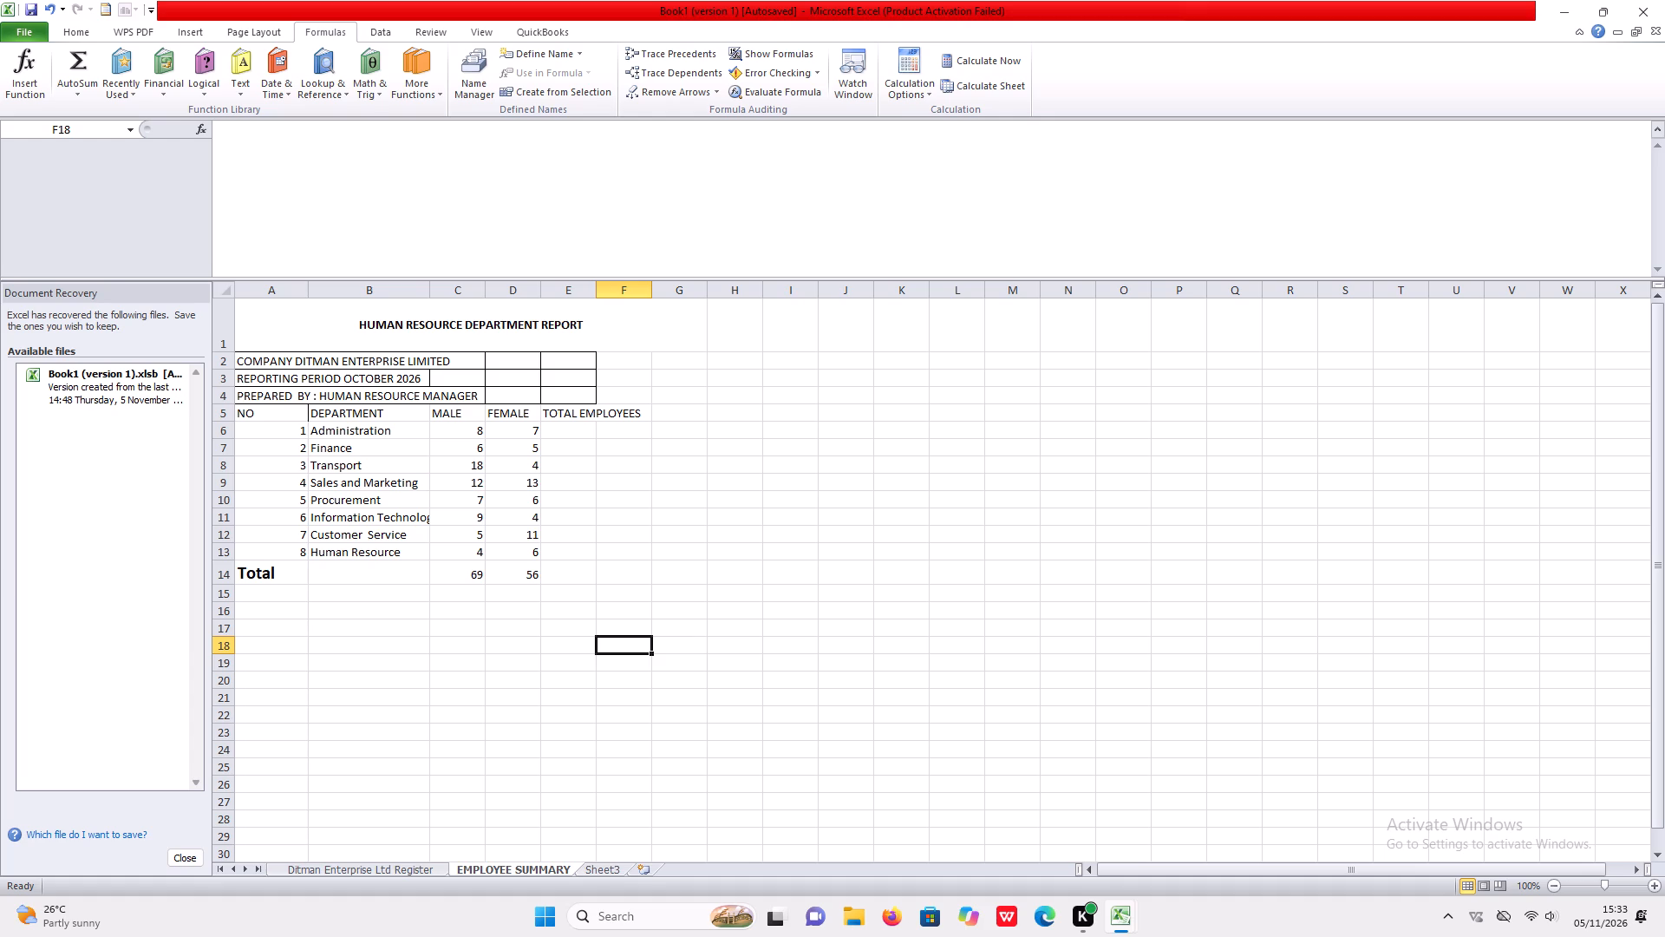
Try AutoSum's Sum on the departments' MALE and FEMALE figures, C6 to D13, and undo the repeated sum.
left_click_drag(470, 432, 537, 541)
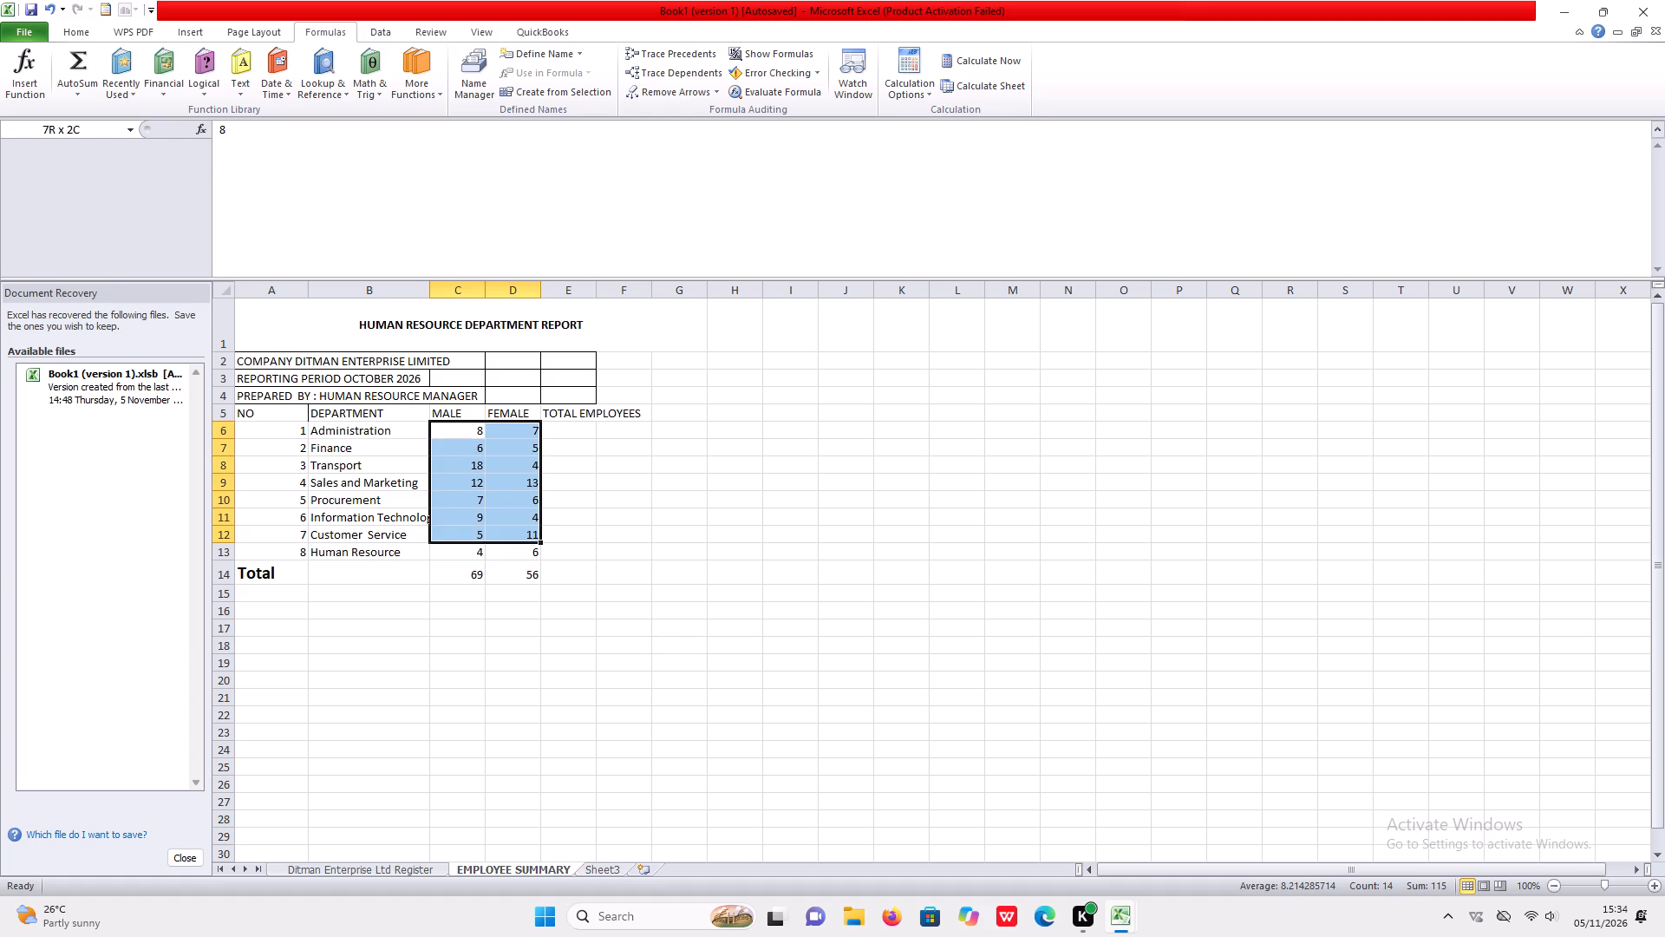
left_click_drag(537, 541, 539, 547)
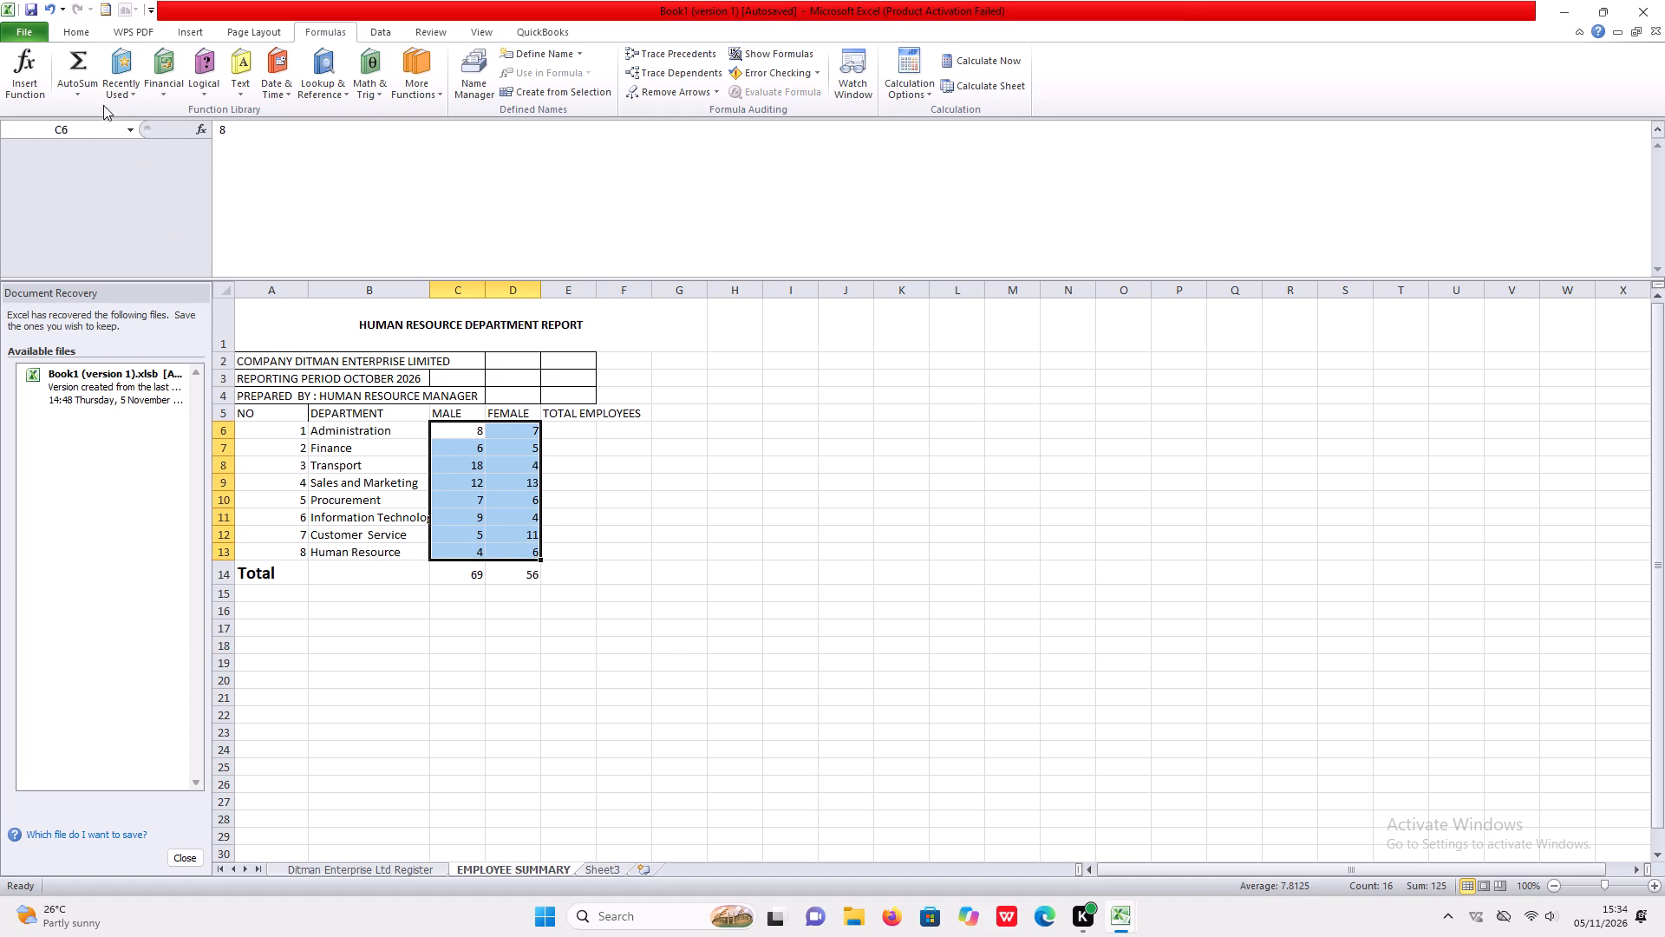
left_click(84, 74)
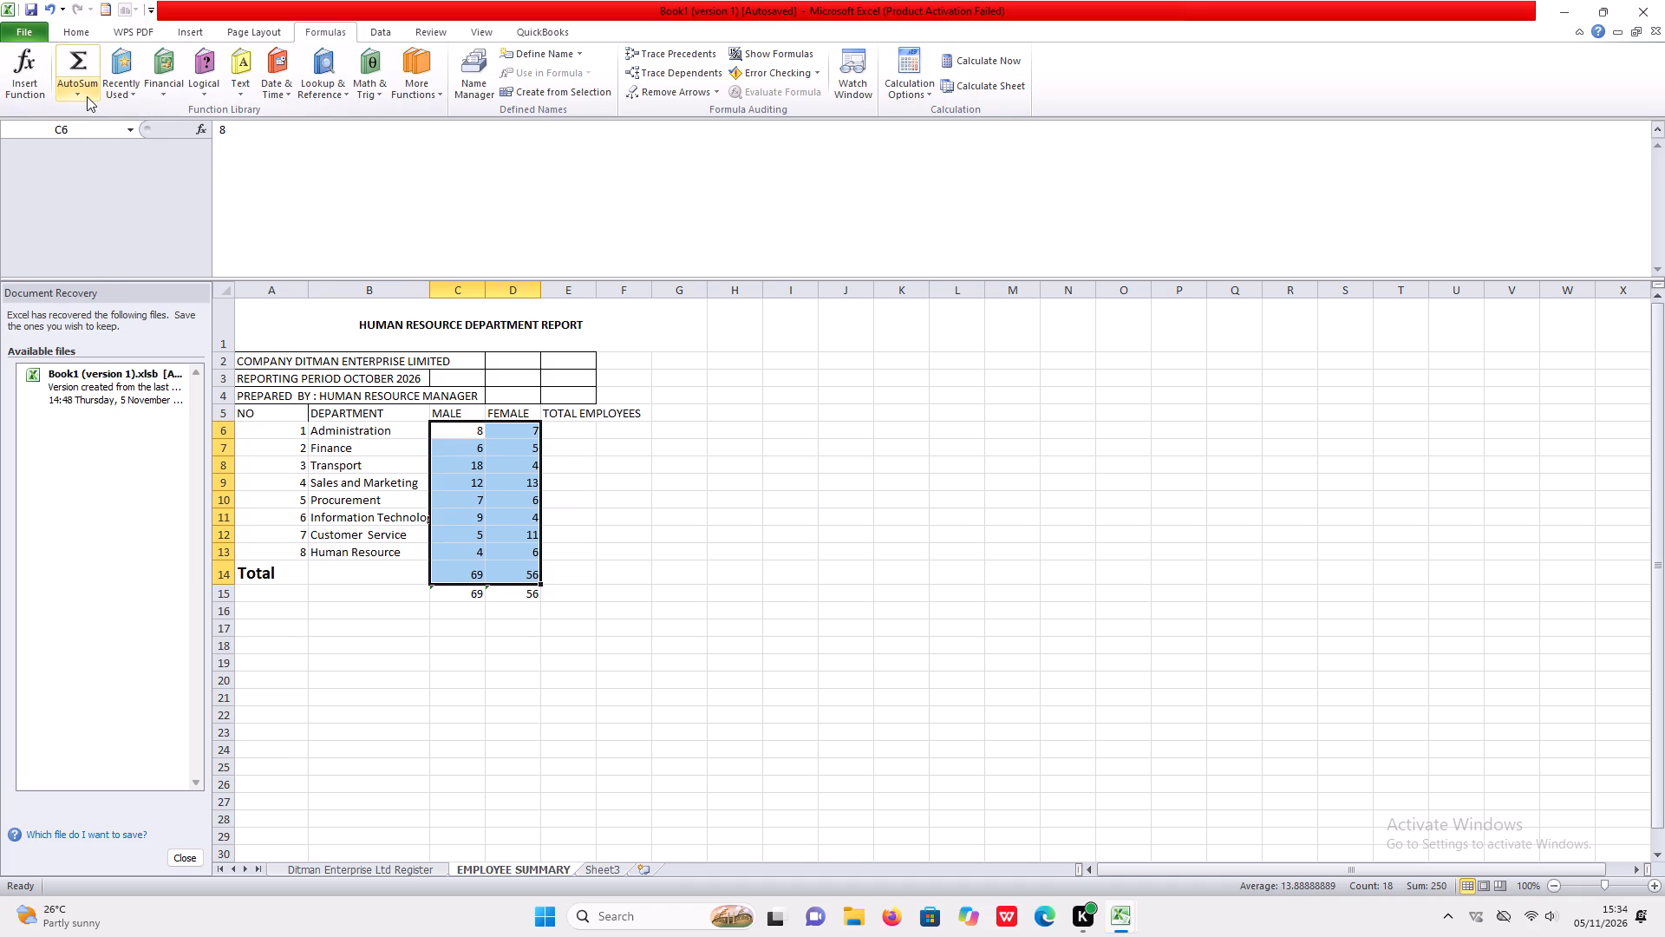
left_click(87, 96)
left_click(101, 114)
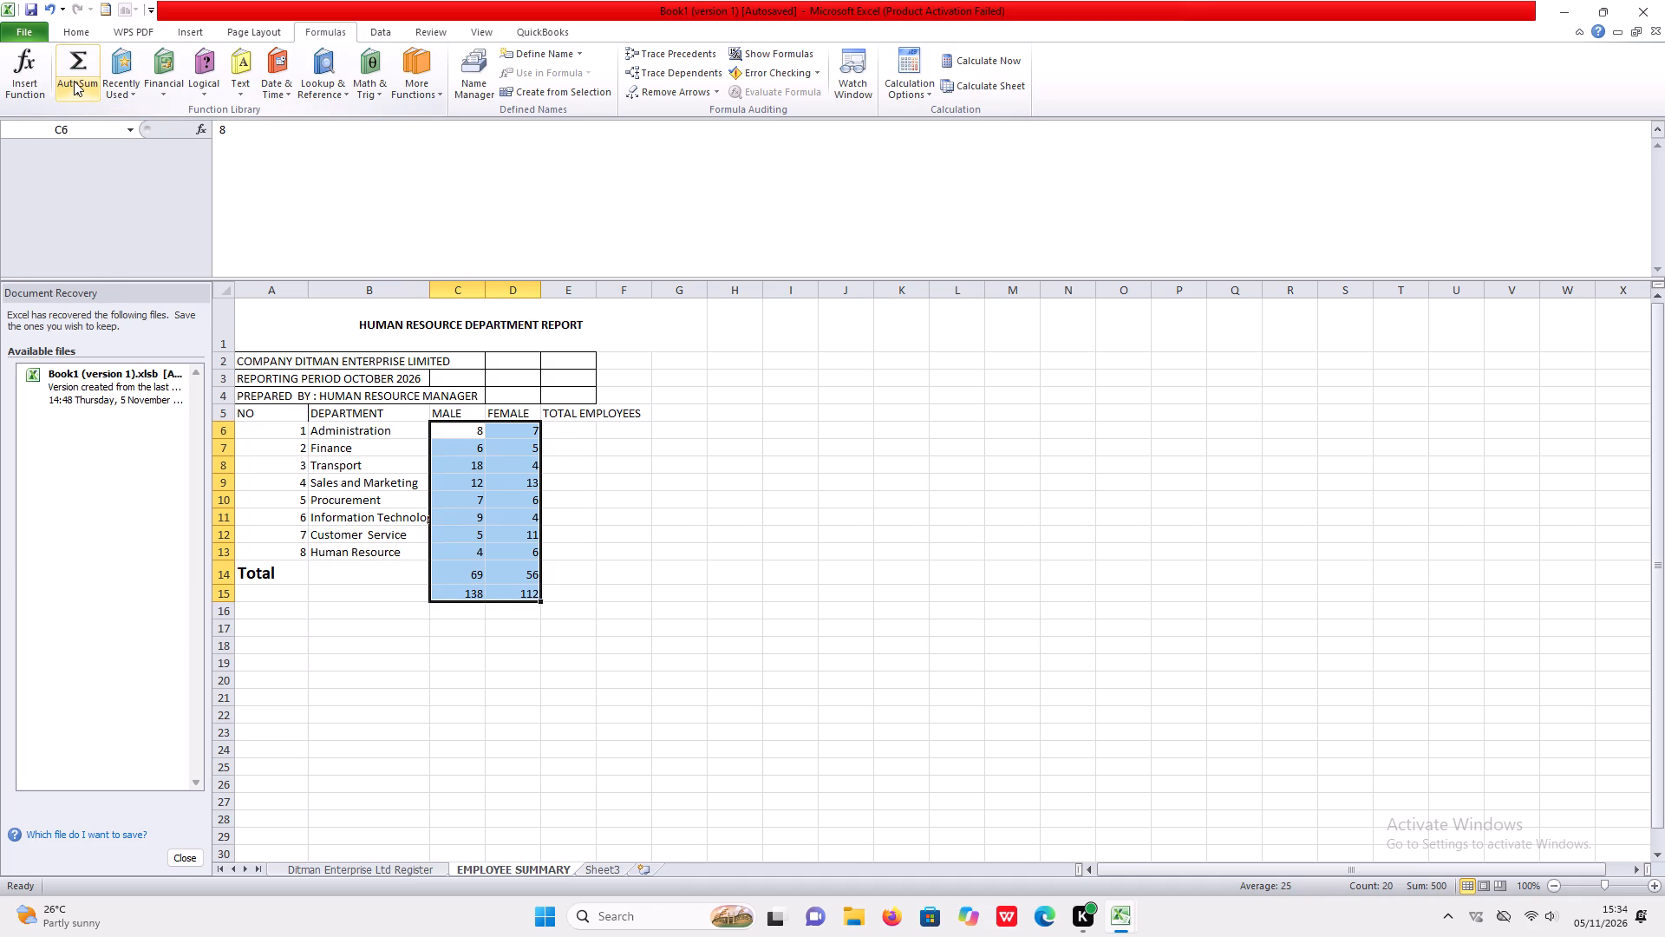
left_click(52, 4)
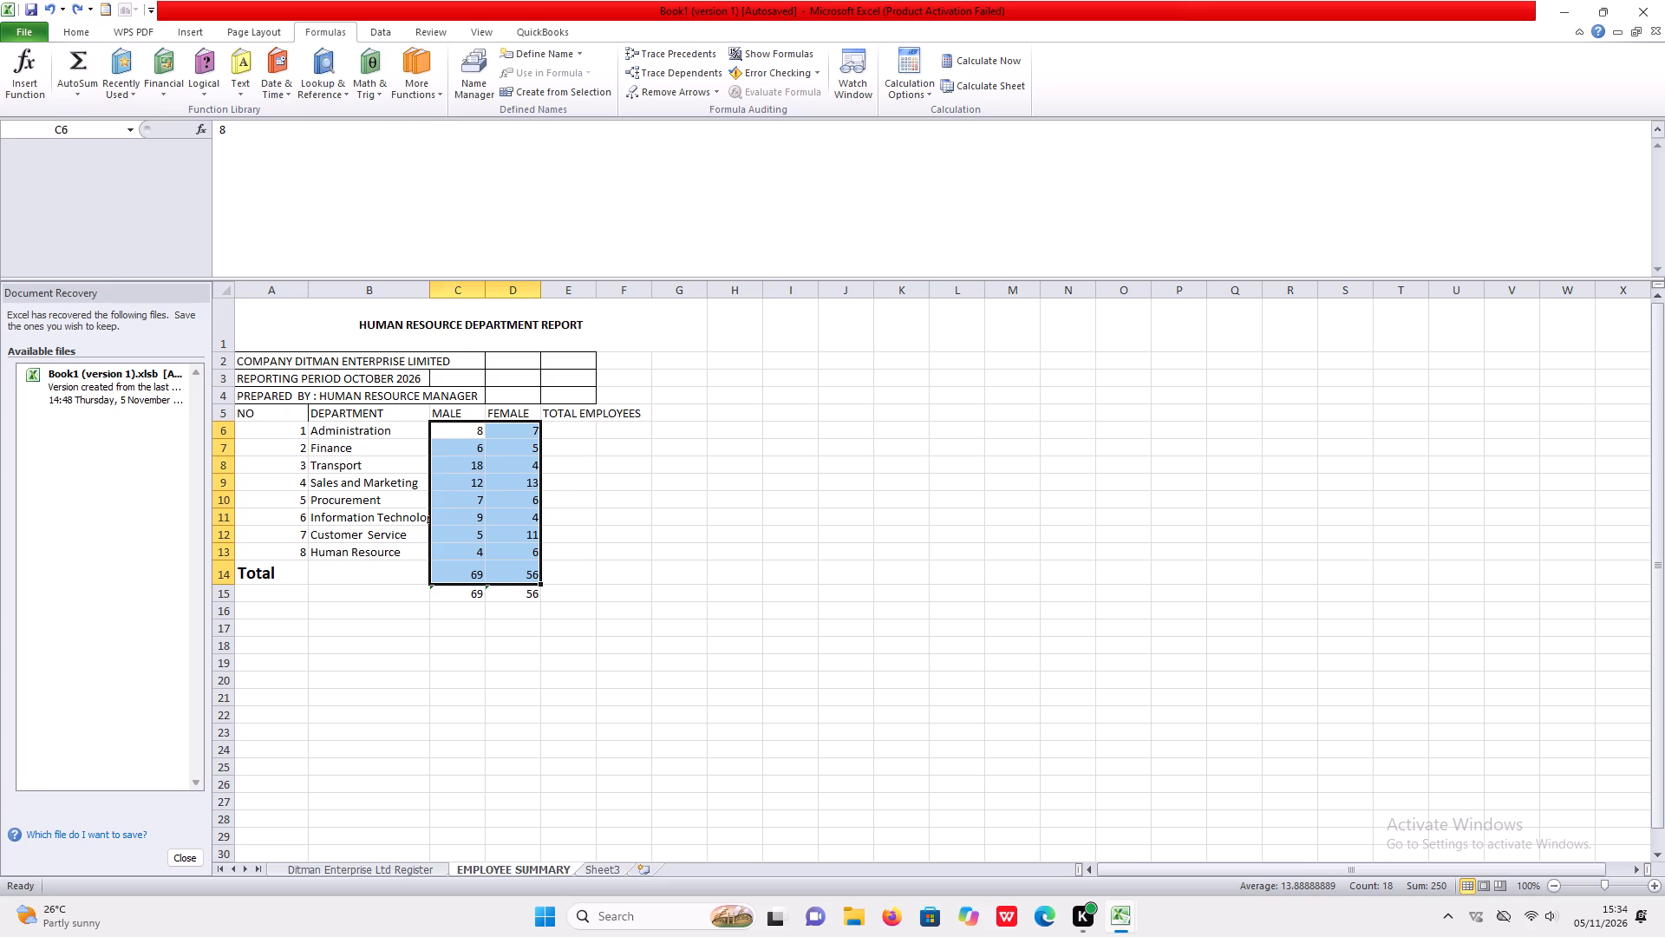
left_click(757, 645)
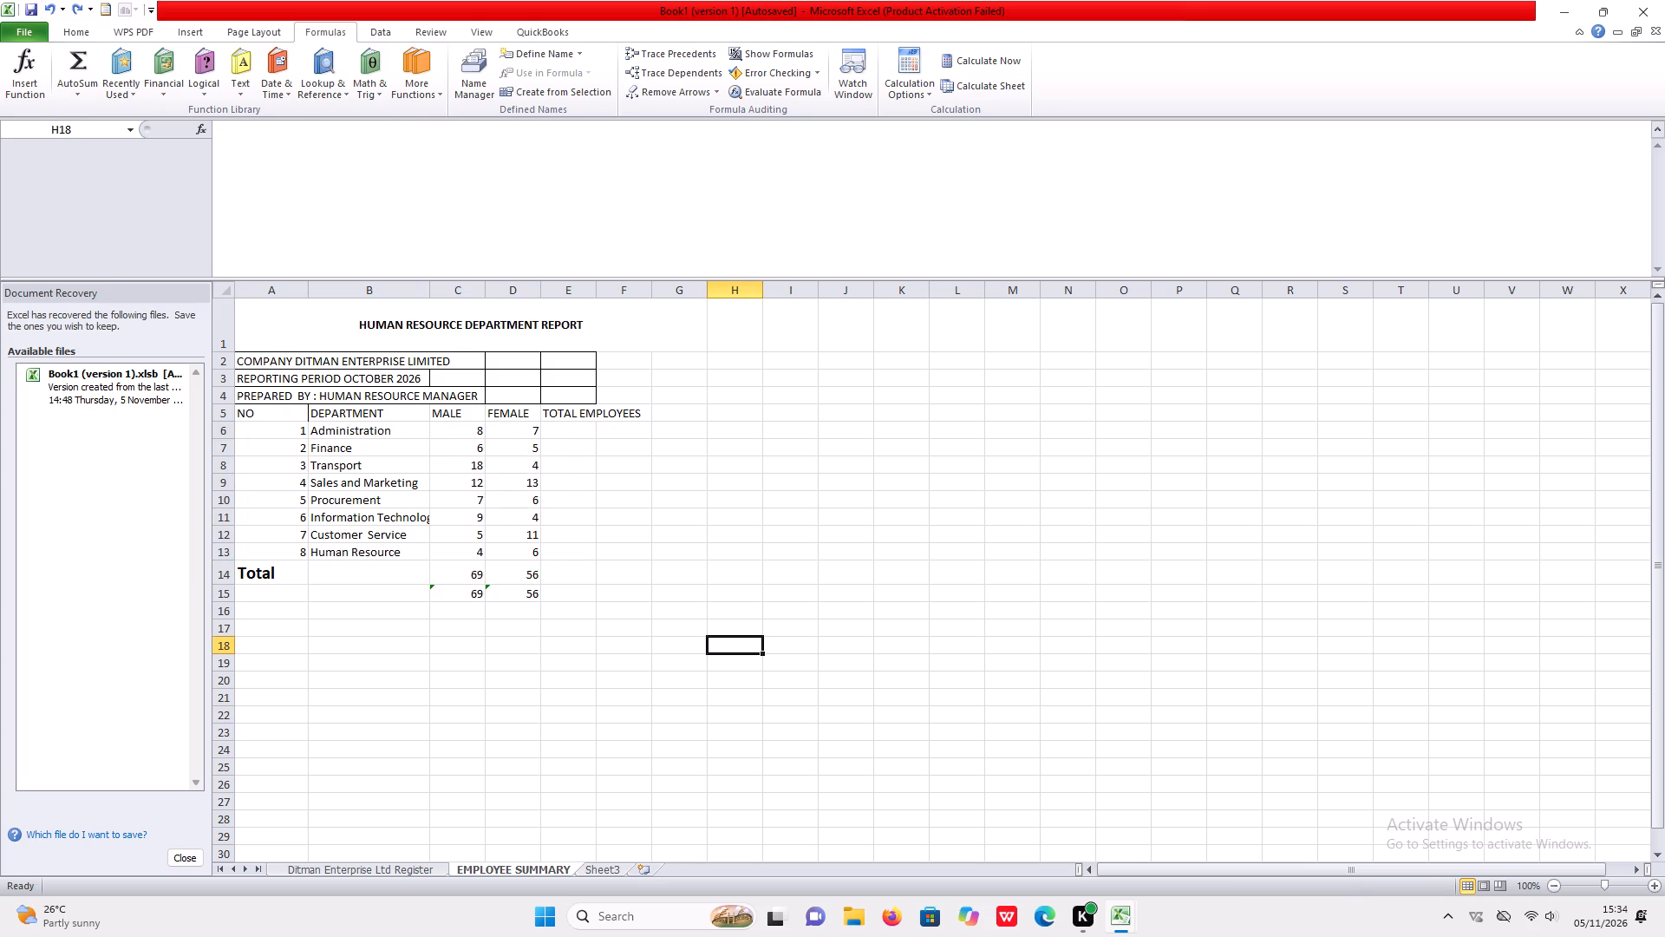
Fill the TOTAL EMPLOYEES column by applying AutoSum's Sum to the department rows, A6 to E13.
left_click_drag(306, 426, 533, 462)
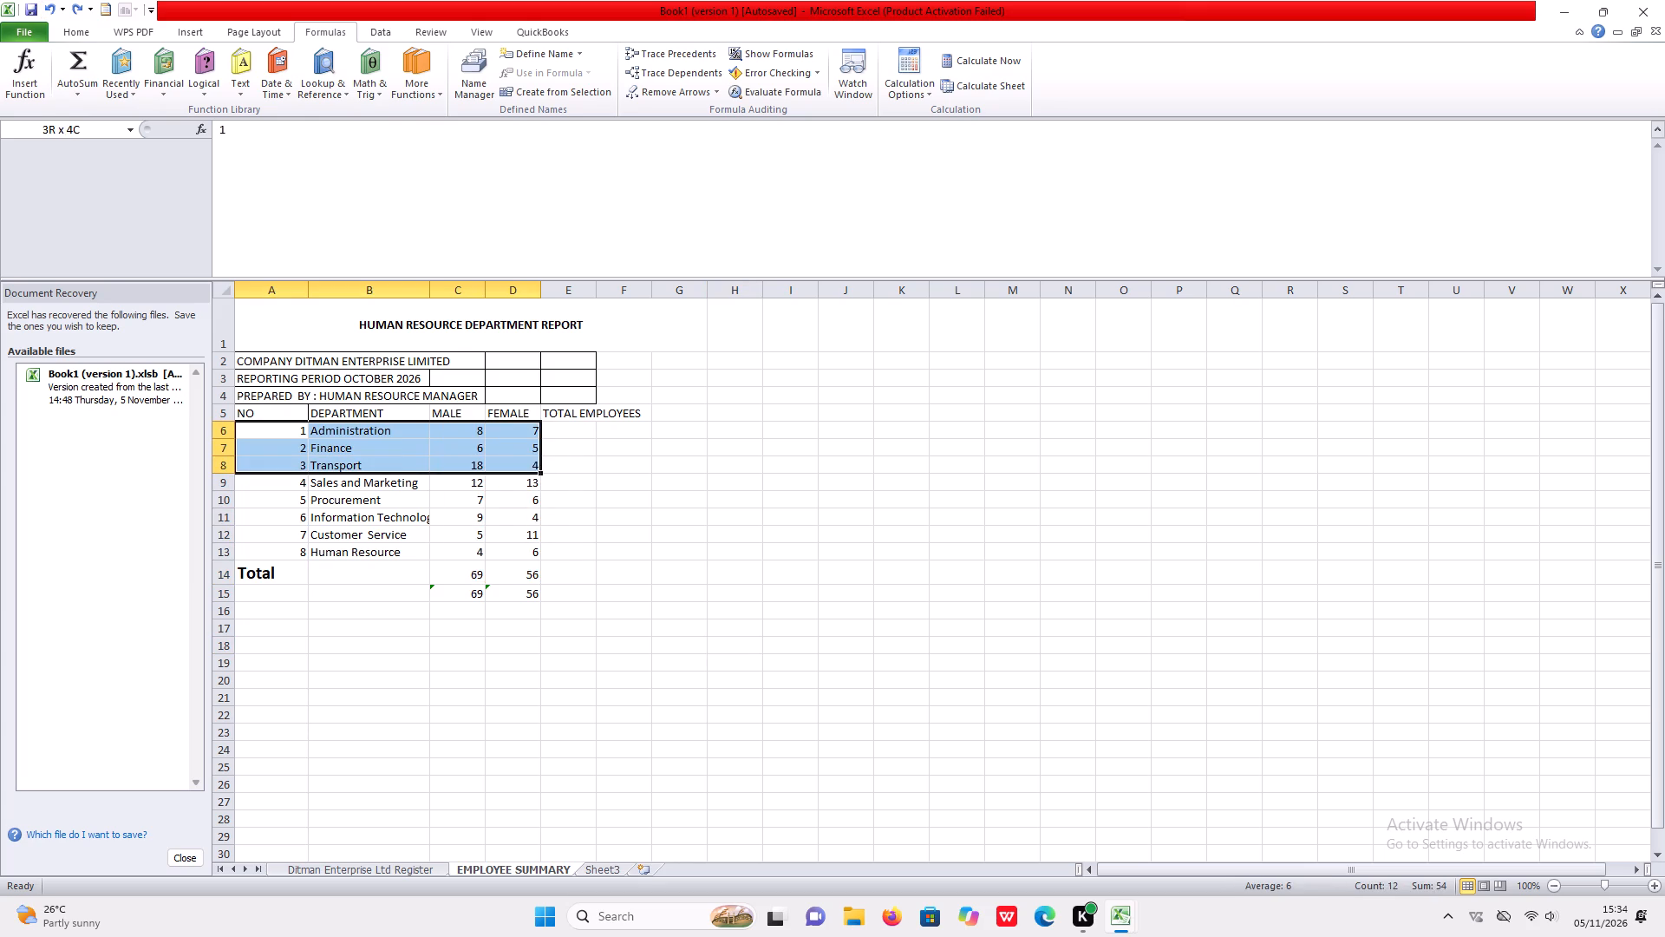
left_click_drag(533, 462, 558, 548)
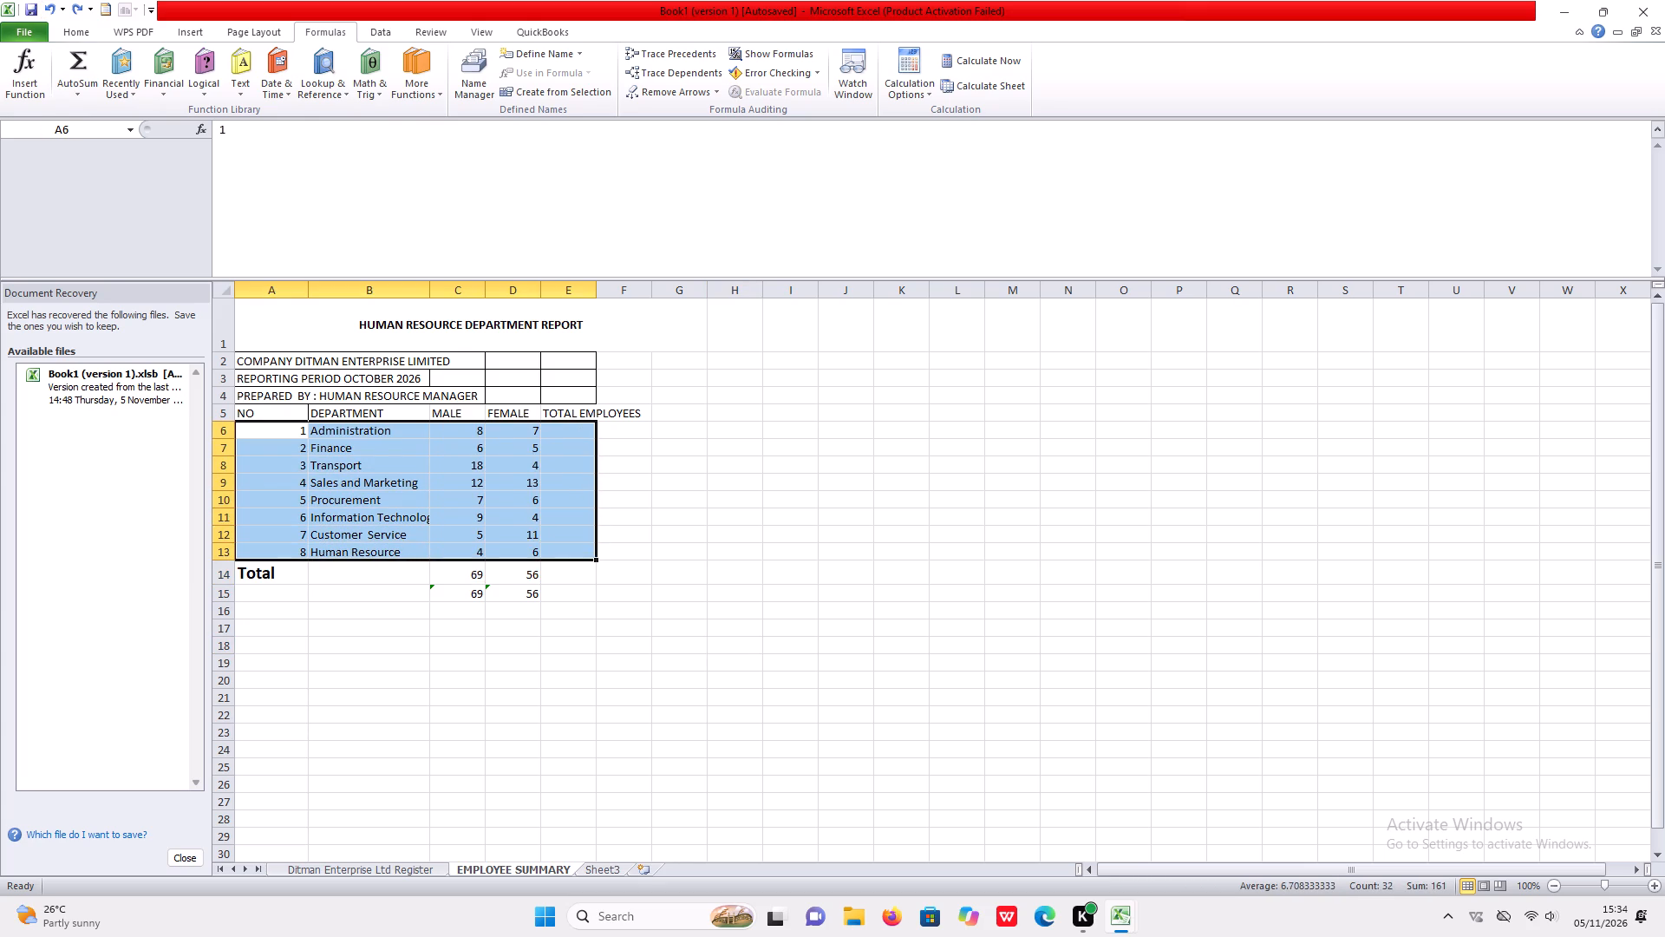
left_click(70, 80)
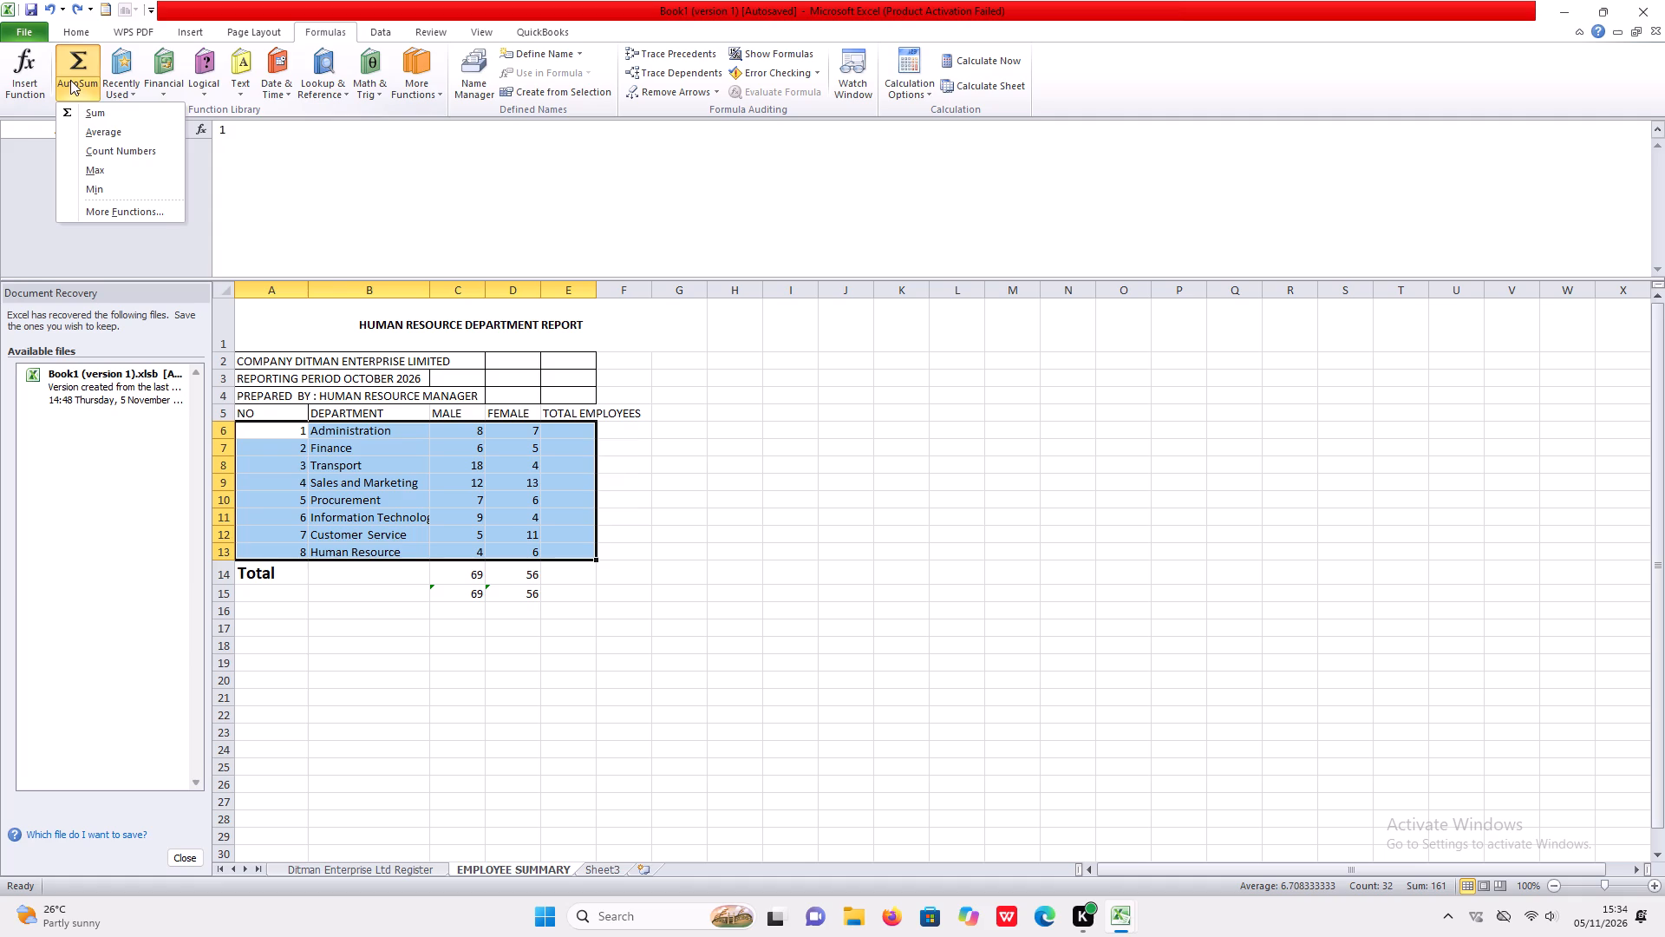
left_click(112, 115)
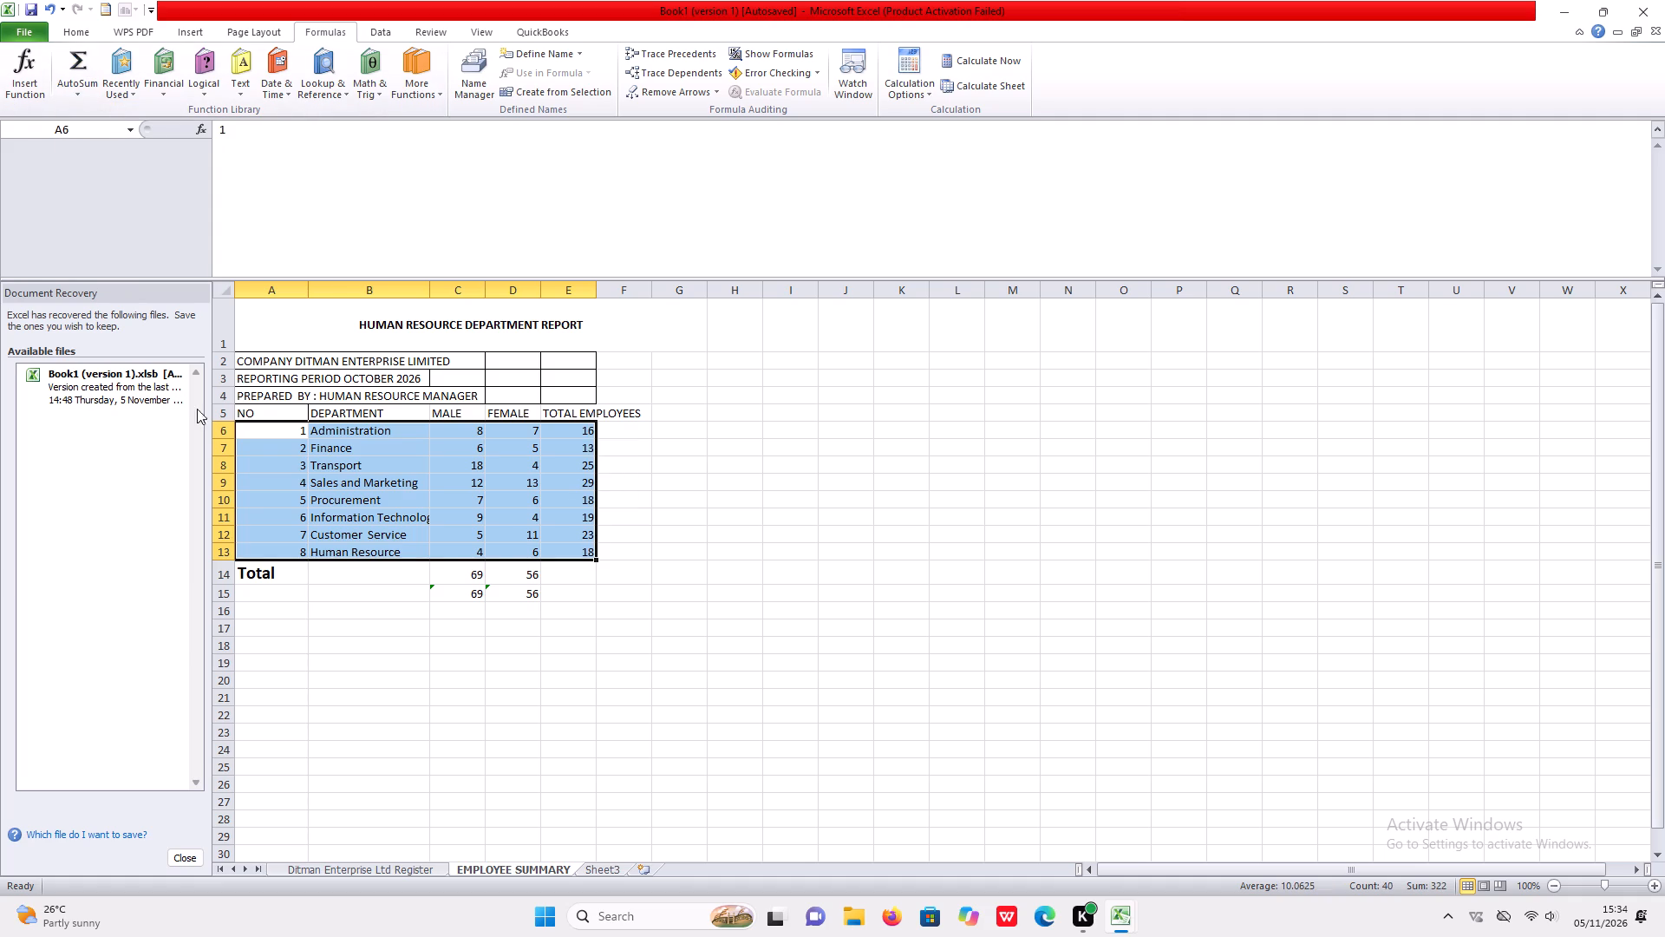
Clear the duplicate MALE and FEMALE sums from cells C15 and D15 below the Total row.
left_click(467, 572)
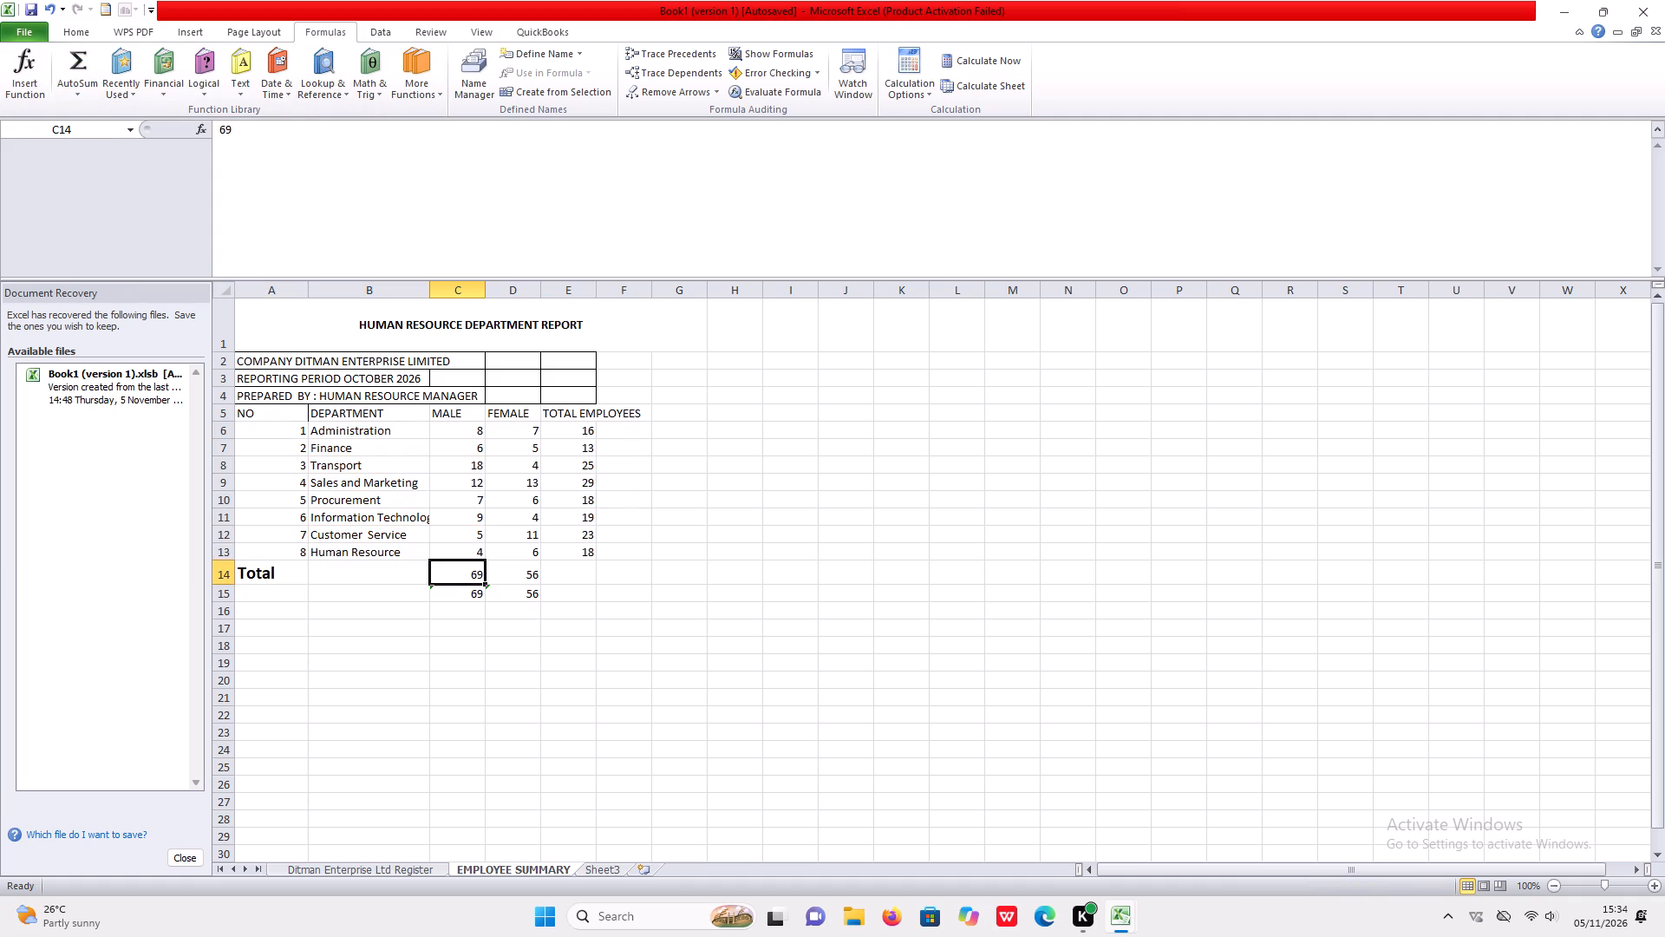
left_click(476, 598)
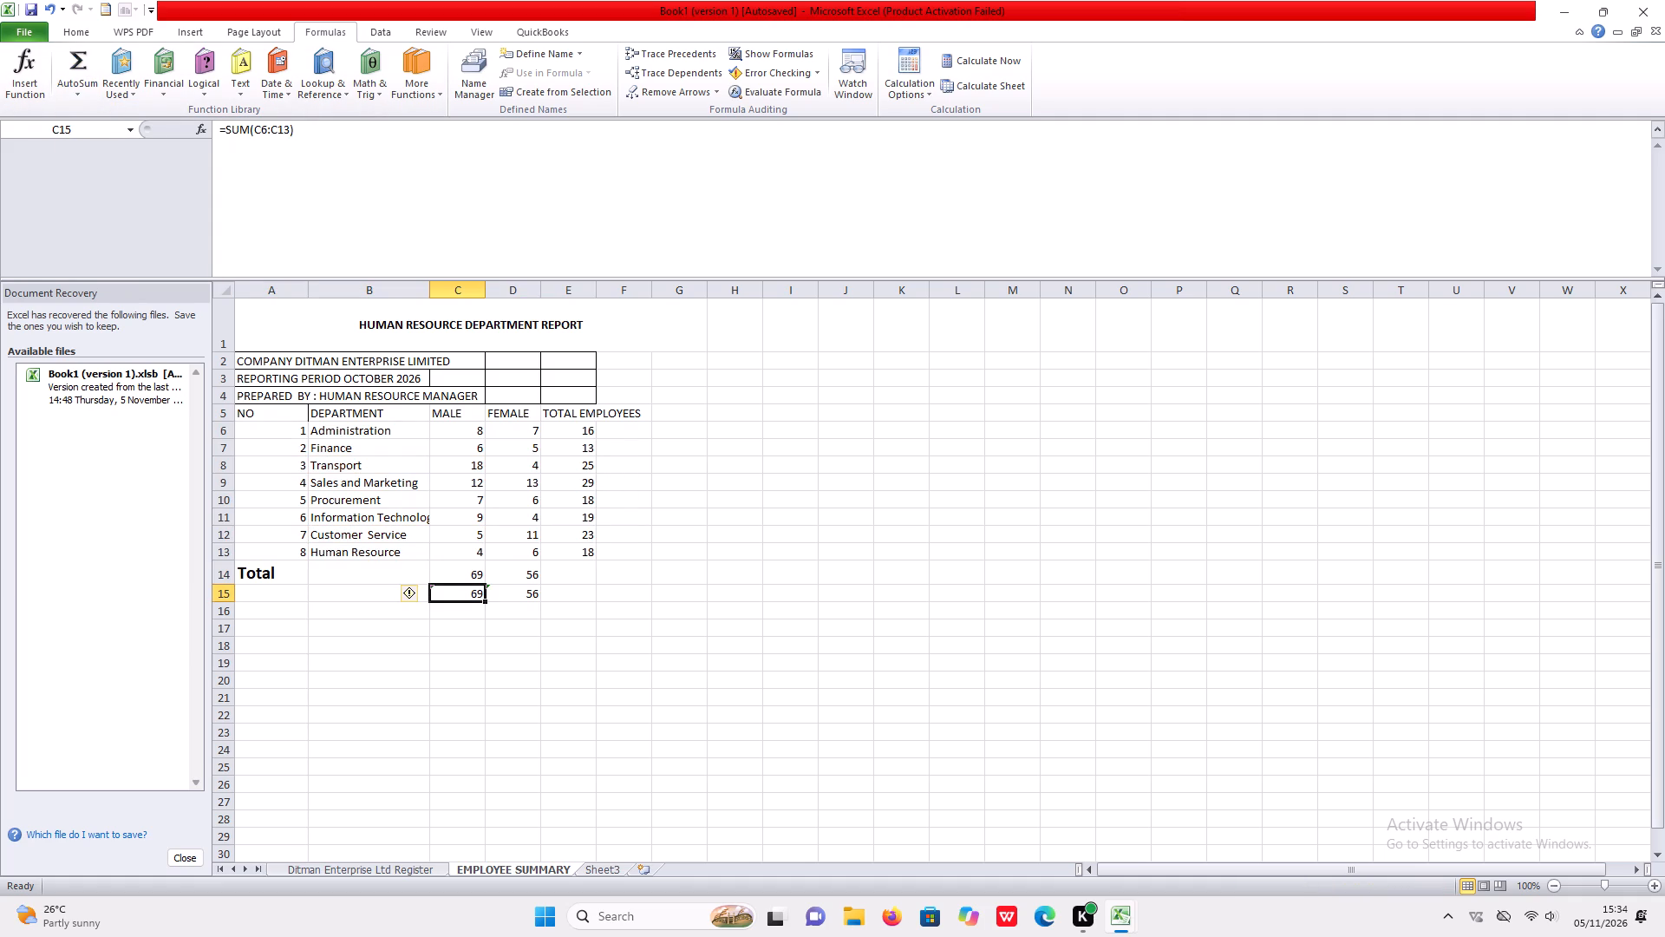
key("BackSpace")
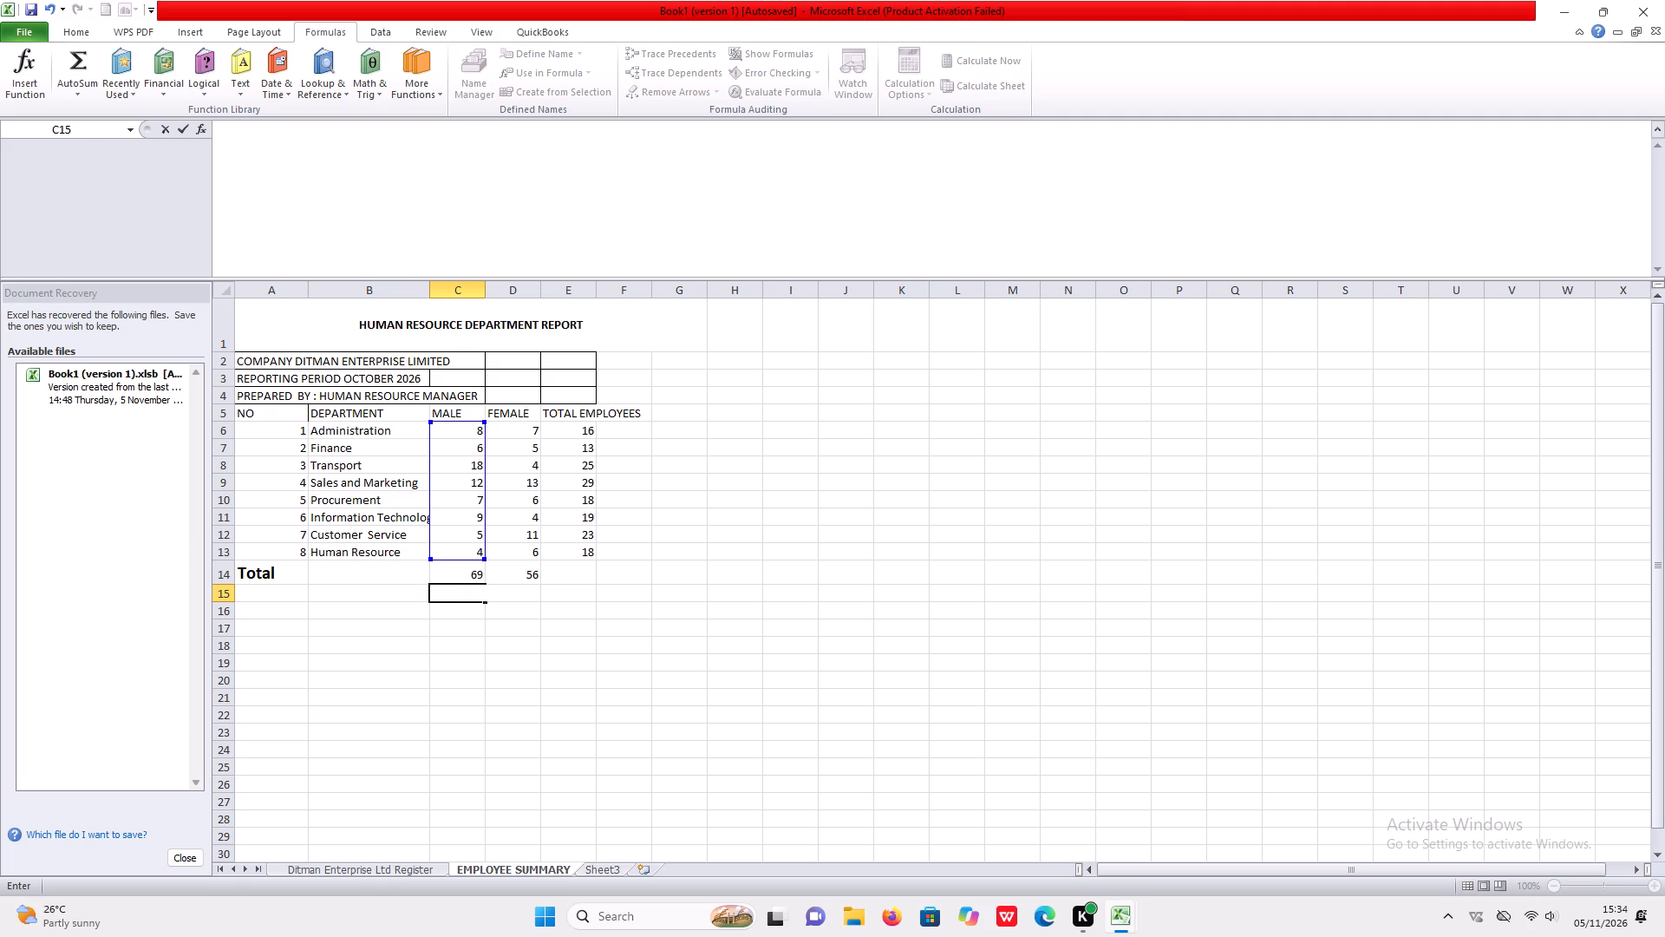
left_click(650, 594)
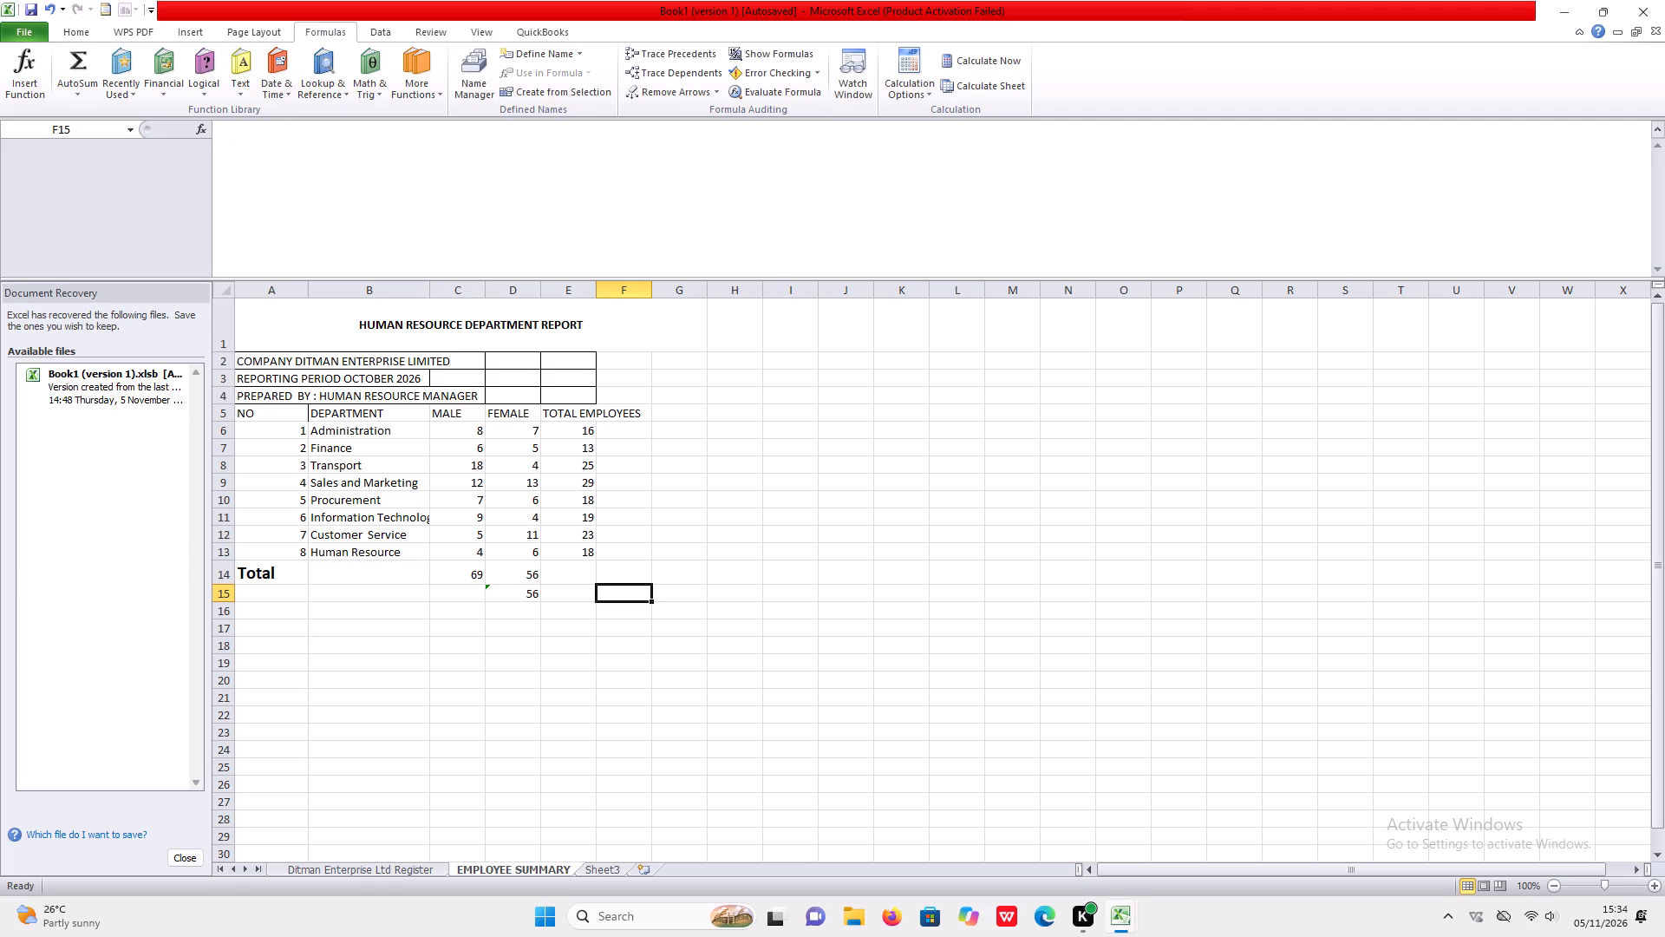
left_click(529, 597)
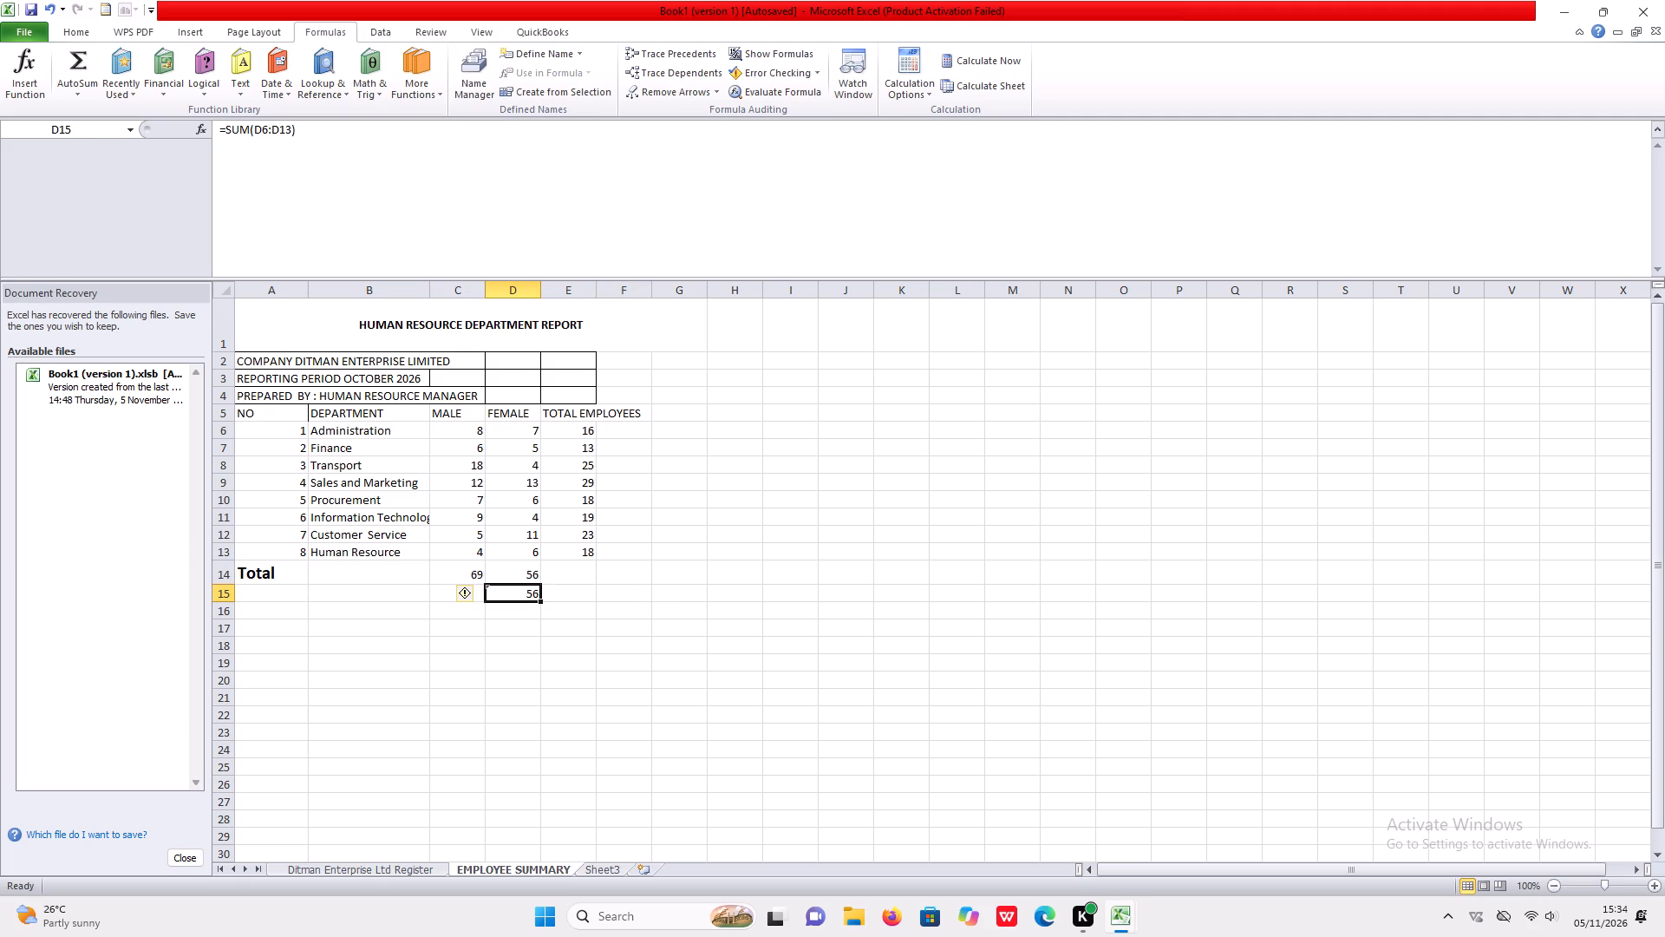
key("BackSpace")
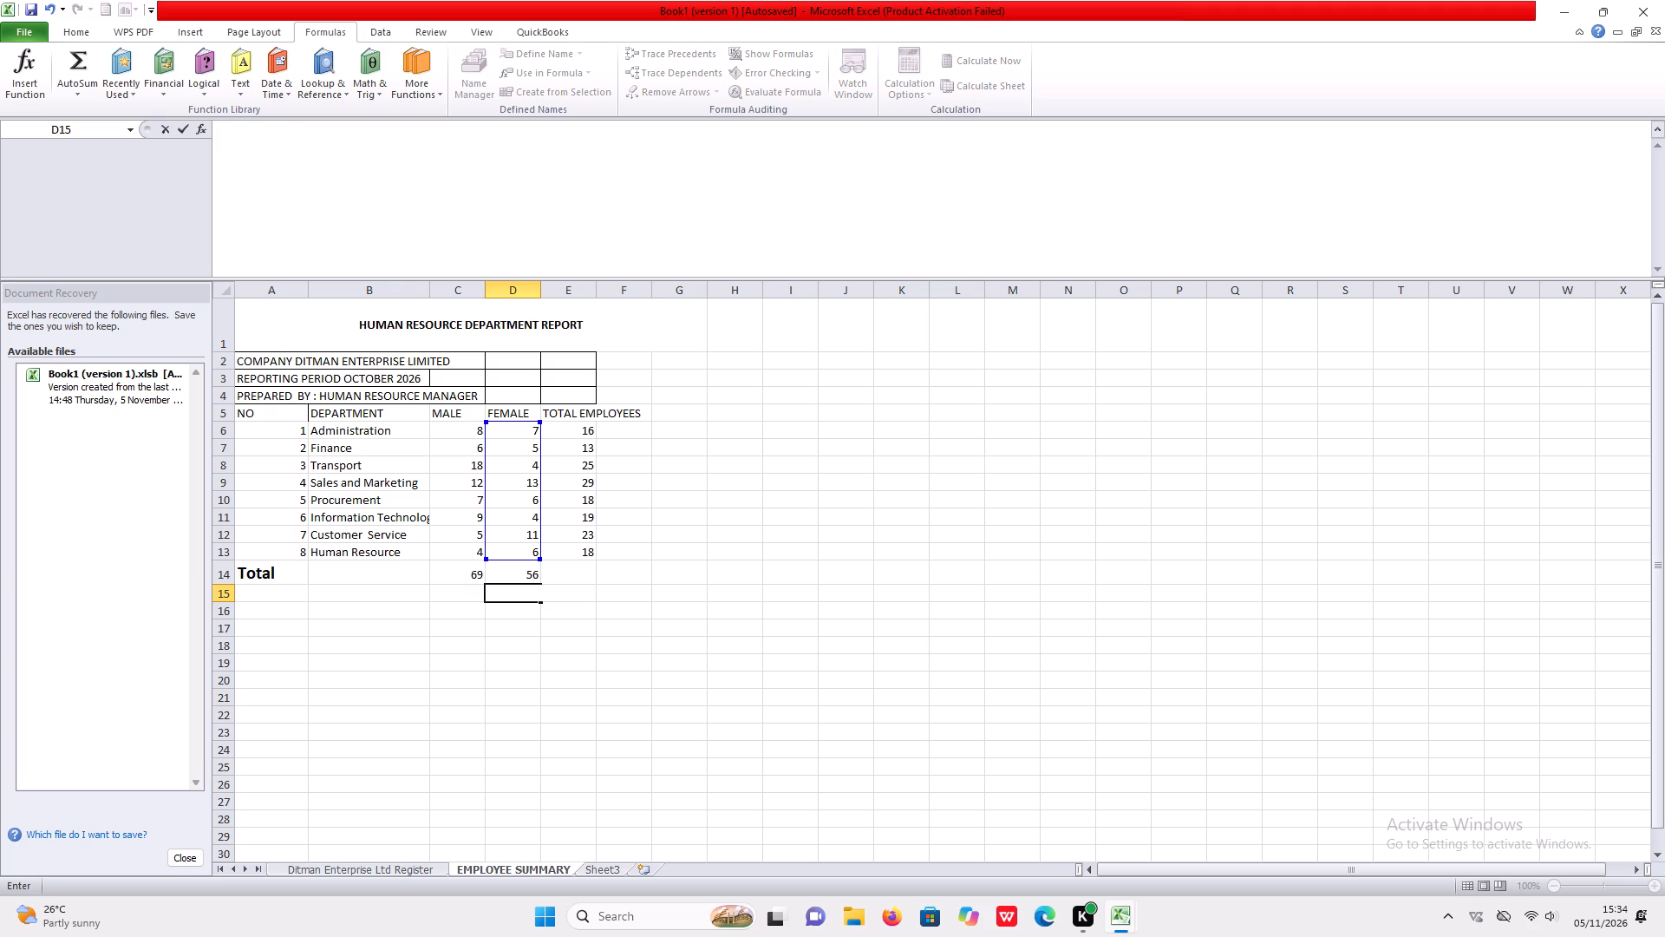
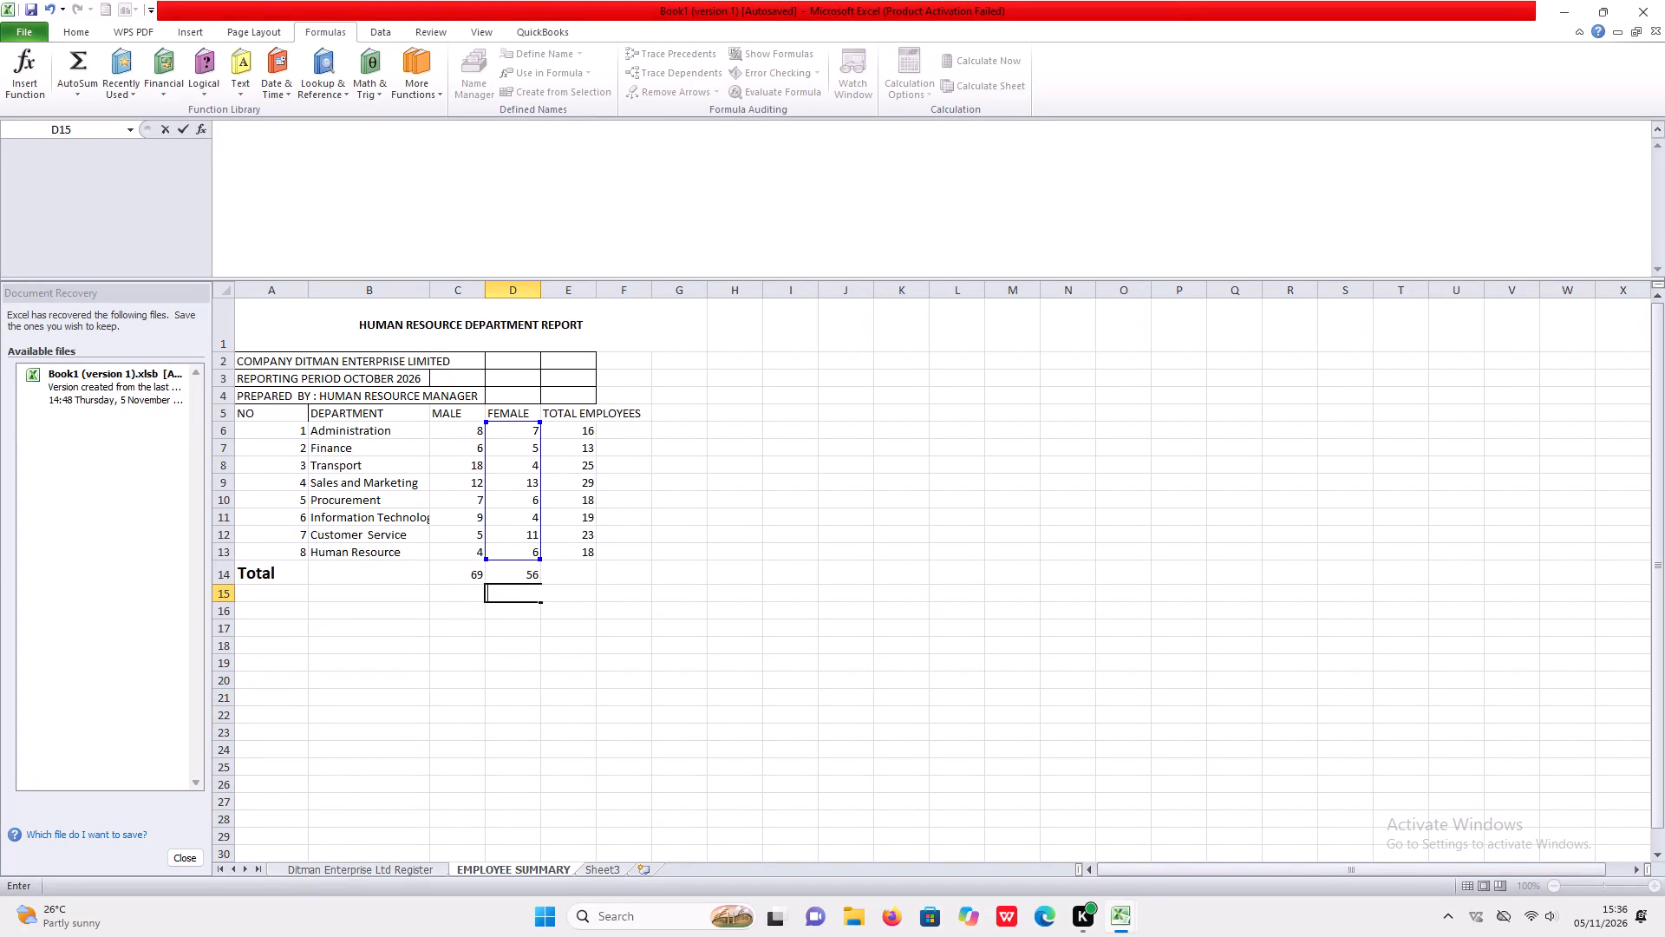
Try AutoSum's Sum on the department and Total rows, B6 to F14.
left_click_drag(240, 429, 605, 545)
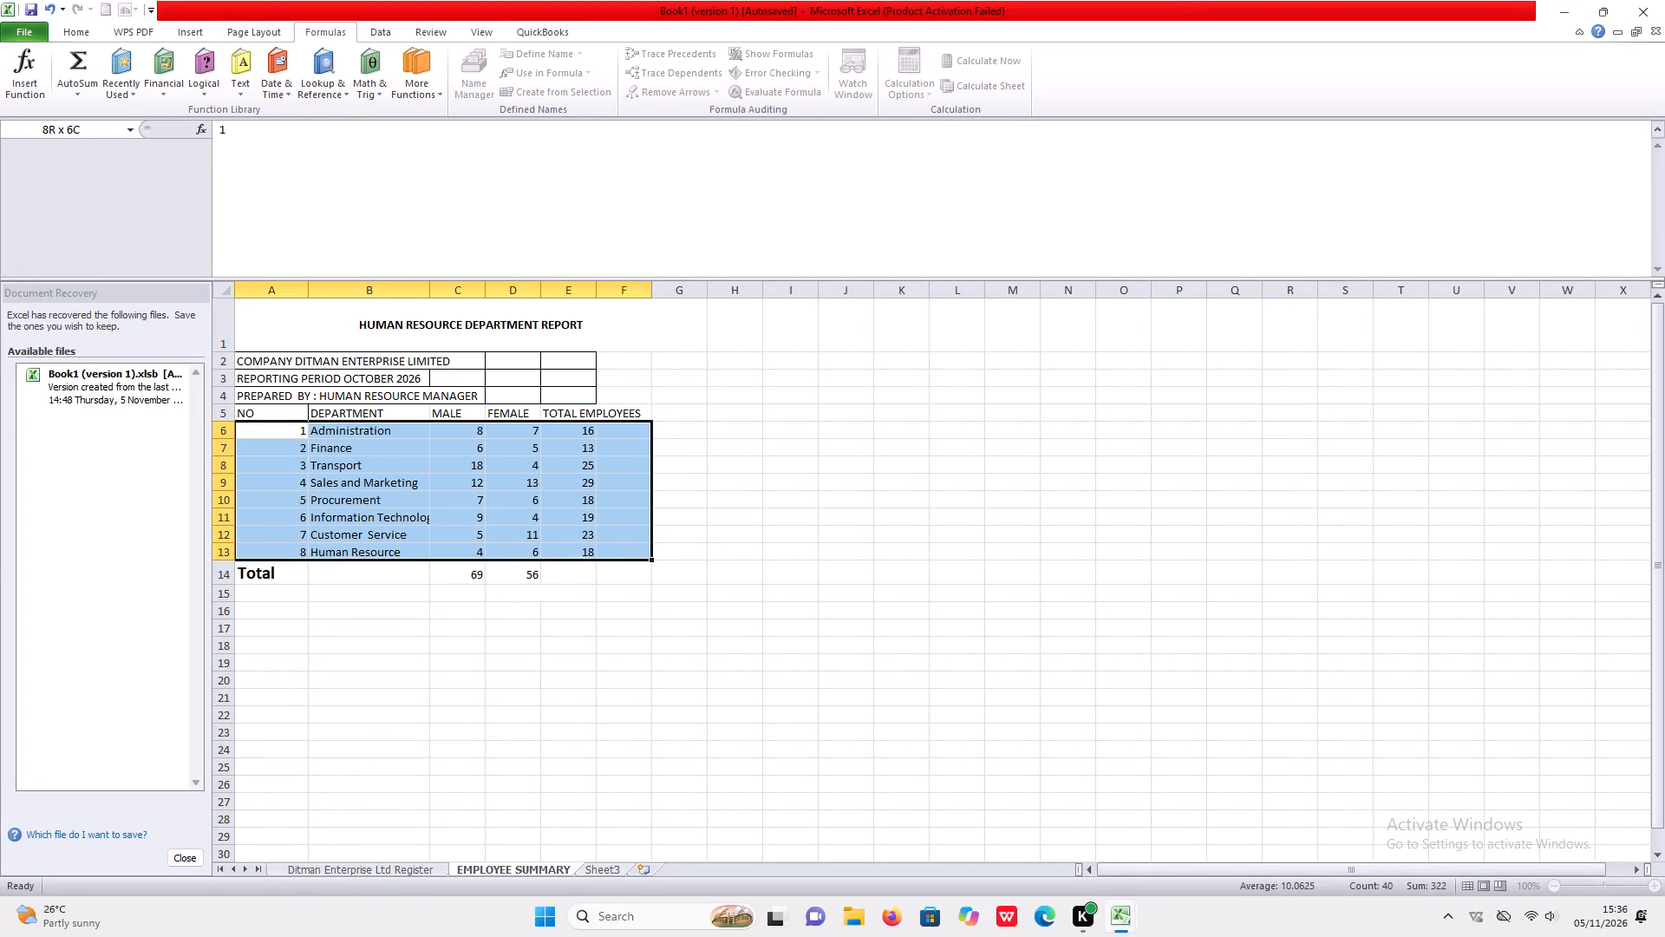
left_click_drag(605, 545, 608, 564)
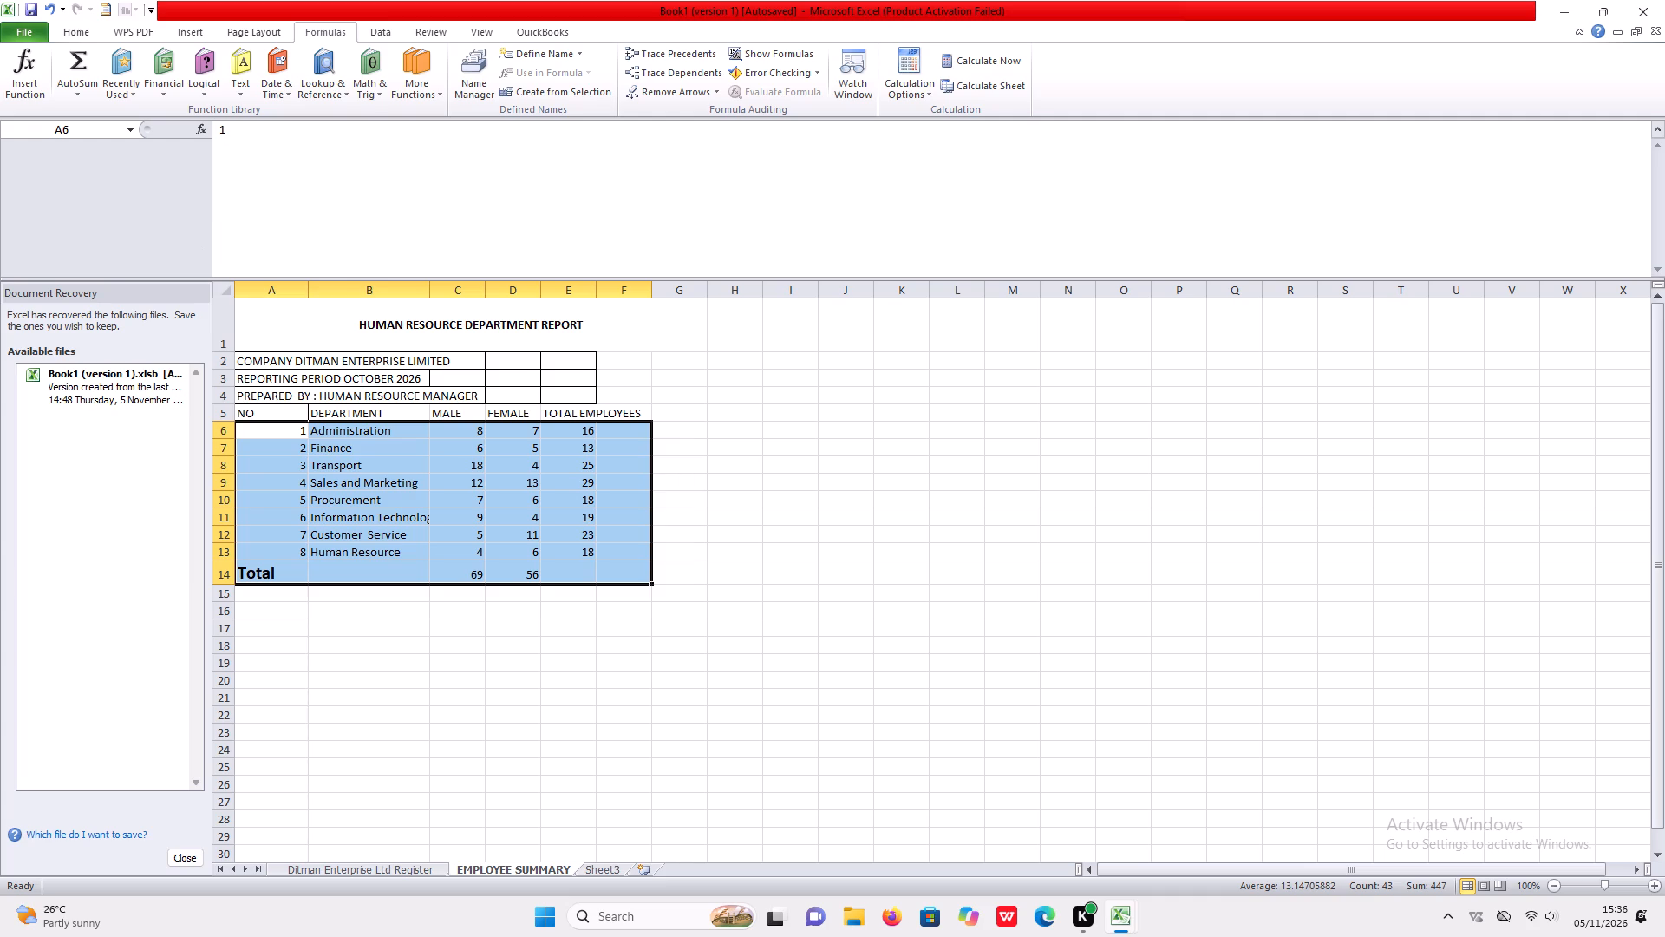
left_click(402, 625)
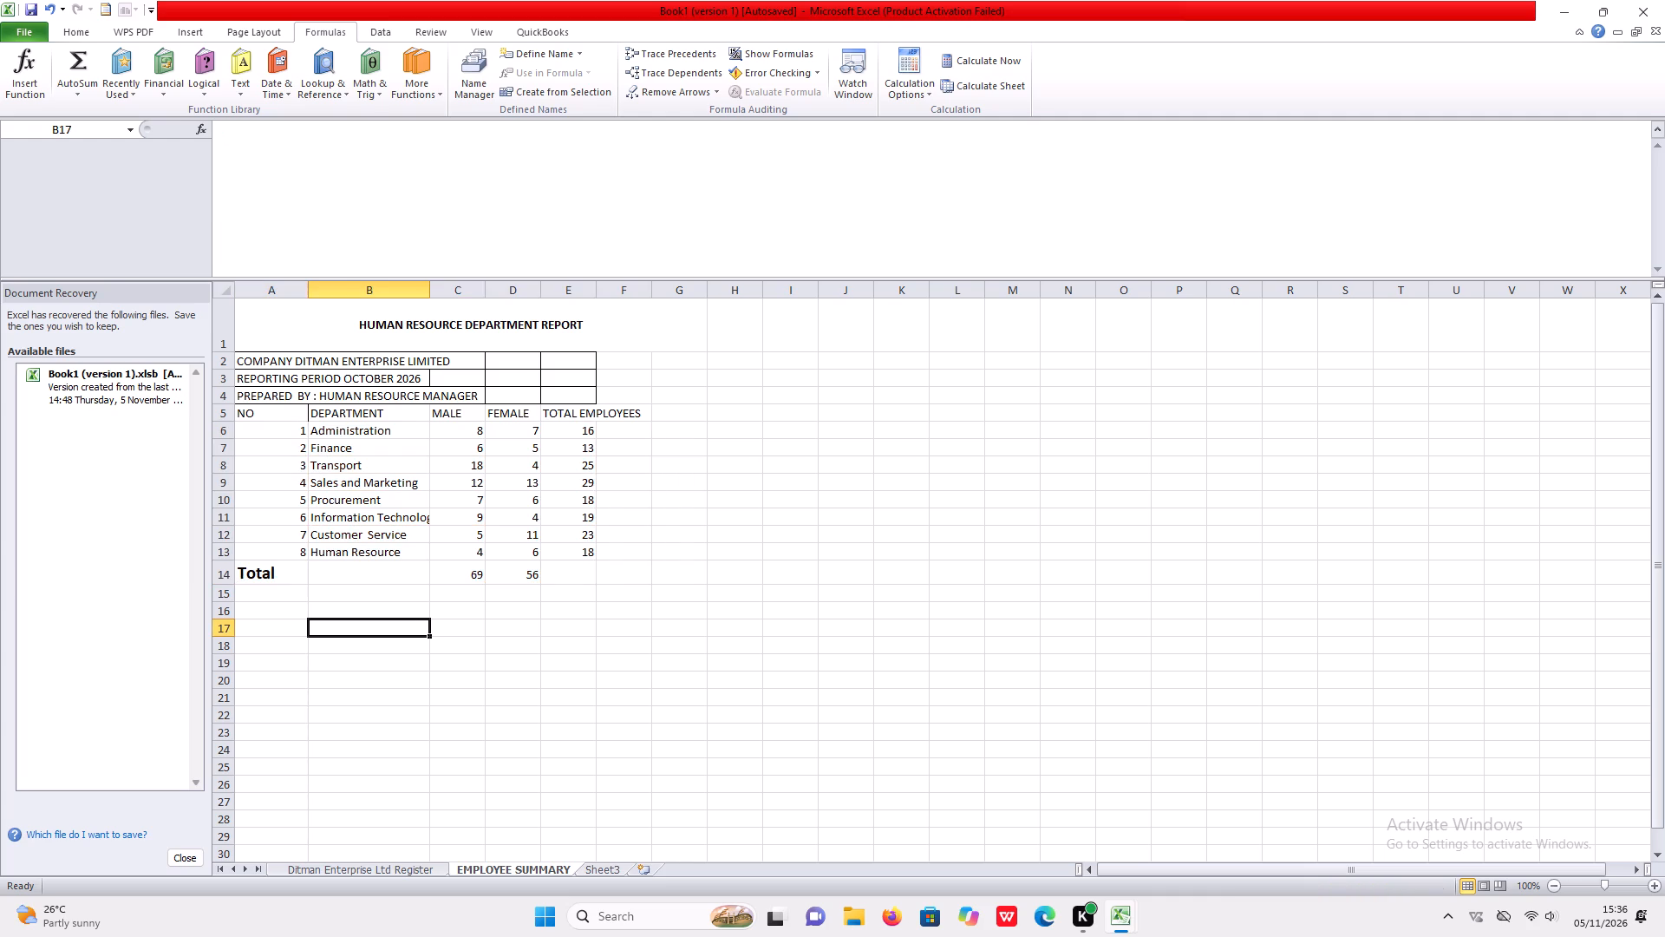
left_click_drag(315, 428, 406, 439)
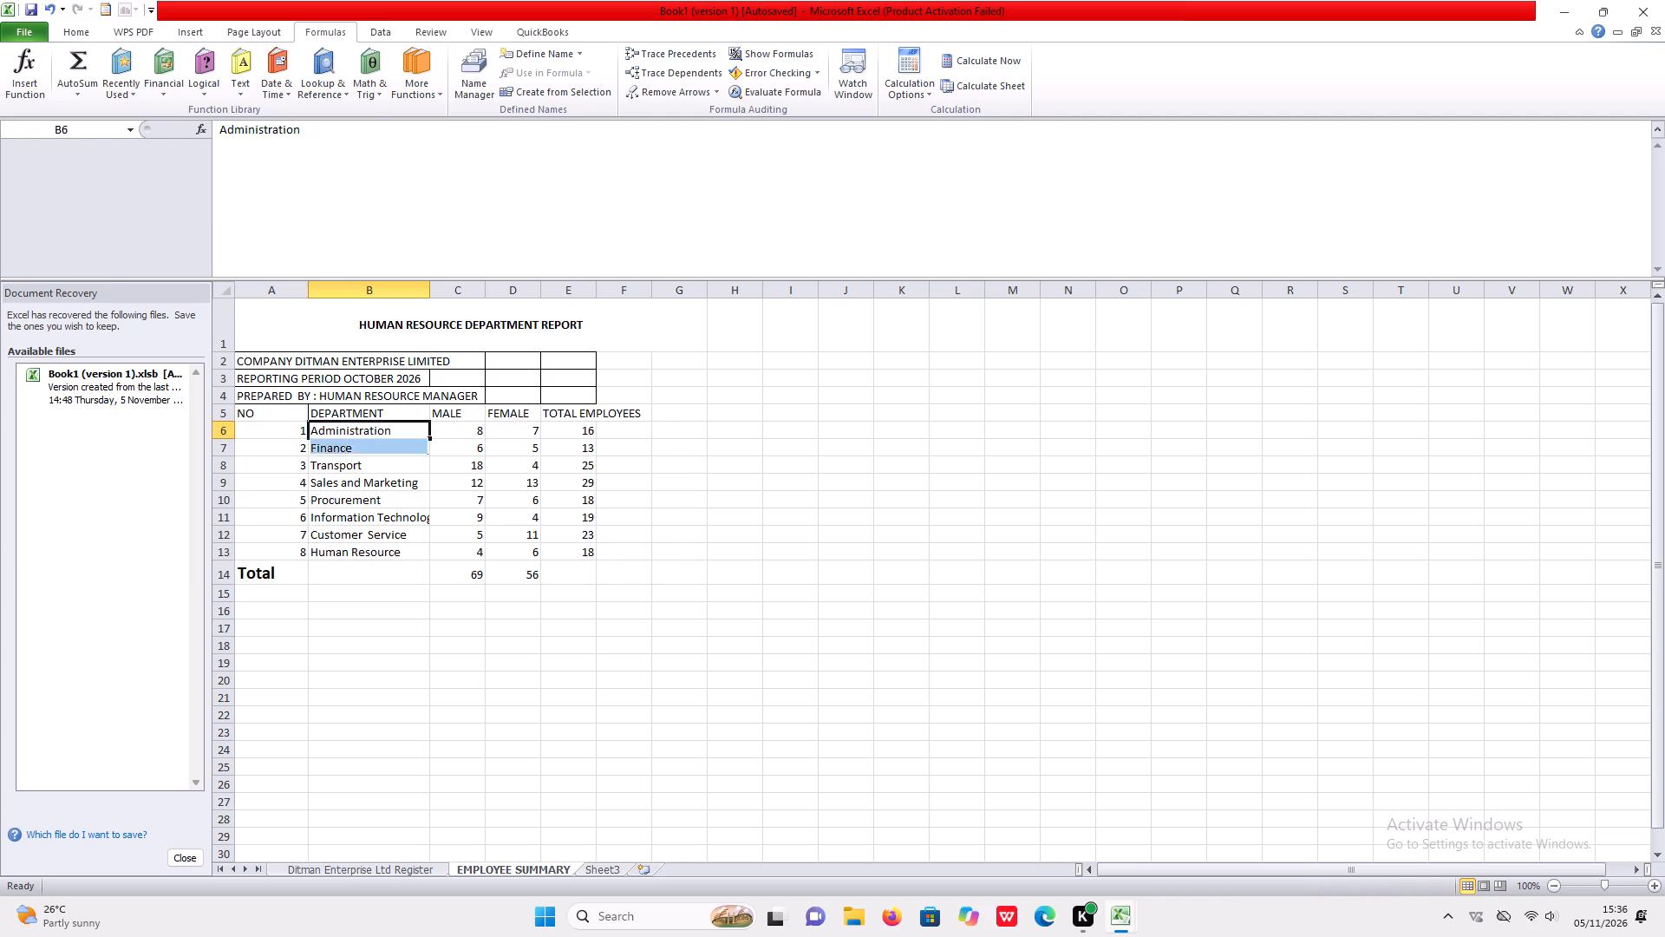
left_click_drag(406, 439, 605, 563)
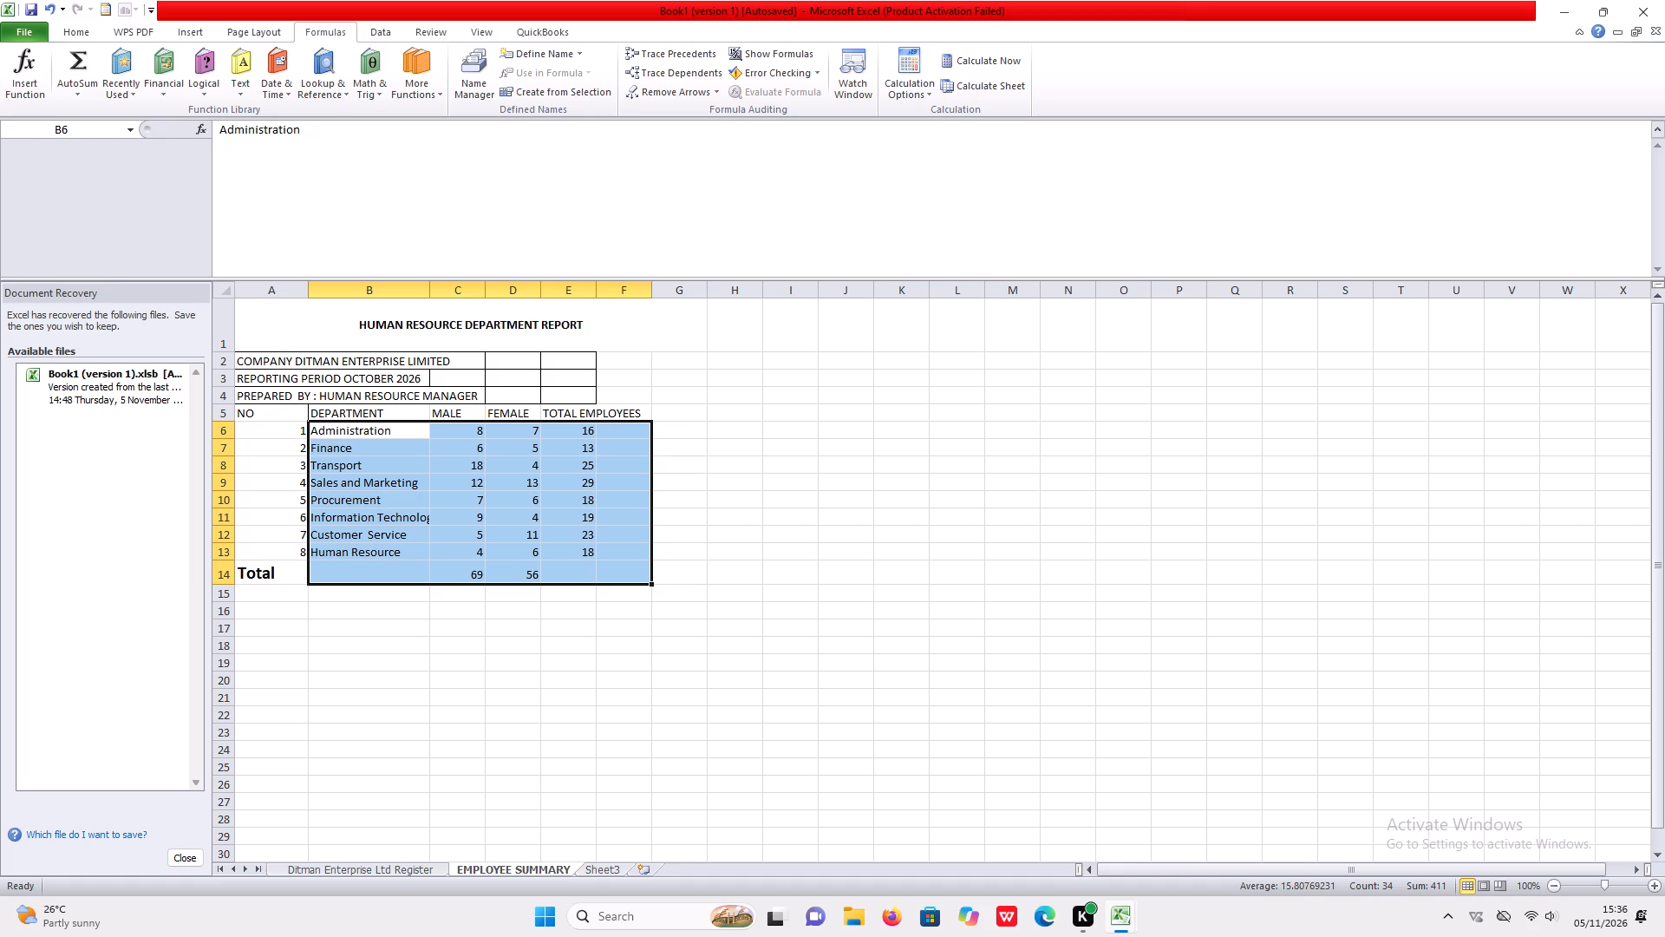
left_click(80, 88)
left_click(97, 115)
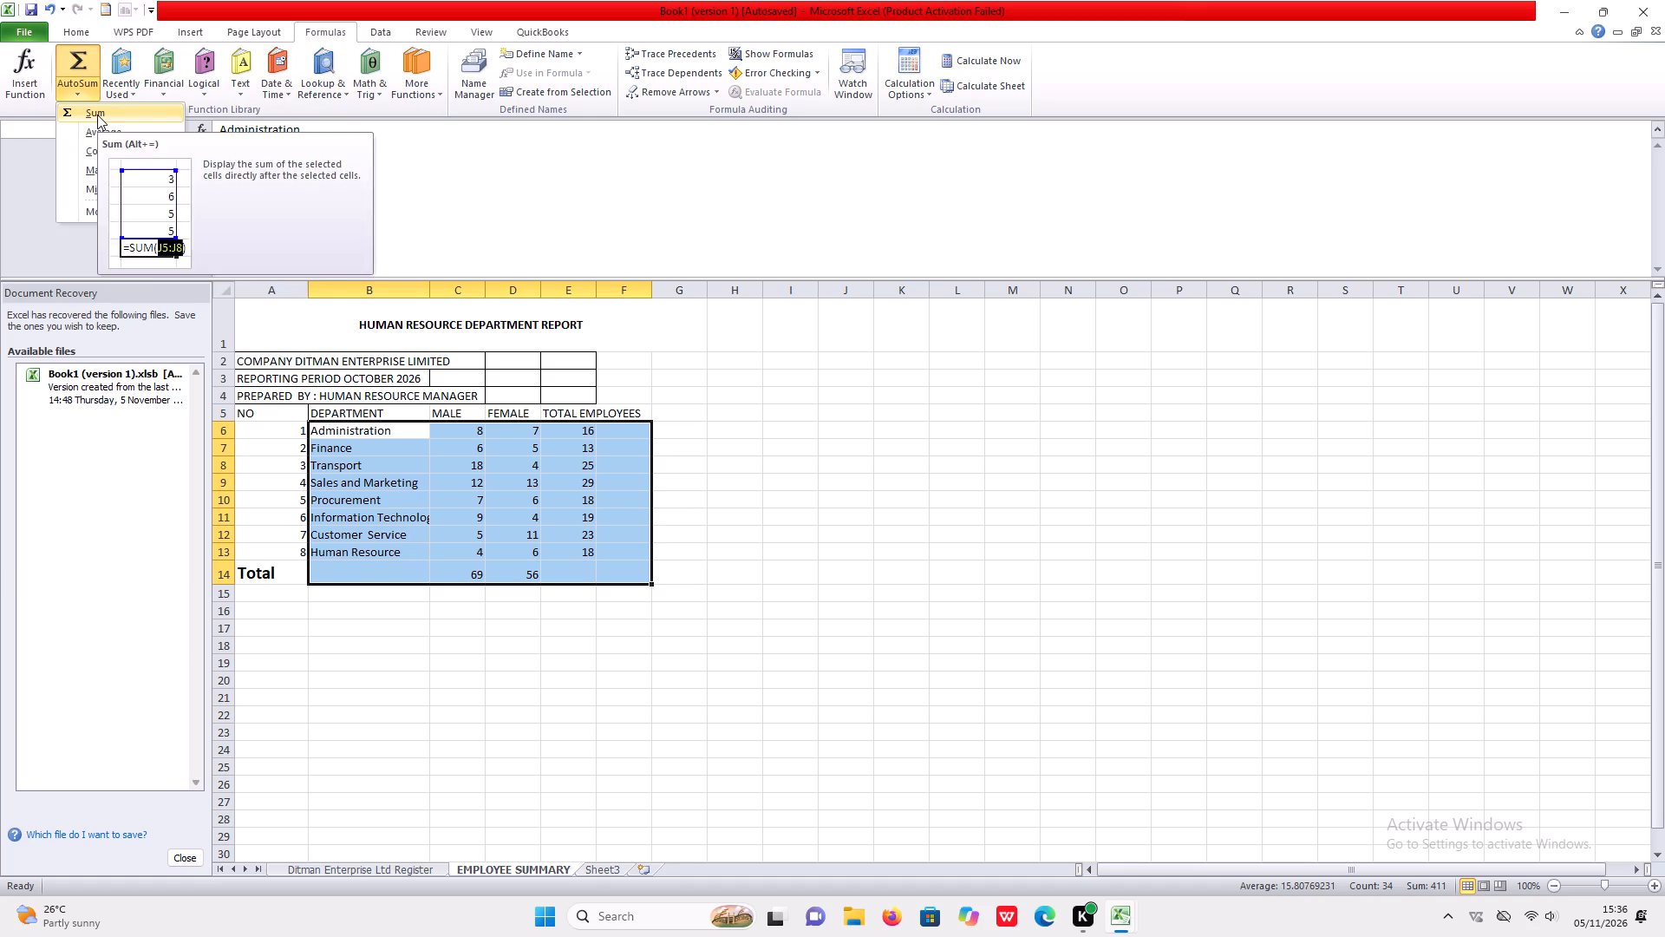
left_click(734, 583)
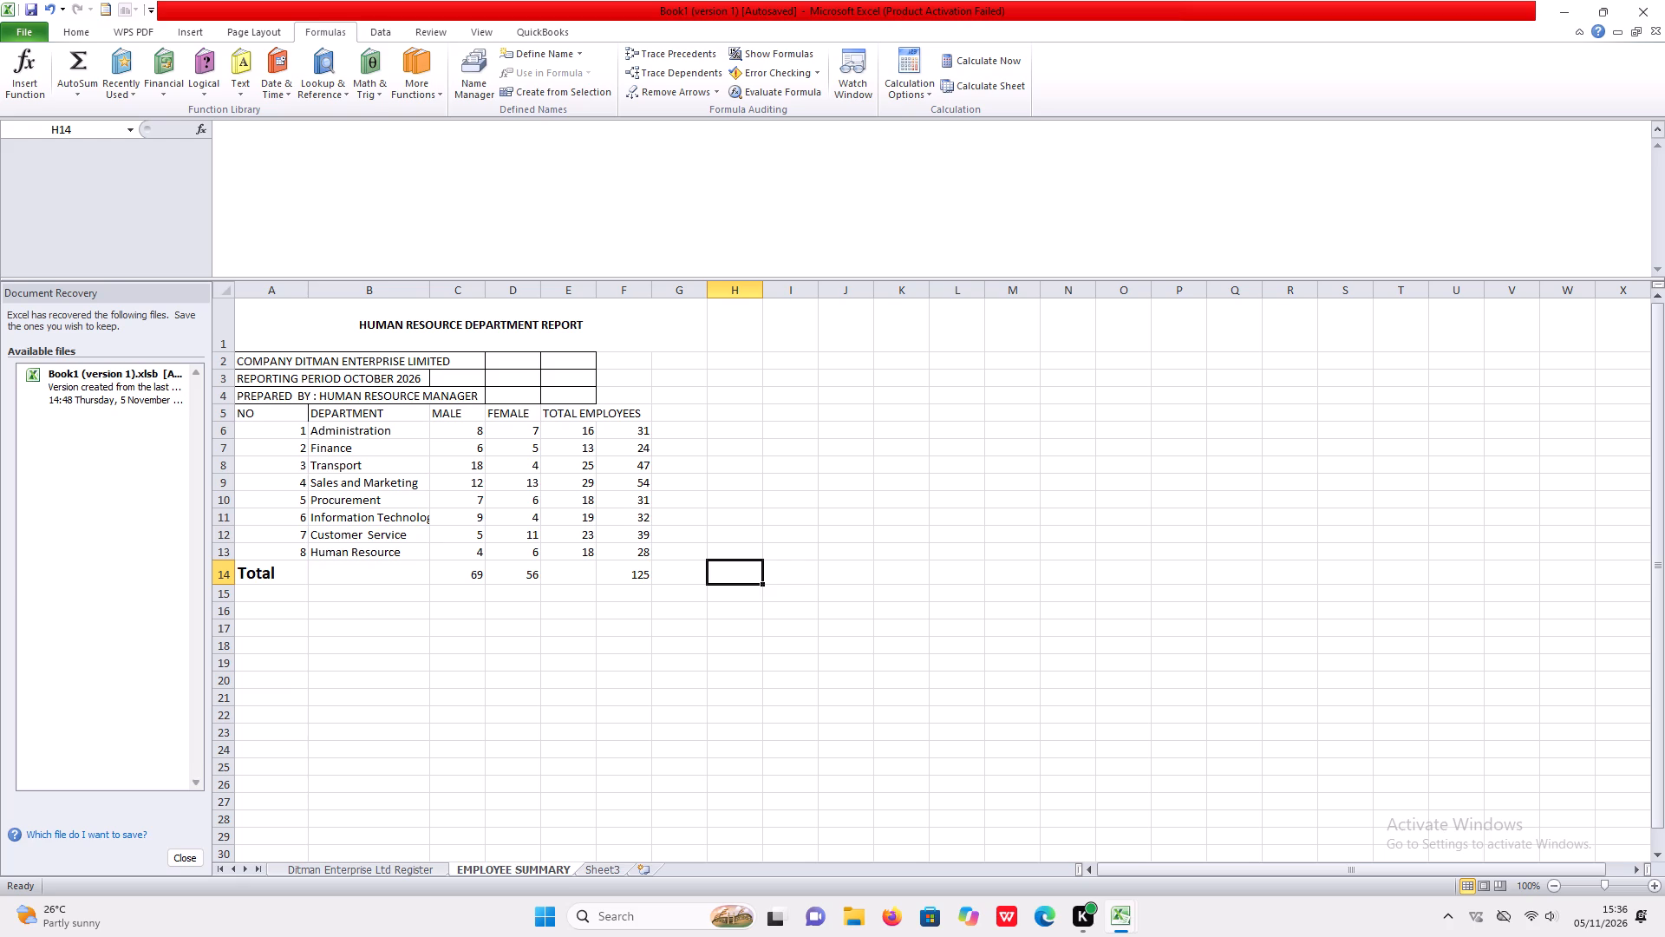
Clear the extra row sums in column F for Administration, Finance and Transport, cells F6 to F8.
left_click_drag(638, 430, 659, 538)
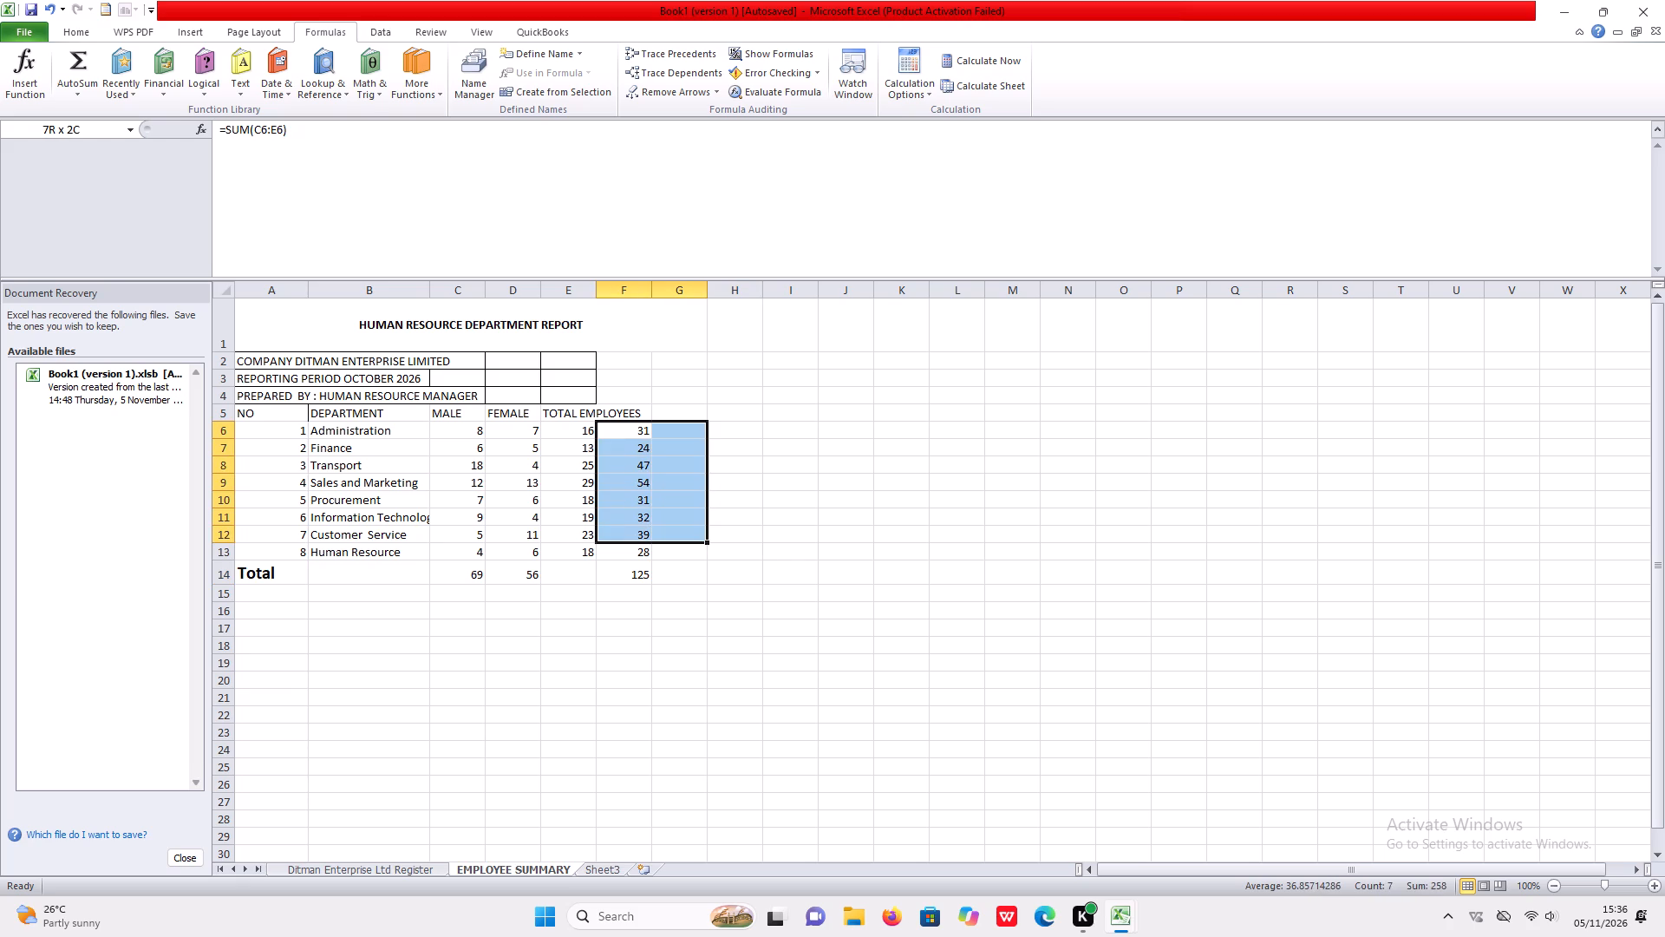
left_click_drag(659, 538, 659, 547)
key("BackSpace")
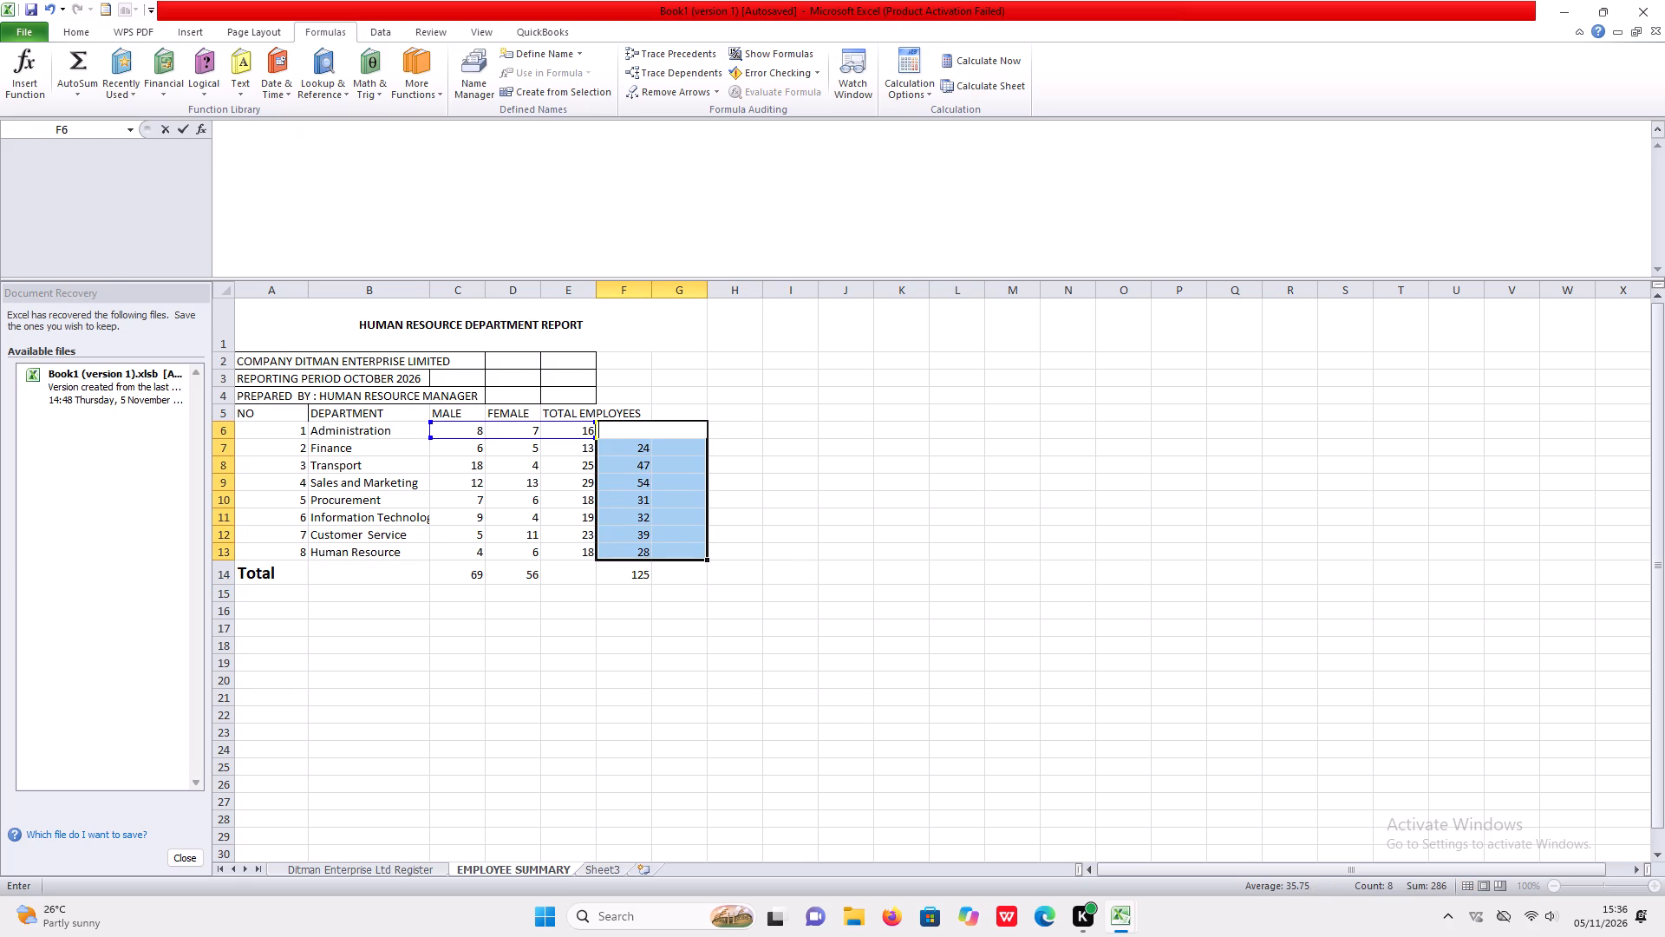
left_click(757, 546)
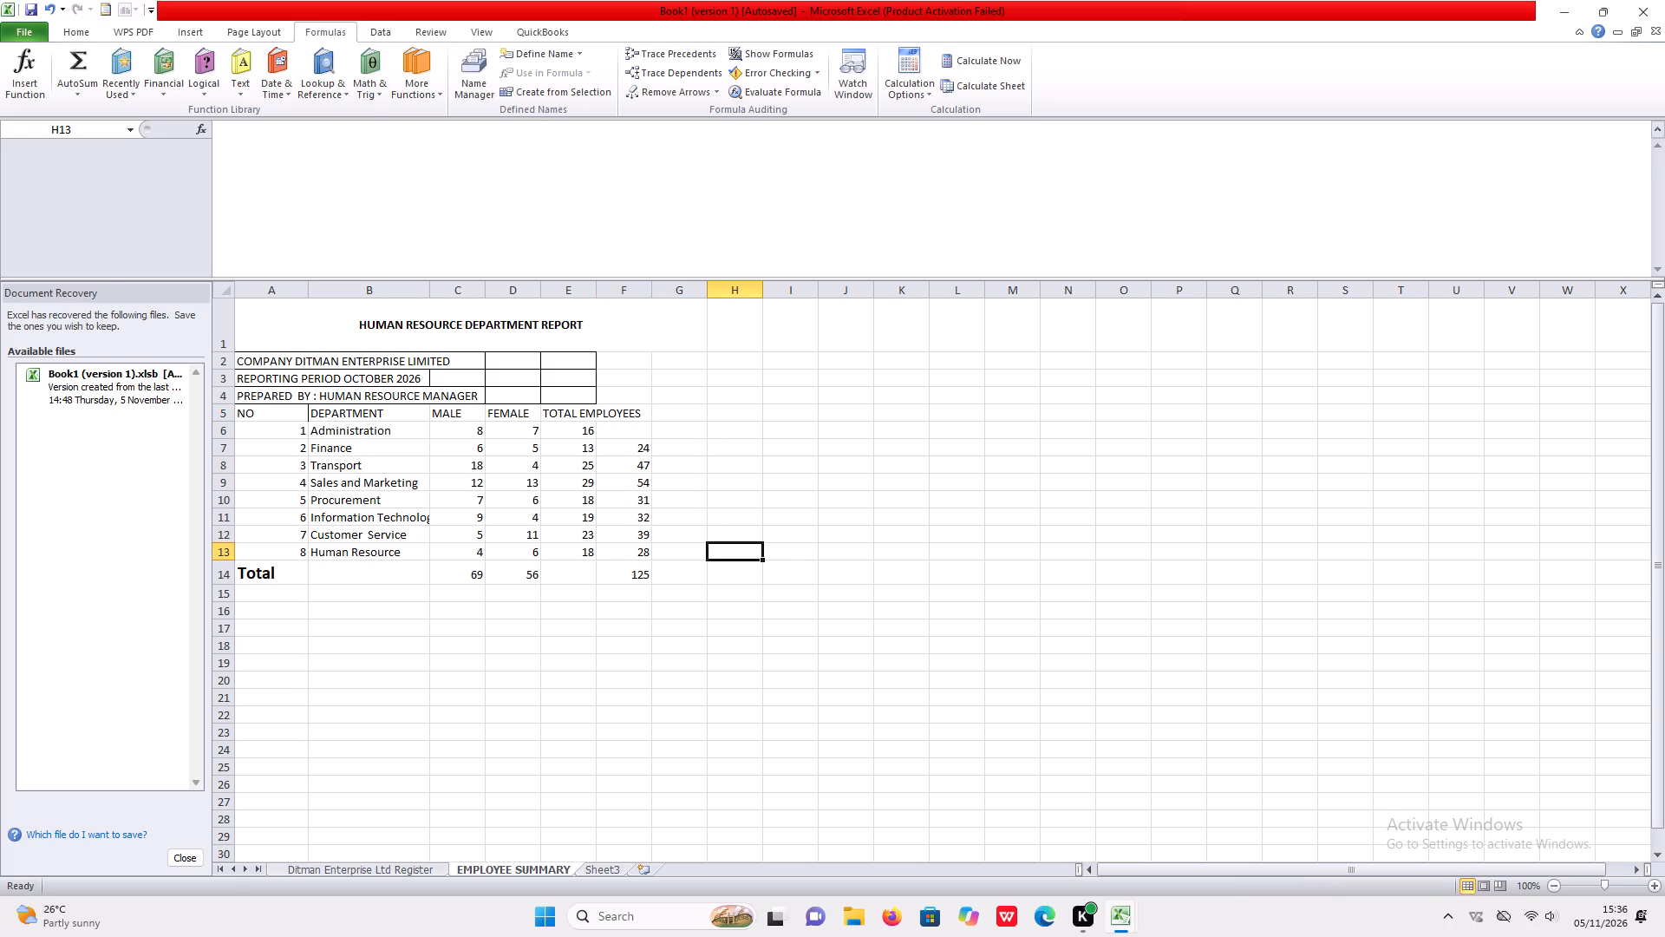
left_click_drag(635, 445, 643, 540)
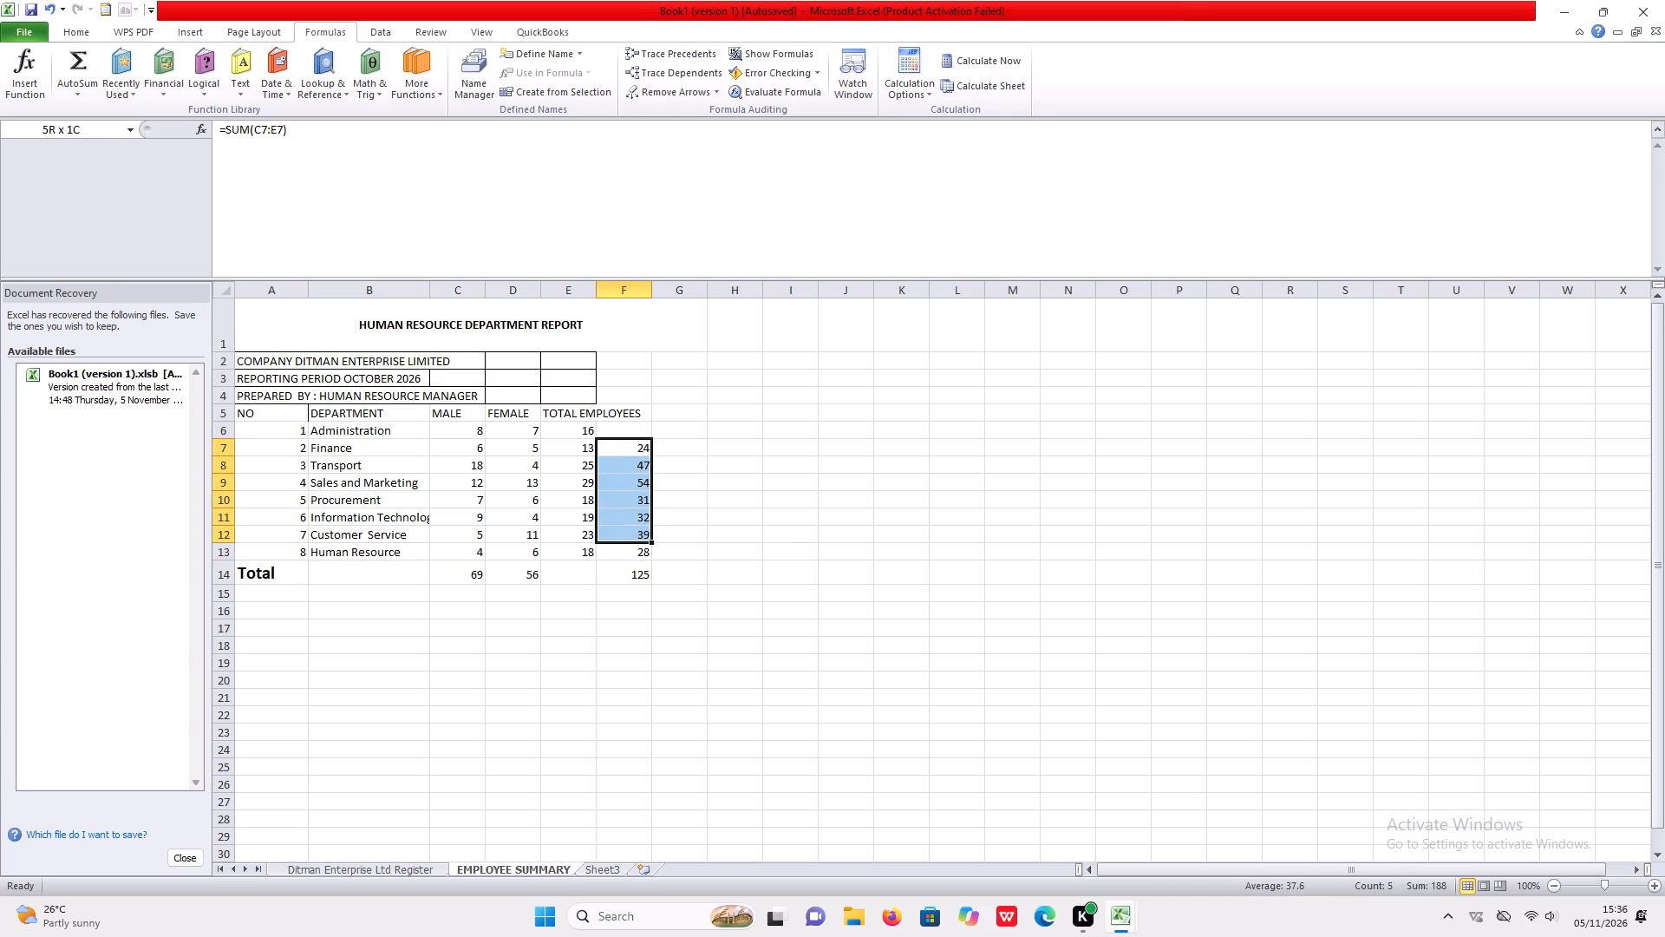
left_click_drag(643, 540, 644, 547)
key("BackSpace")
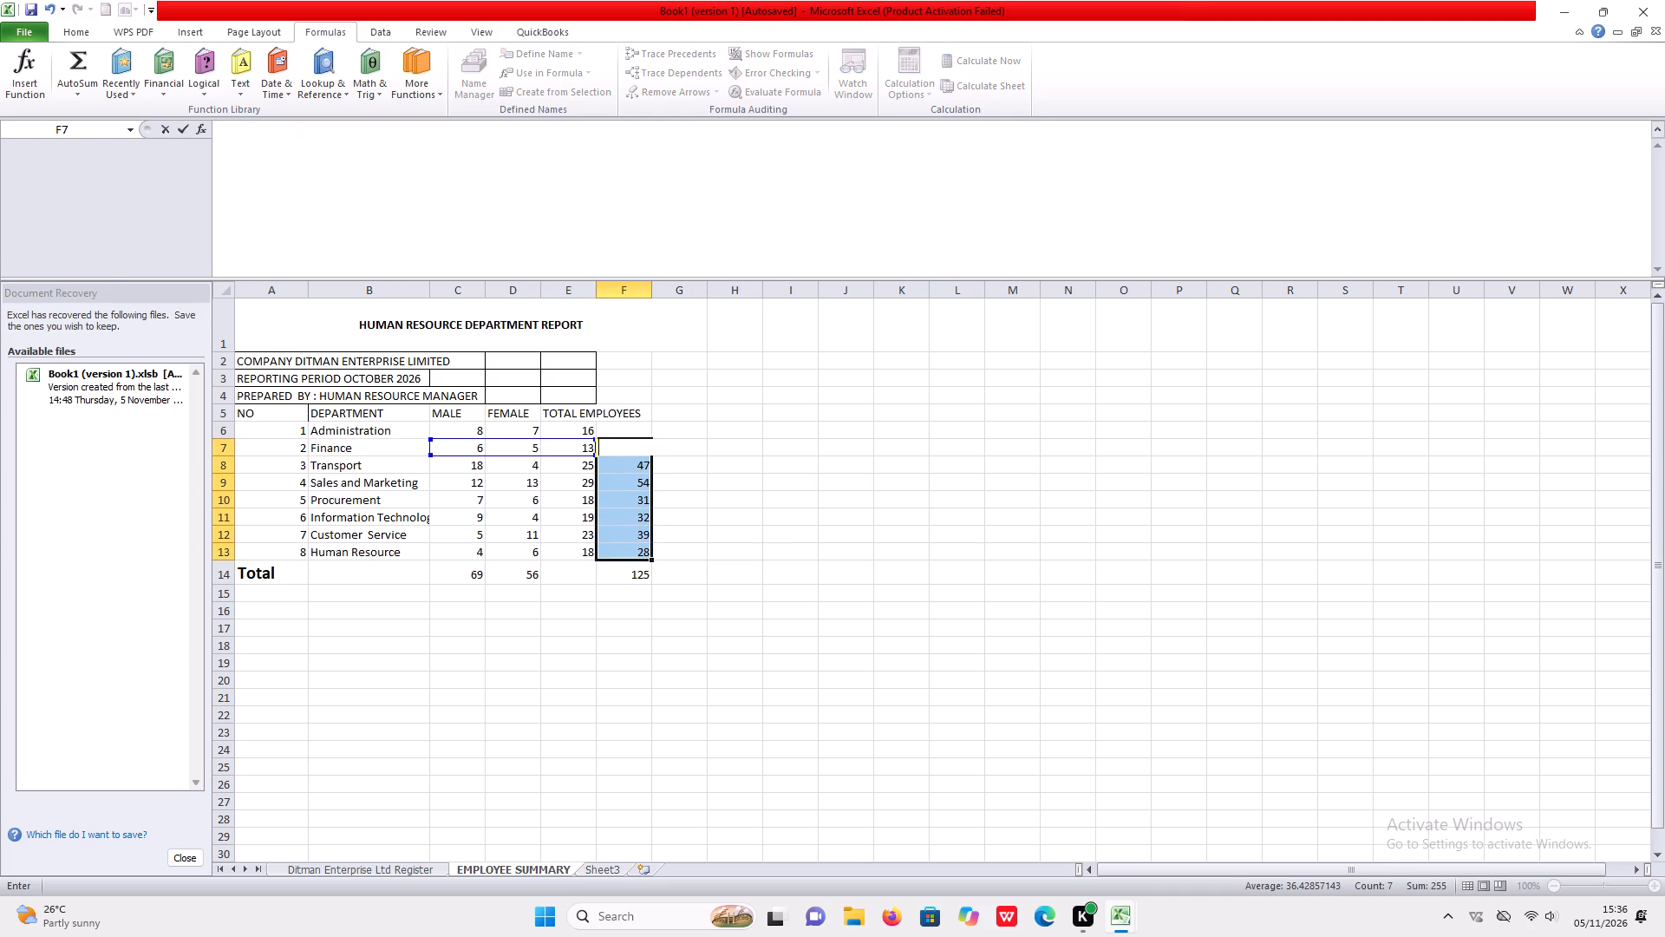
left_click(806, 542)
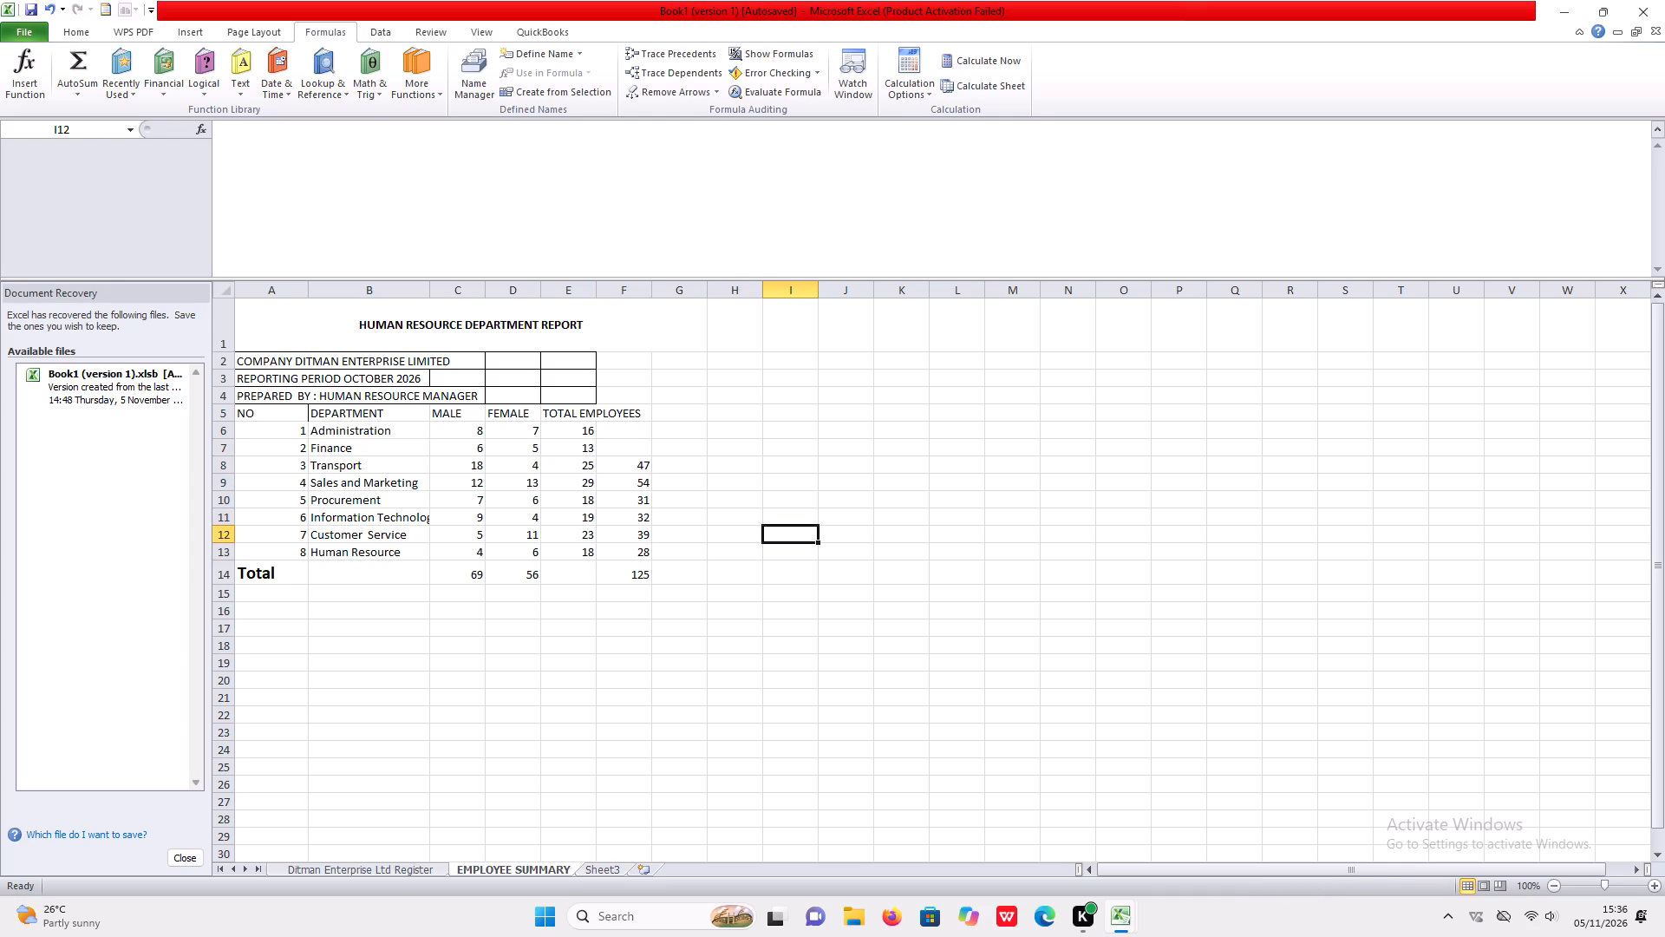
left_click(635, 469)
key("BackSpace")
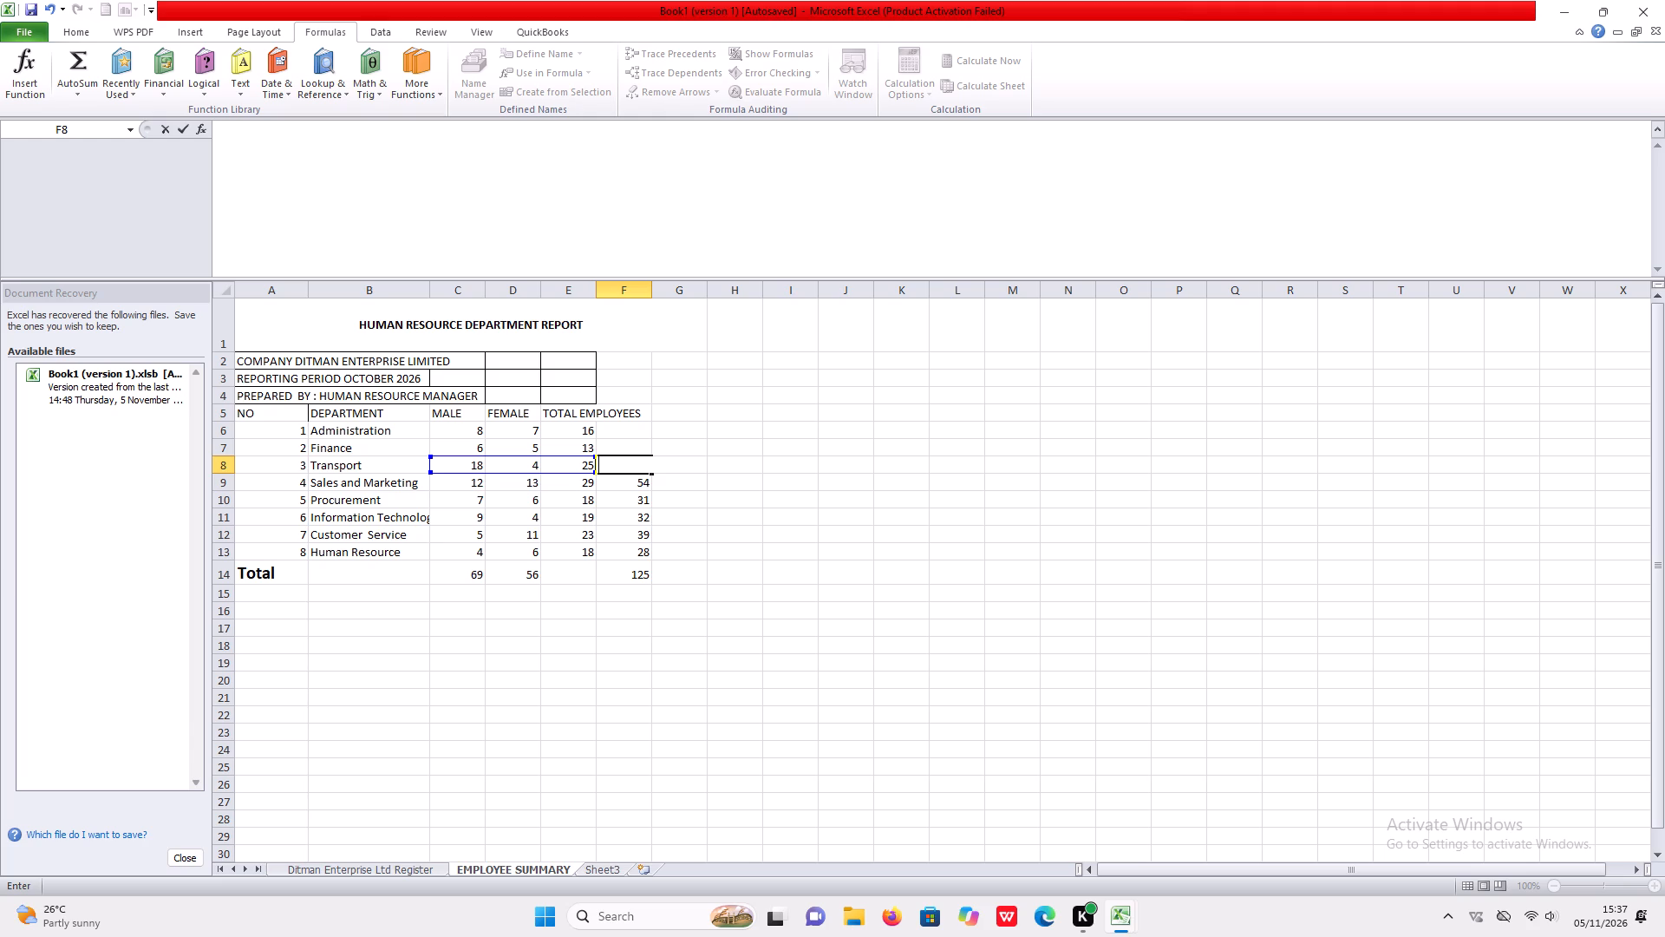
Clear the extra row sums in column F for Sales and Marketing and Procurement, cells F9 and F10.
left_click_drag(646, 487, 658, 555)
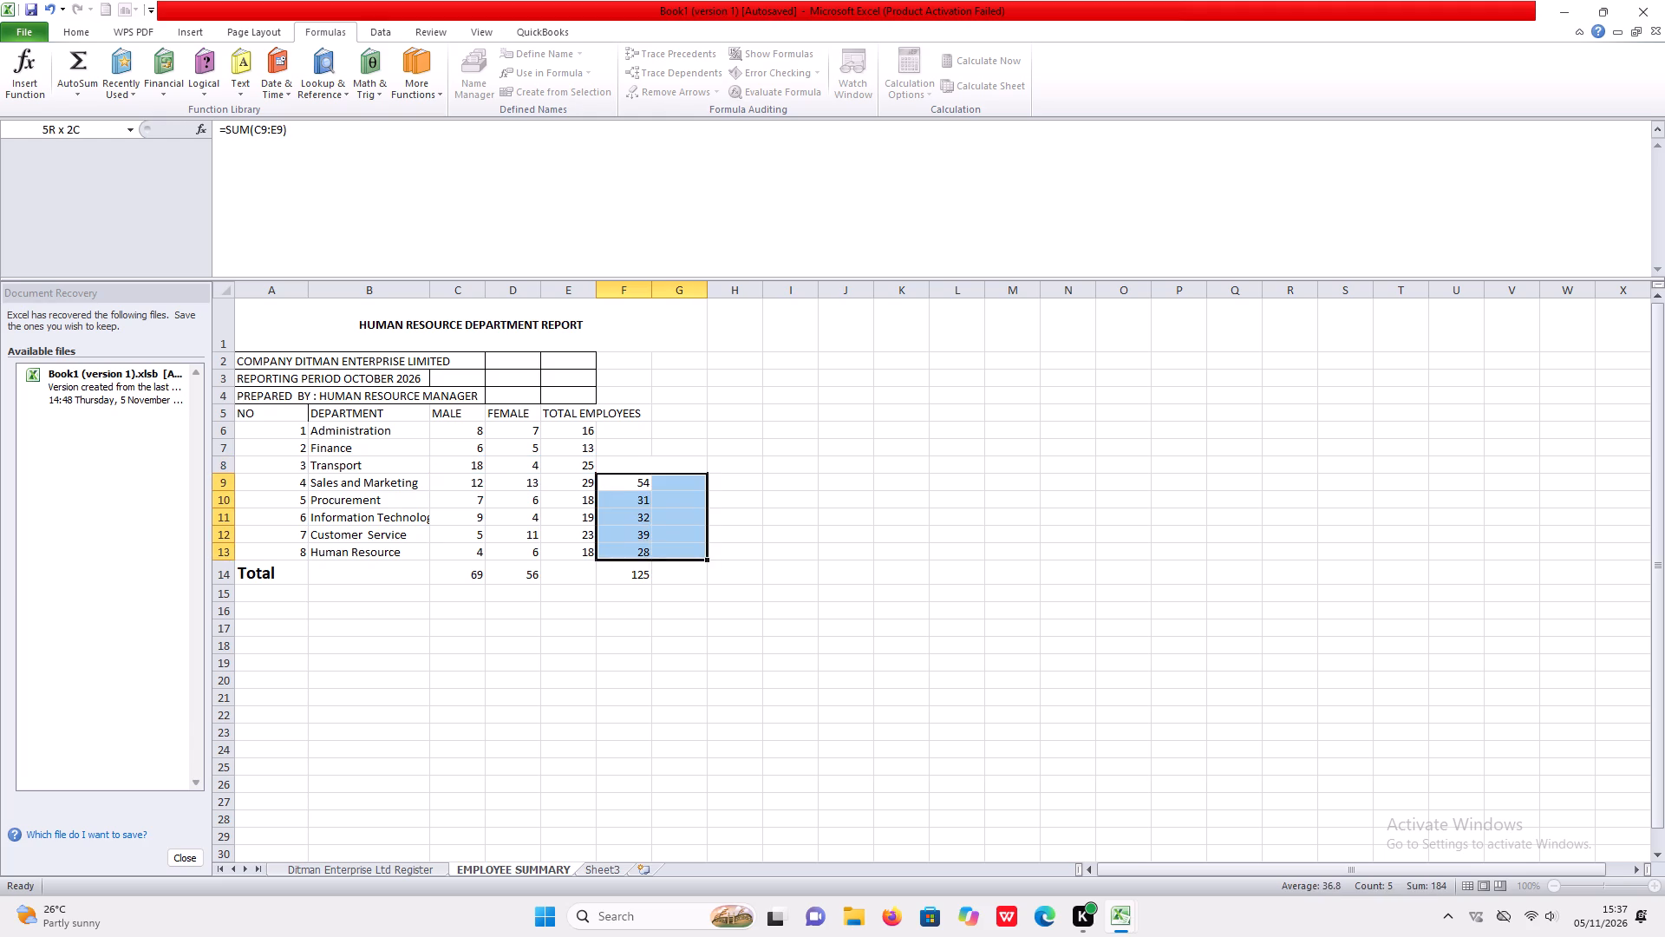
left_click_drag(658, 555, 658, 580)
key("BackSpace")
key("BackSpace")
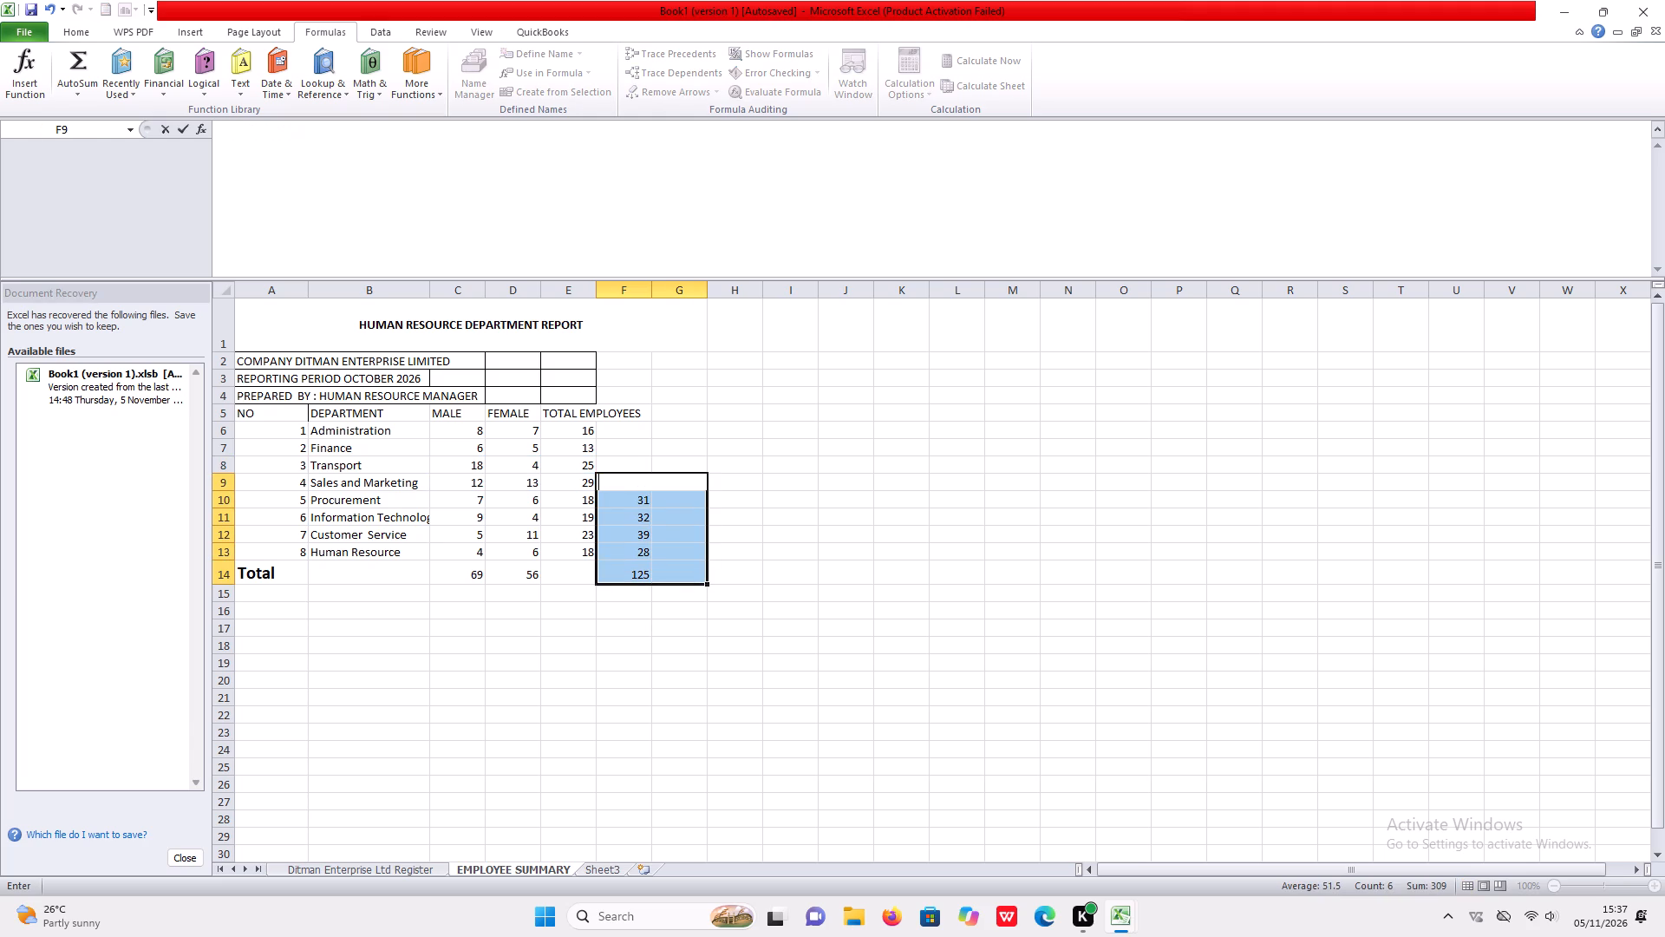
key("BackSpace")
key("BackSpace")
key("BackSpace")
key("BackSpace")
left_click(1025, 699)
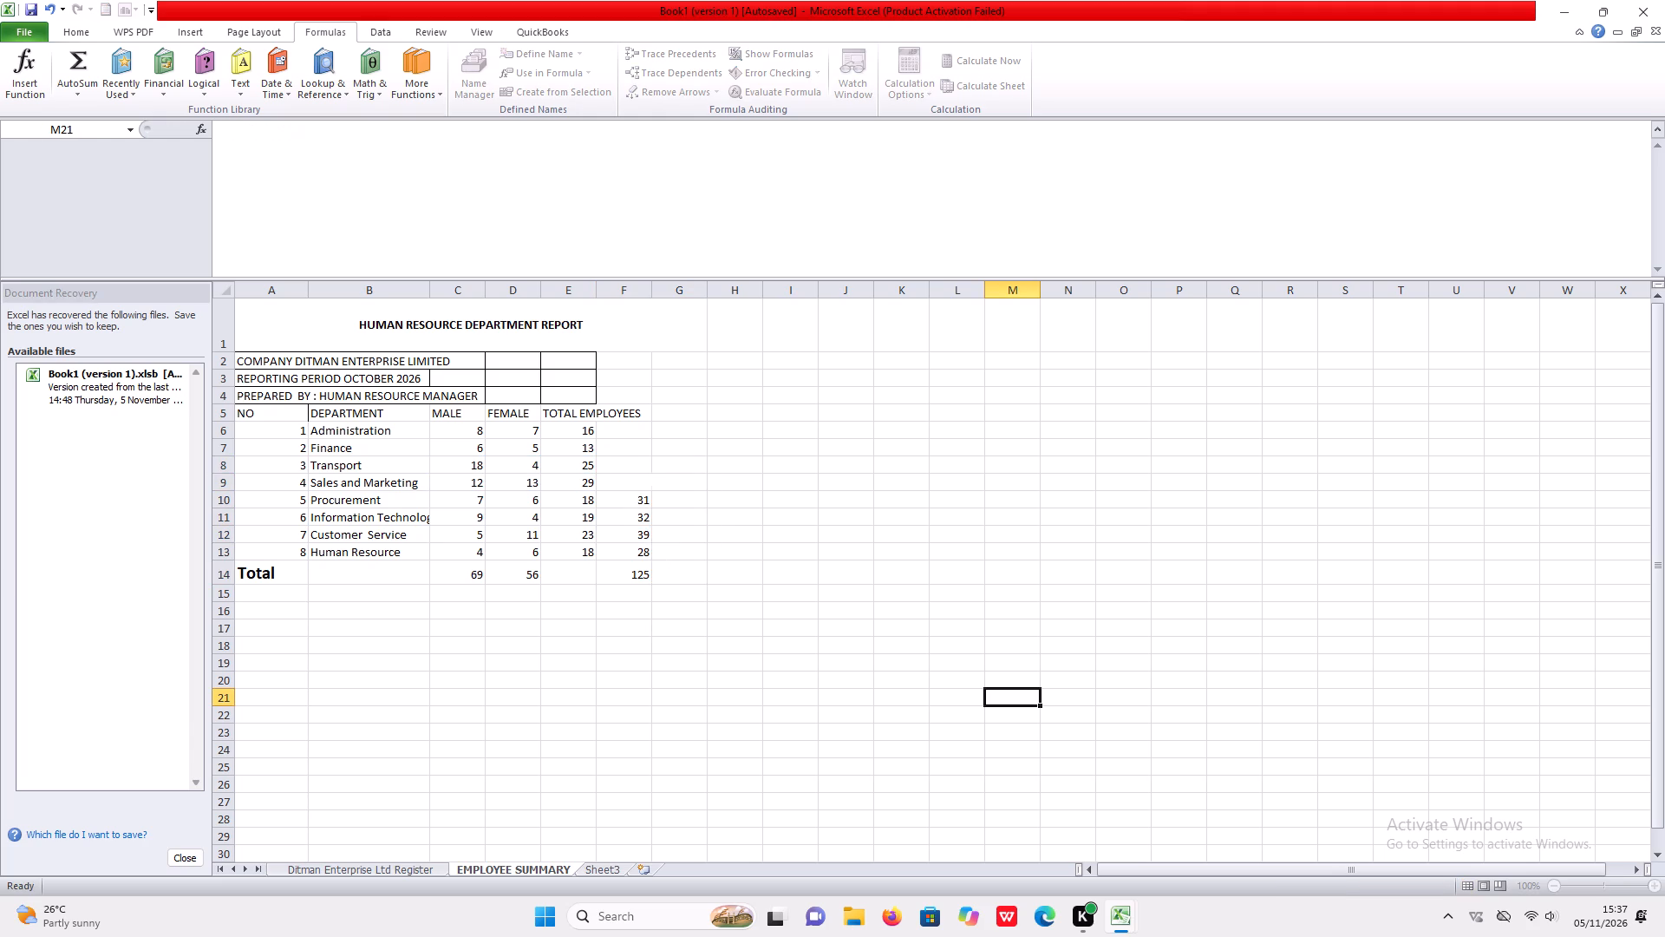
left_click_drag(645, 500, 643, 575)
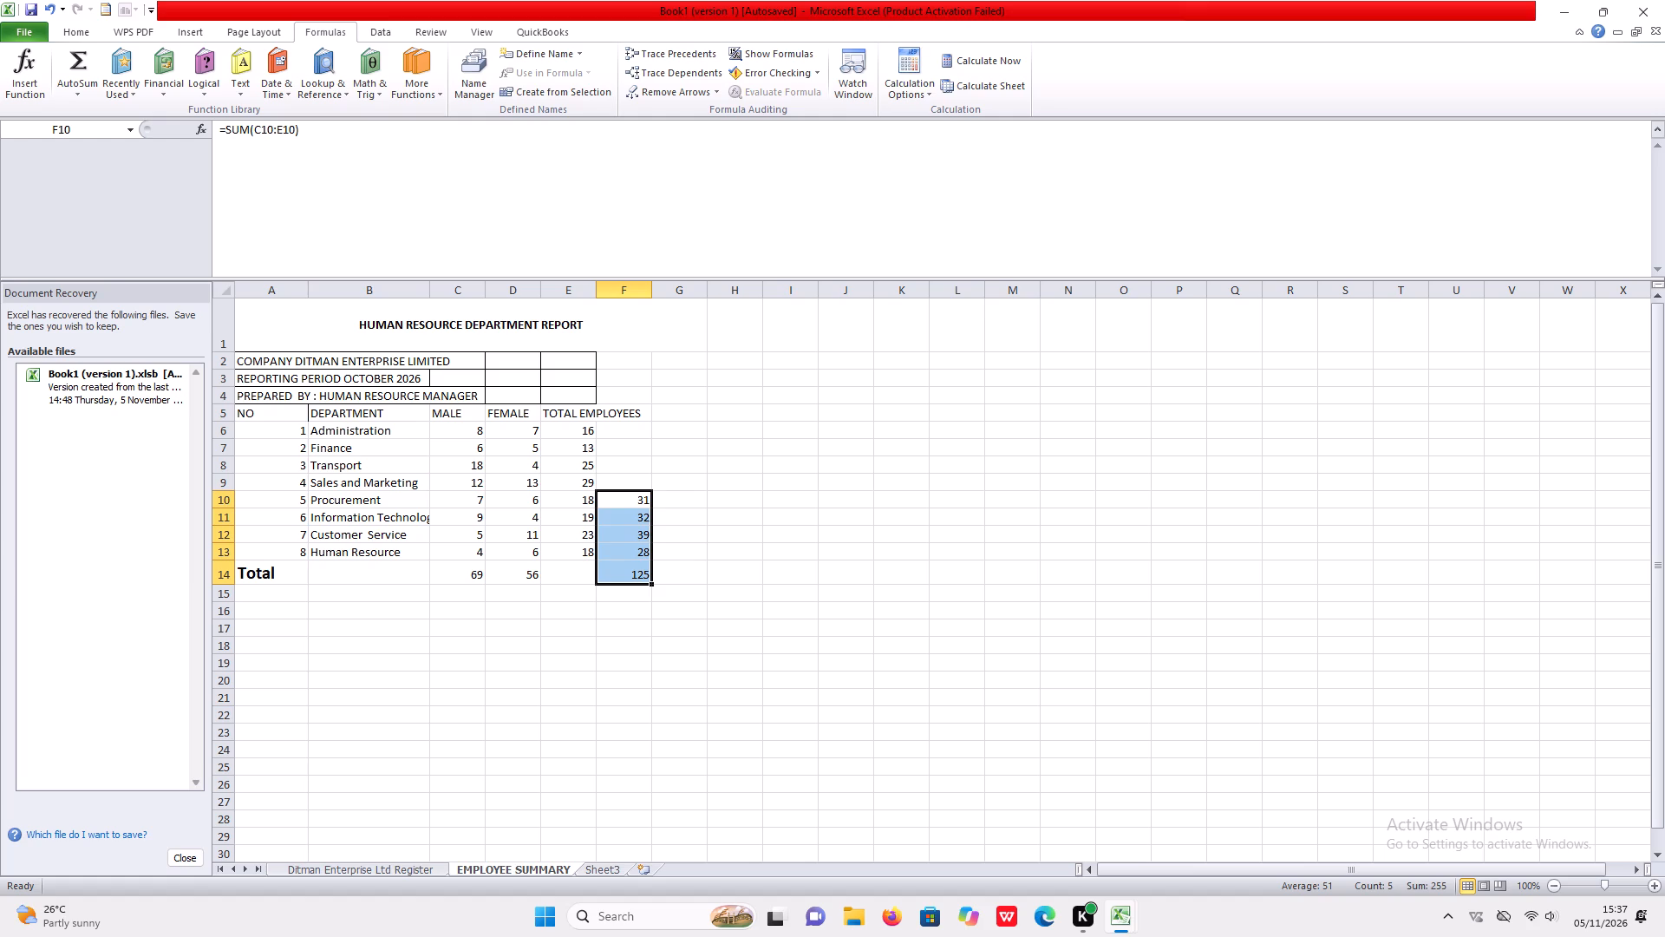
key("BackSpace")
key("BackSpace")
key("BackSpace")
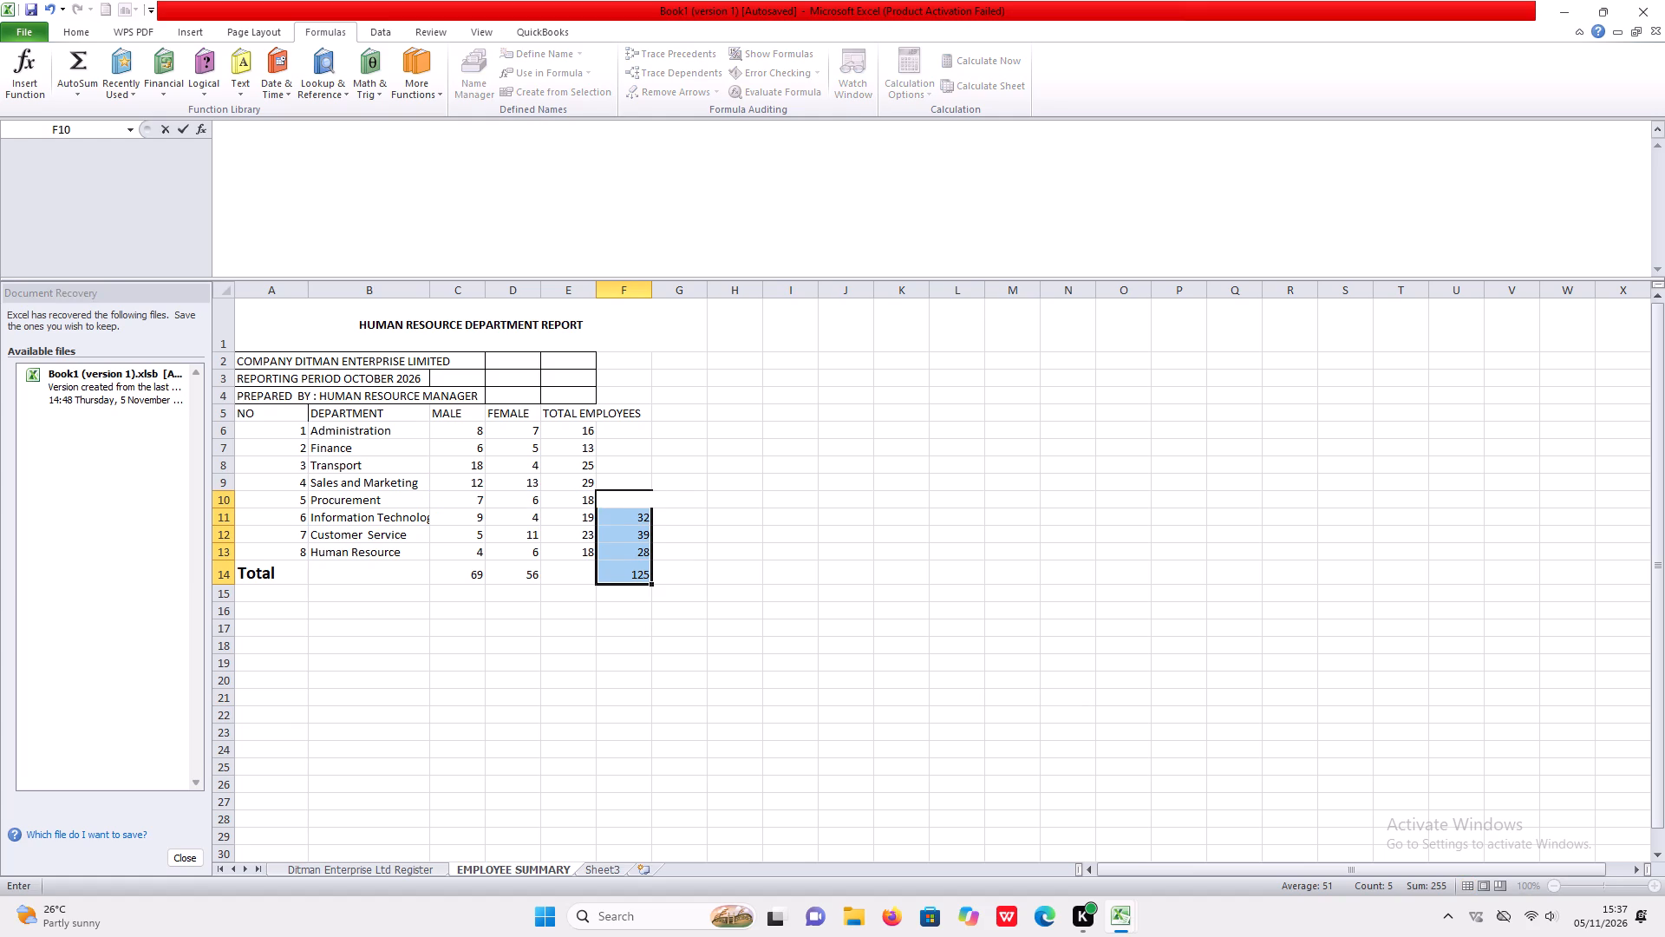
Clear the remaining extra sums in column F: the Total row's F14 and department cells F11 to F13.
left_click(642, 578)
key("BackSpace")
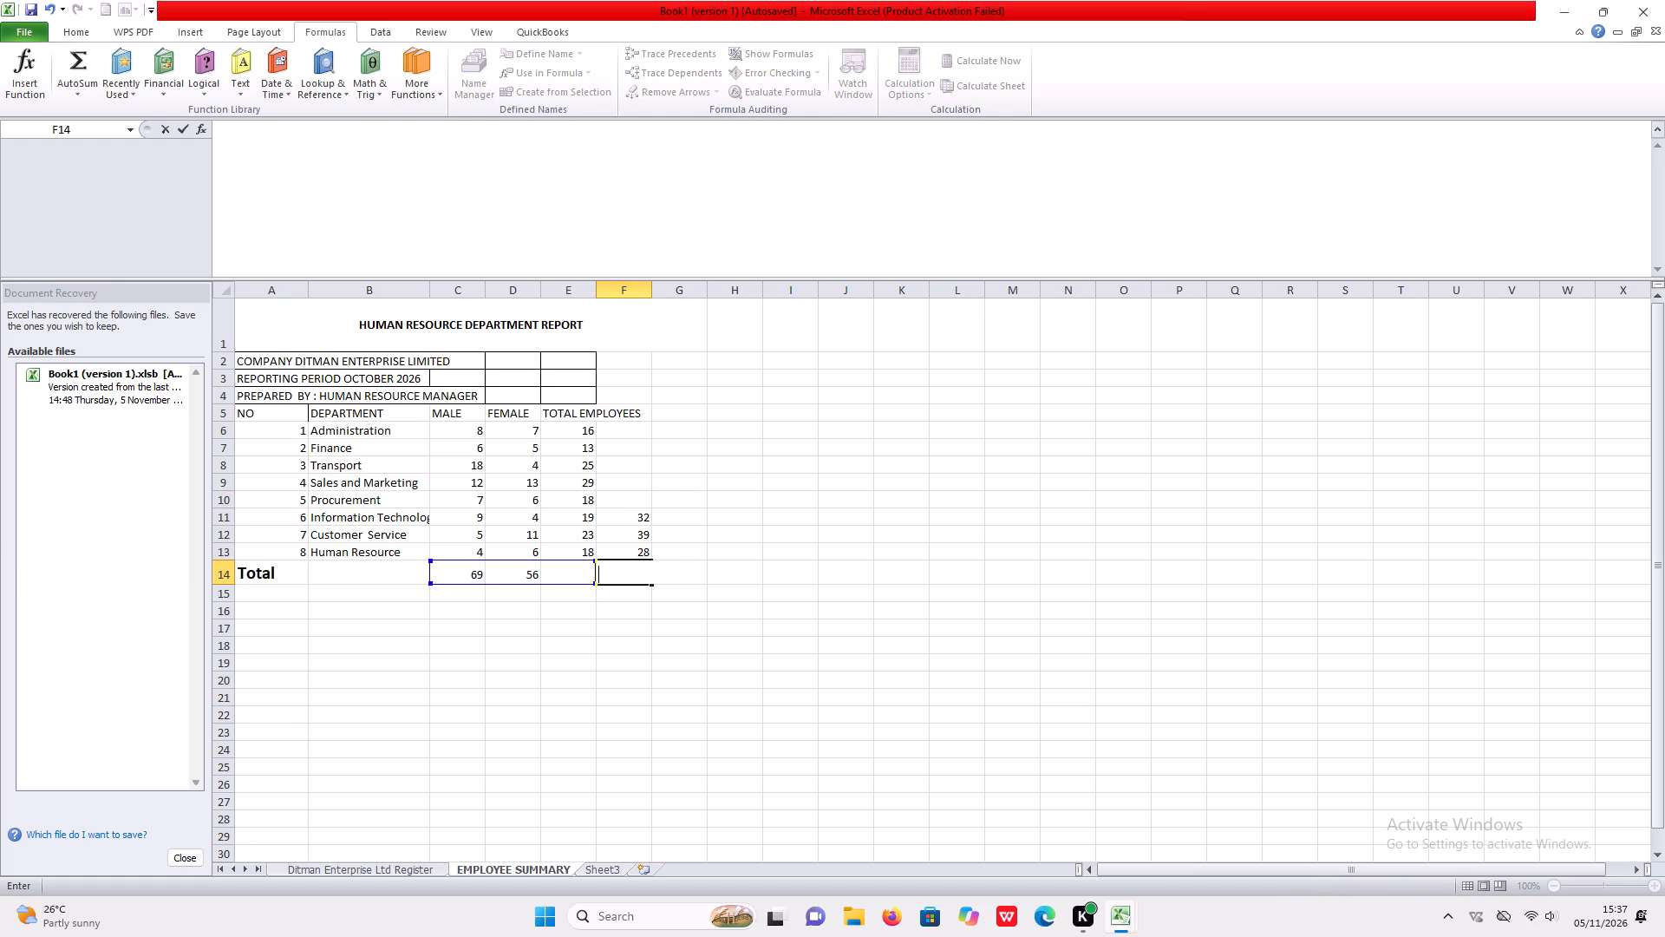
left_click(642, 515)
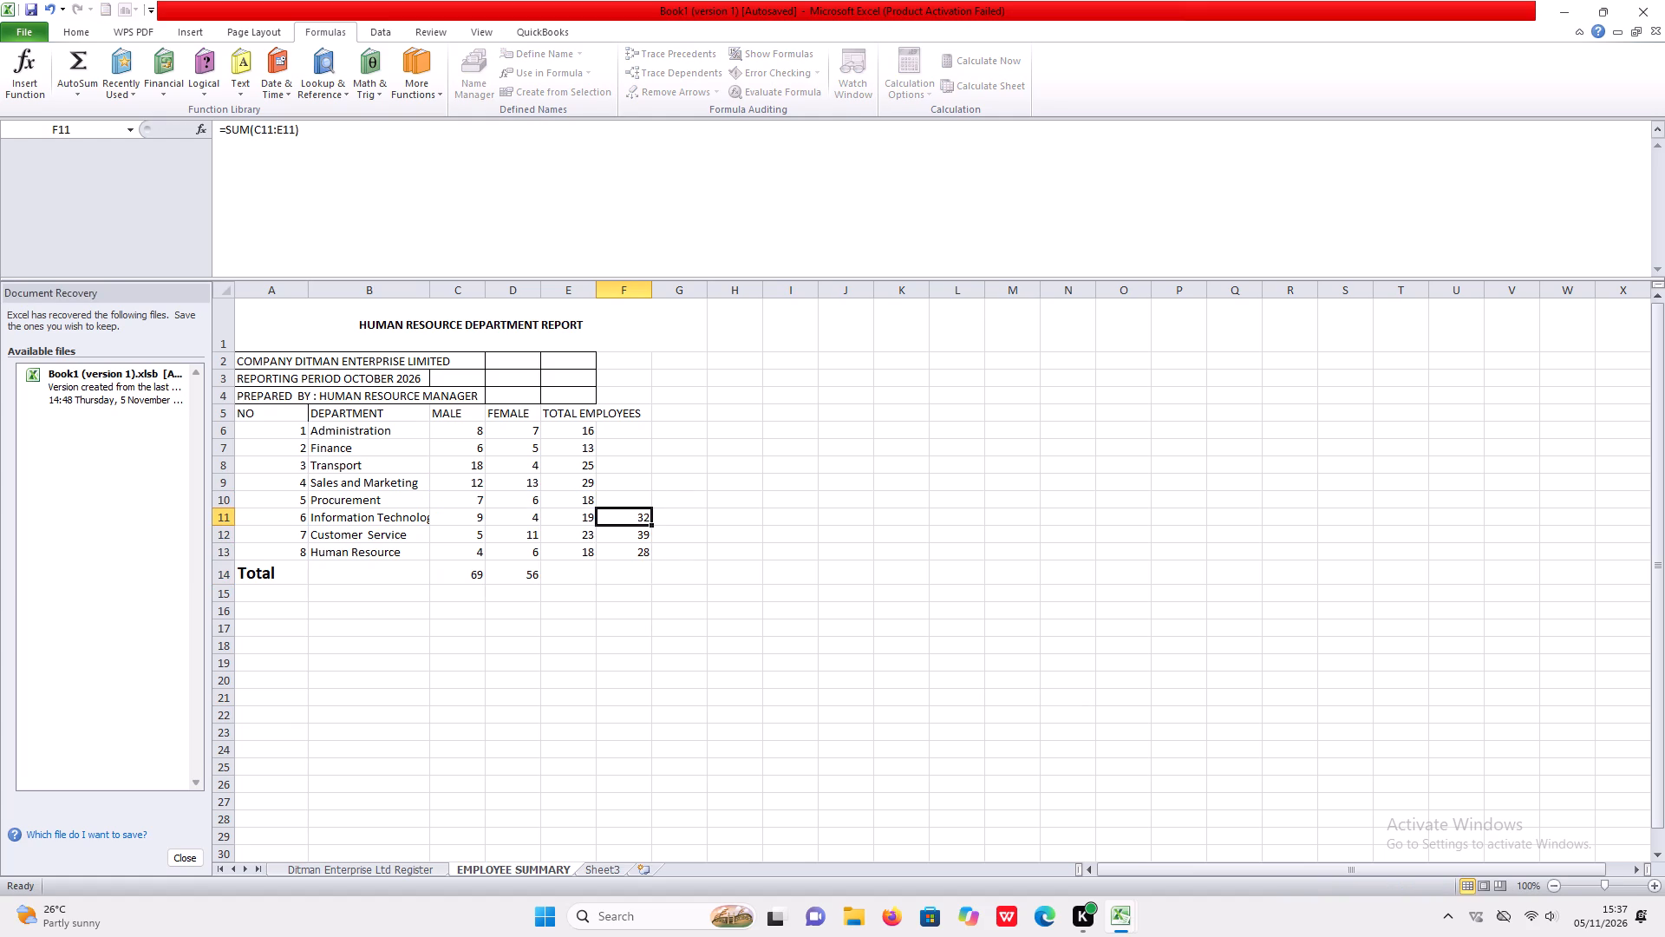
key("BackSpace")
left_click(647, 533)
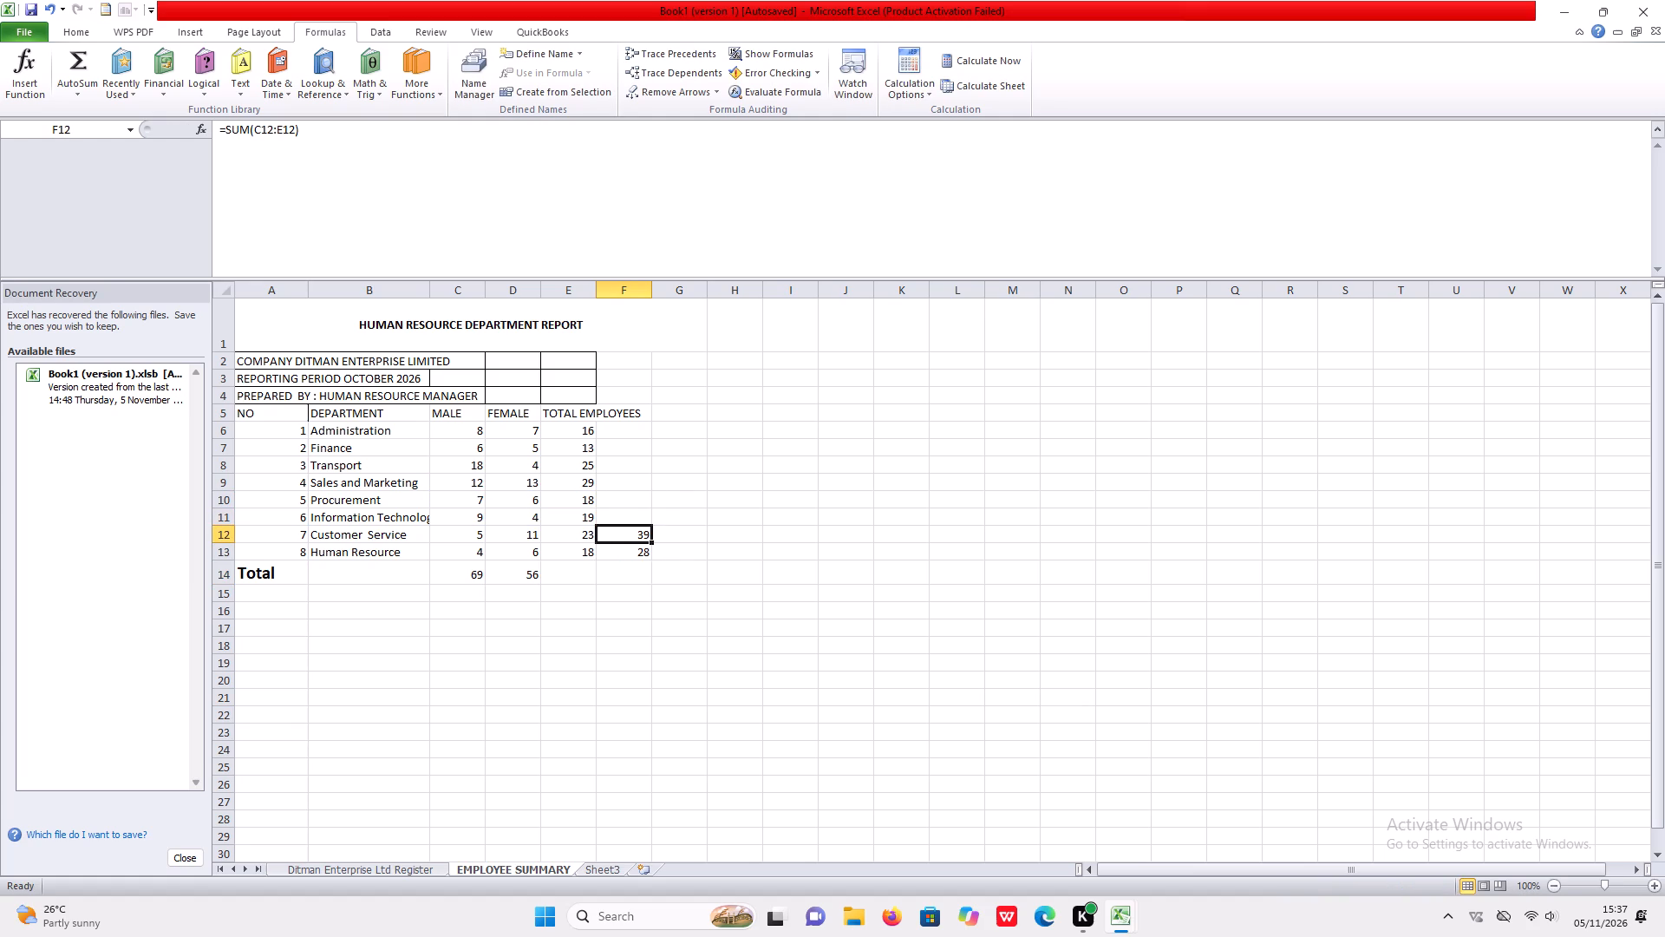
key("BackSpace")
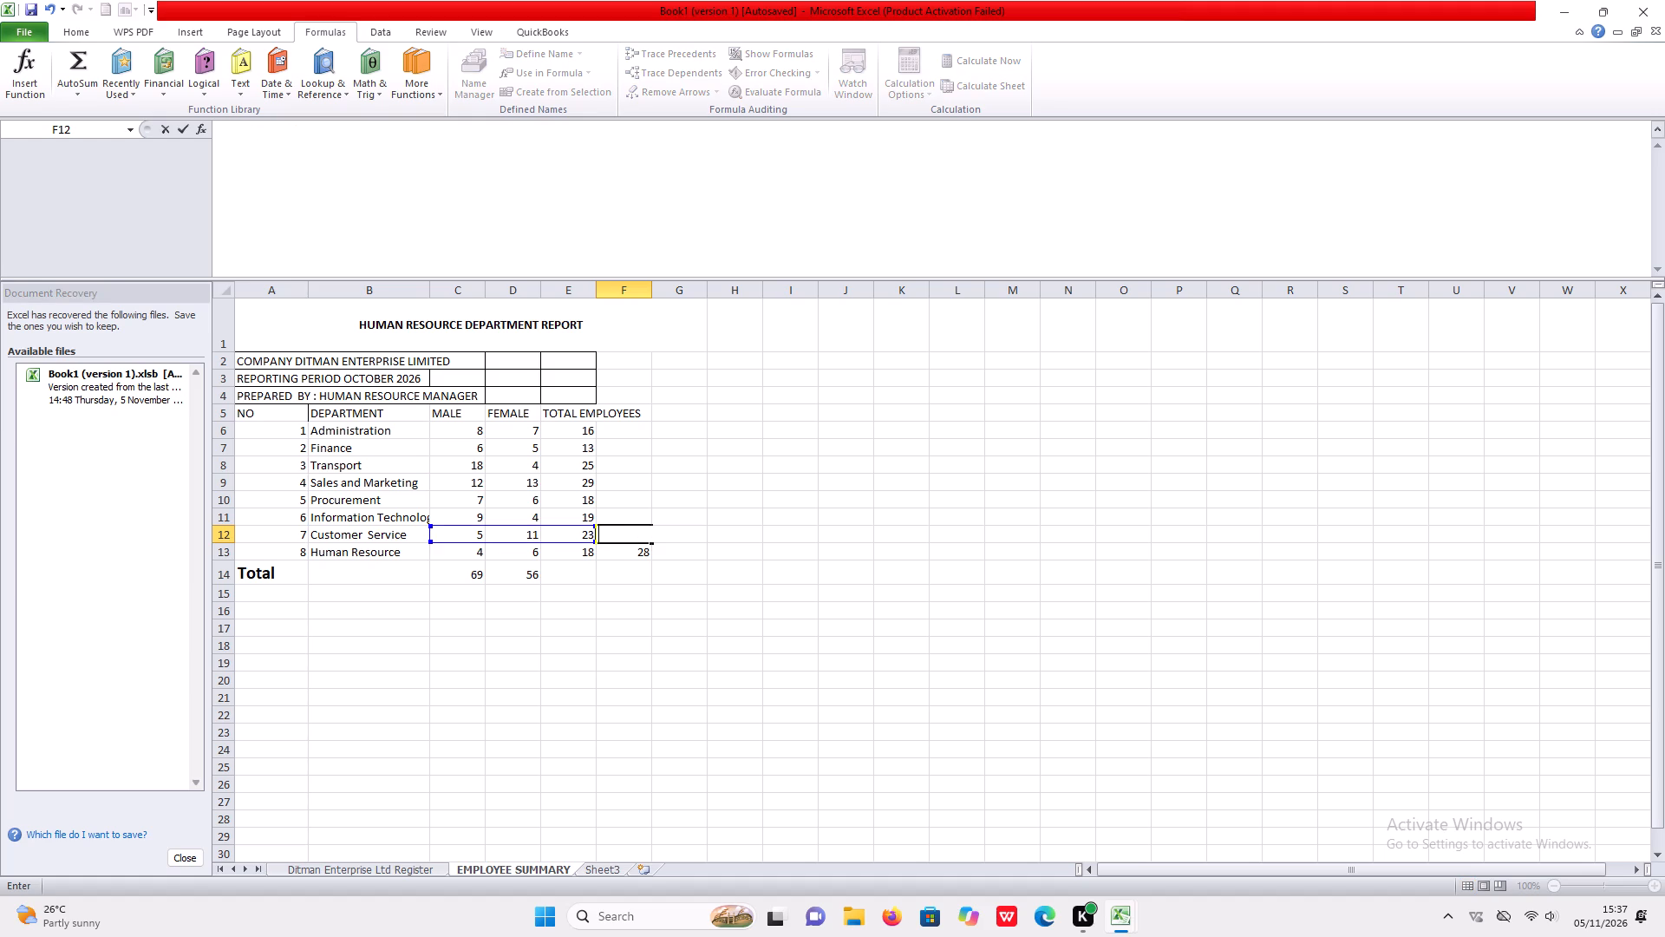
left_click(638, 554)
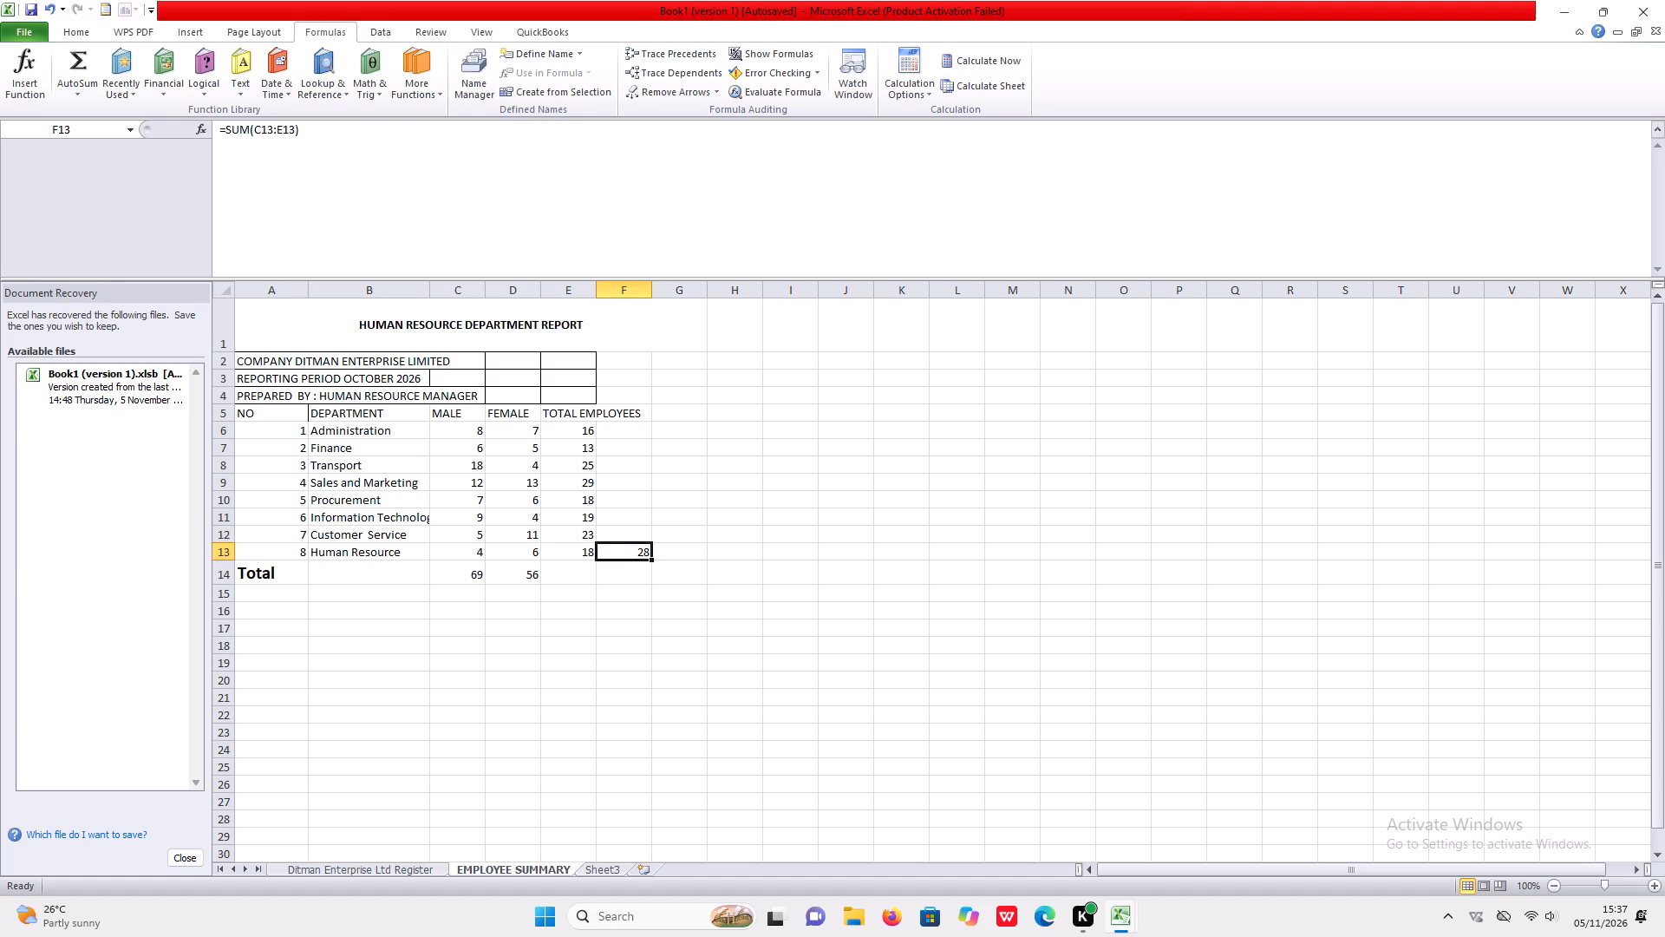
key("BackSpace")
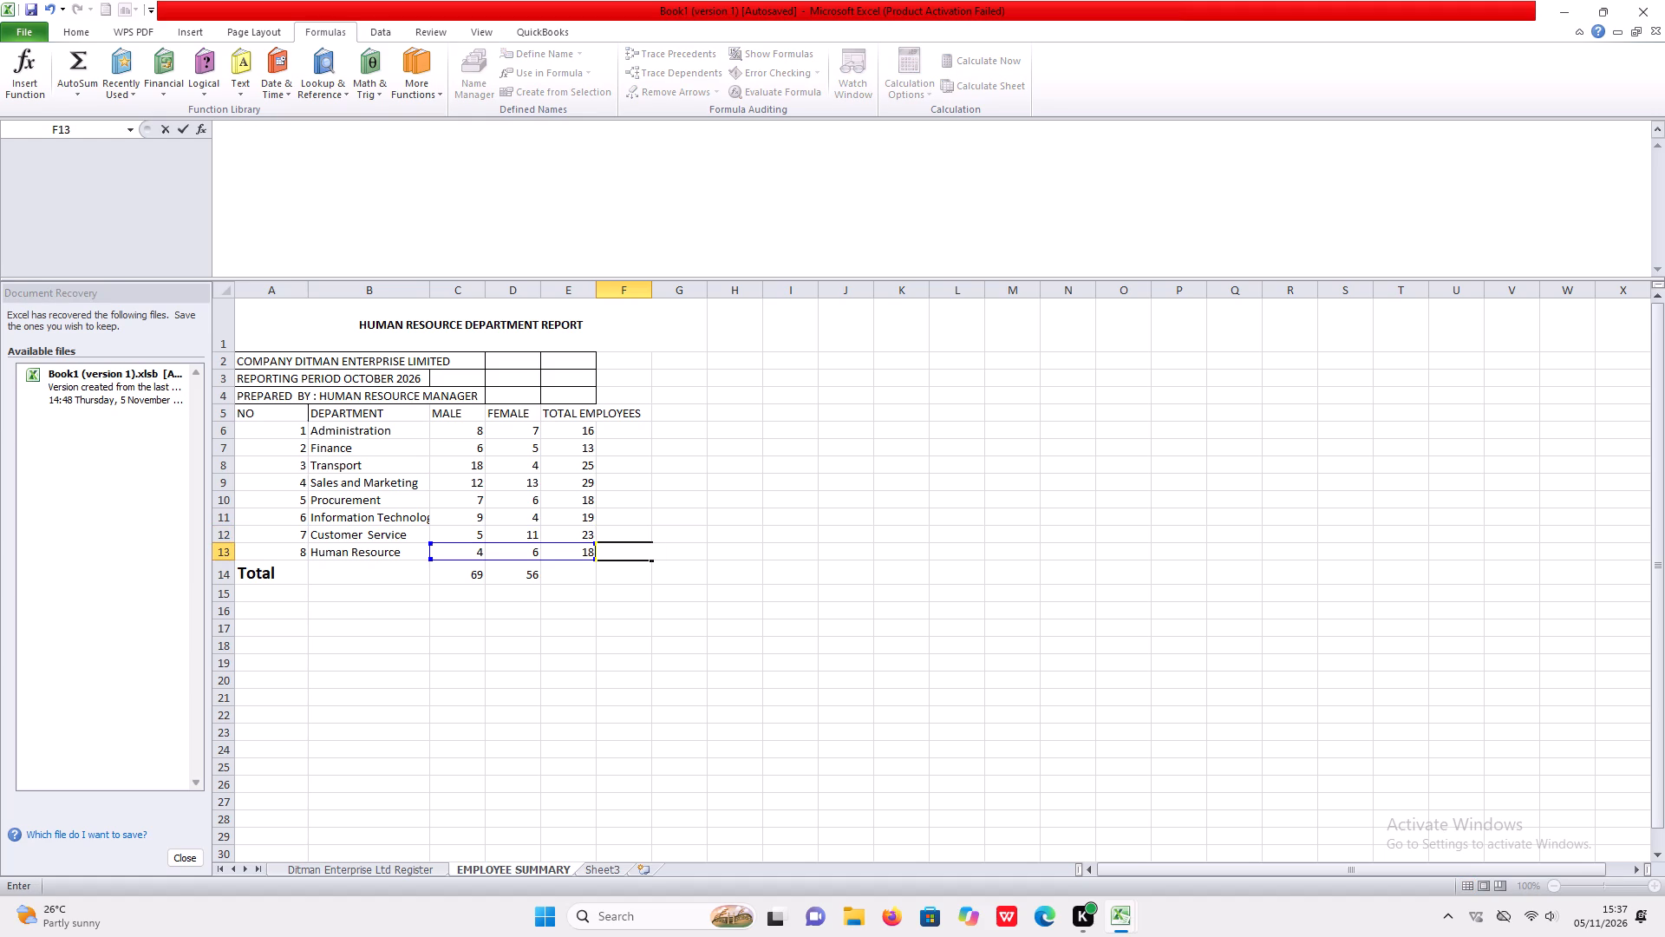
Replace TOTAL EMPLOYEES for Administration, Finance and Transport by applying AutoSum's Sum to each row's MALE and FEMALE figures.
left_click_drag(476, 427, 538, 435)
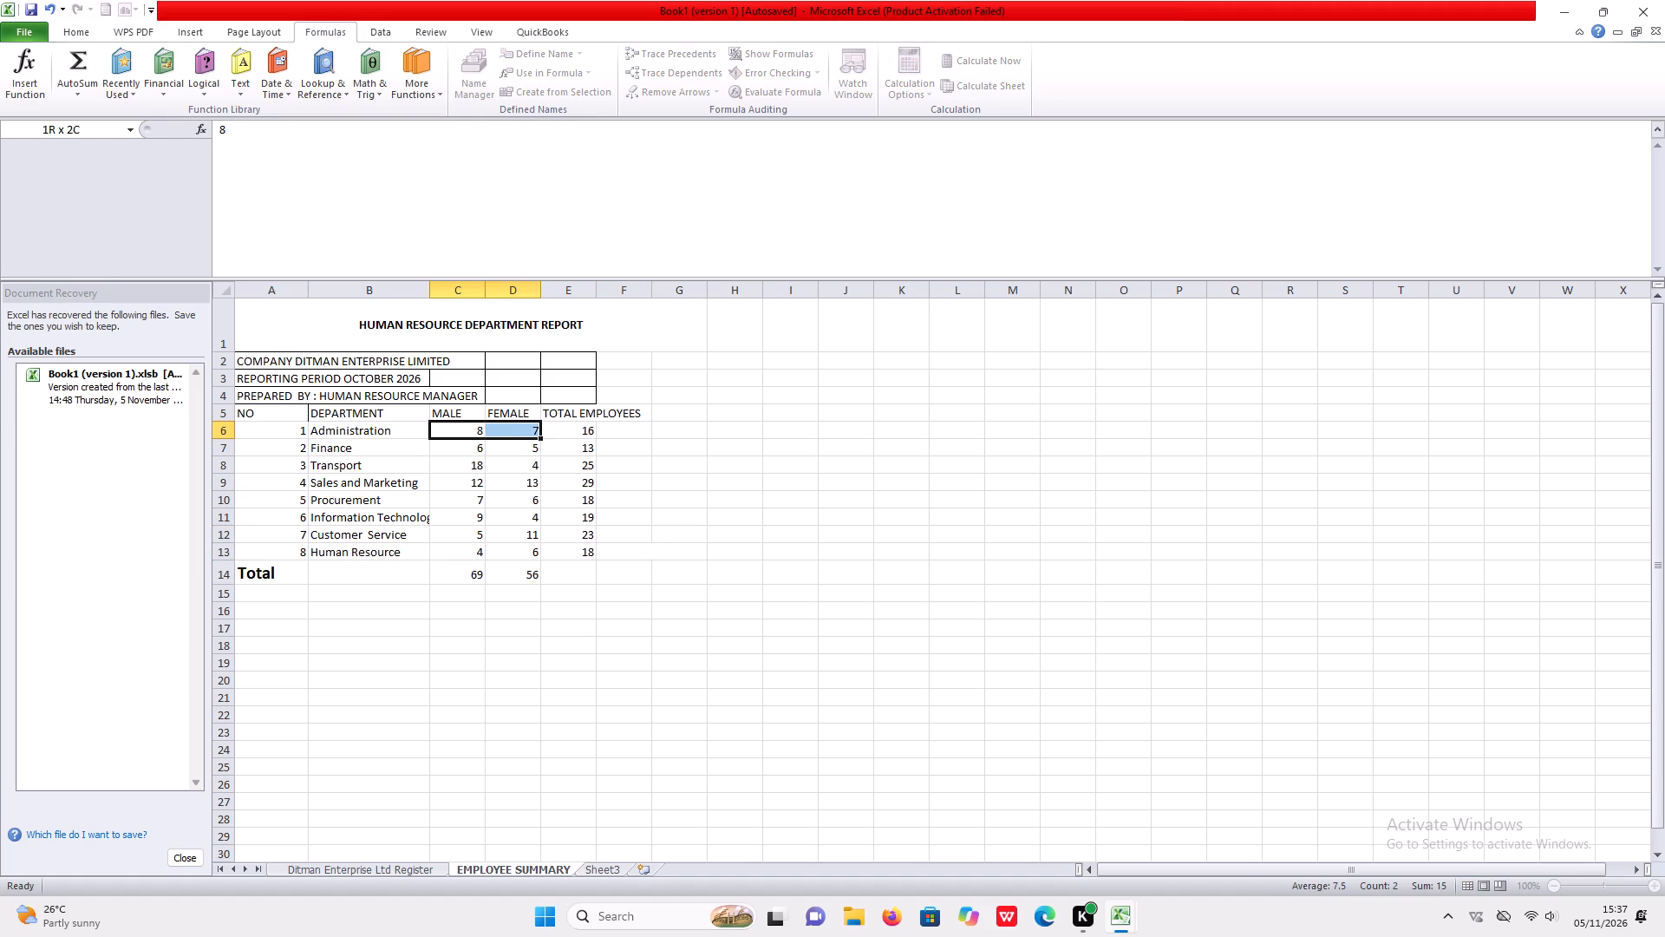
left_click_drag(538, 435, 528, 431)
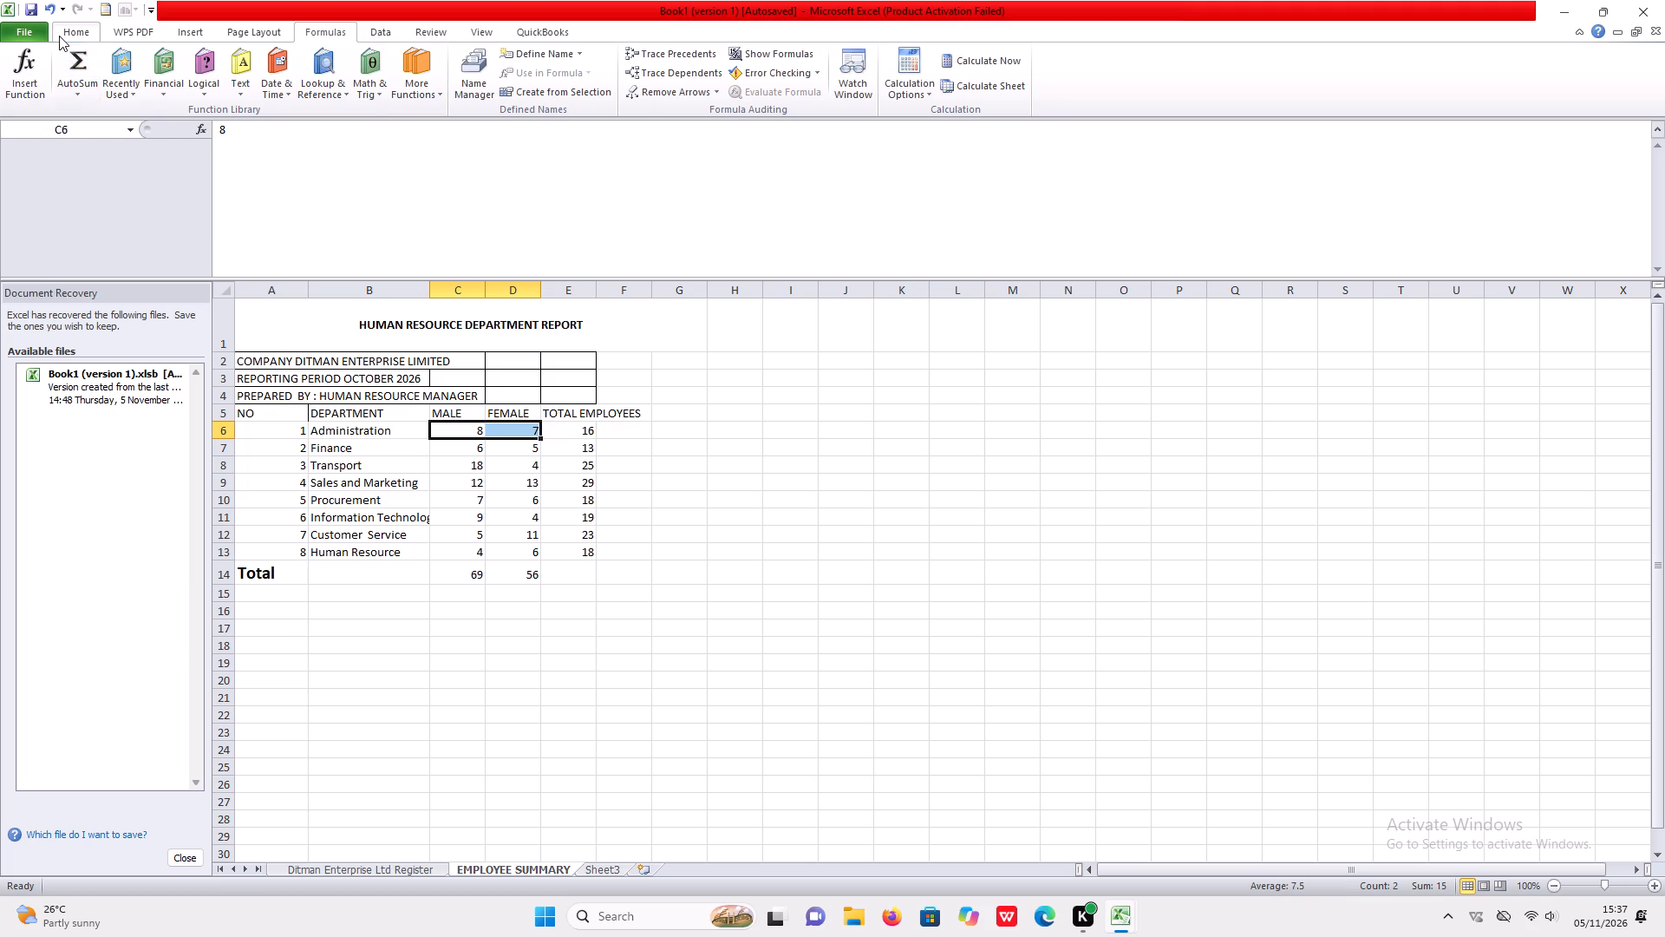
left_click(75, 70)
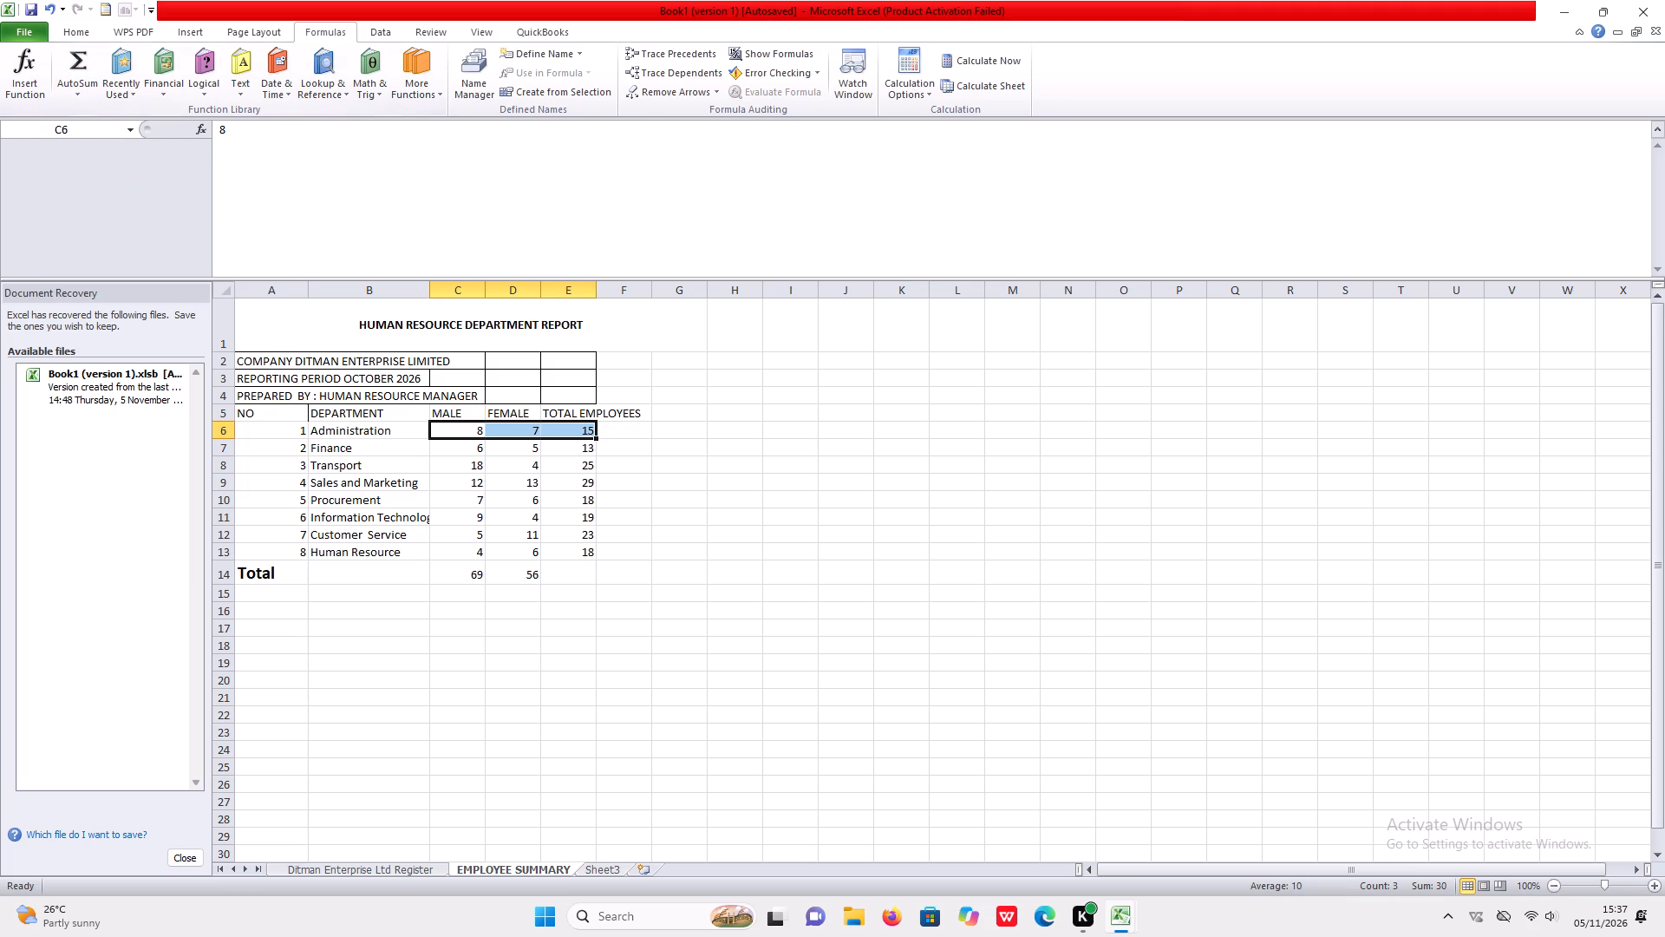
left_click_drag(471, 449, 506, 449)
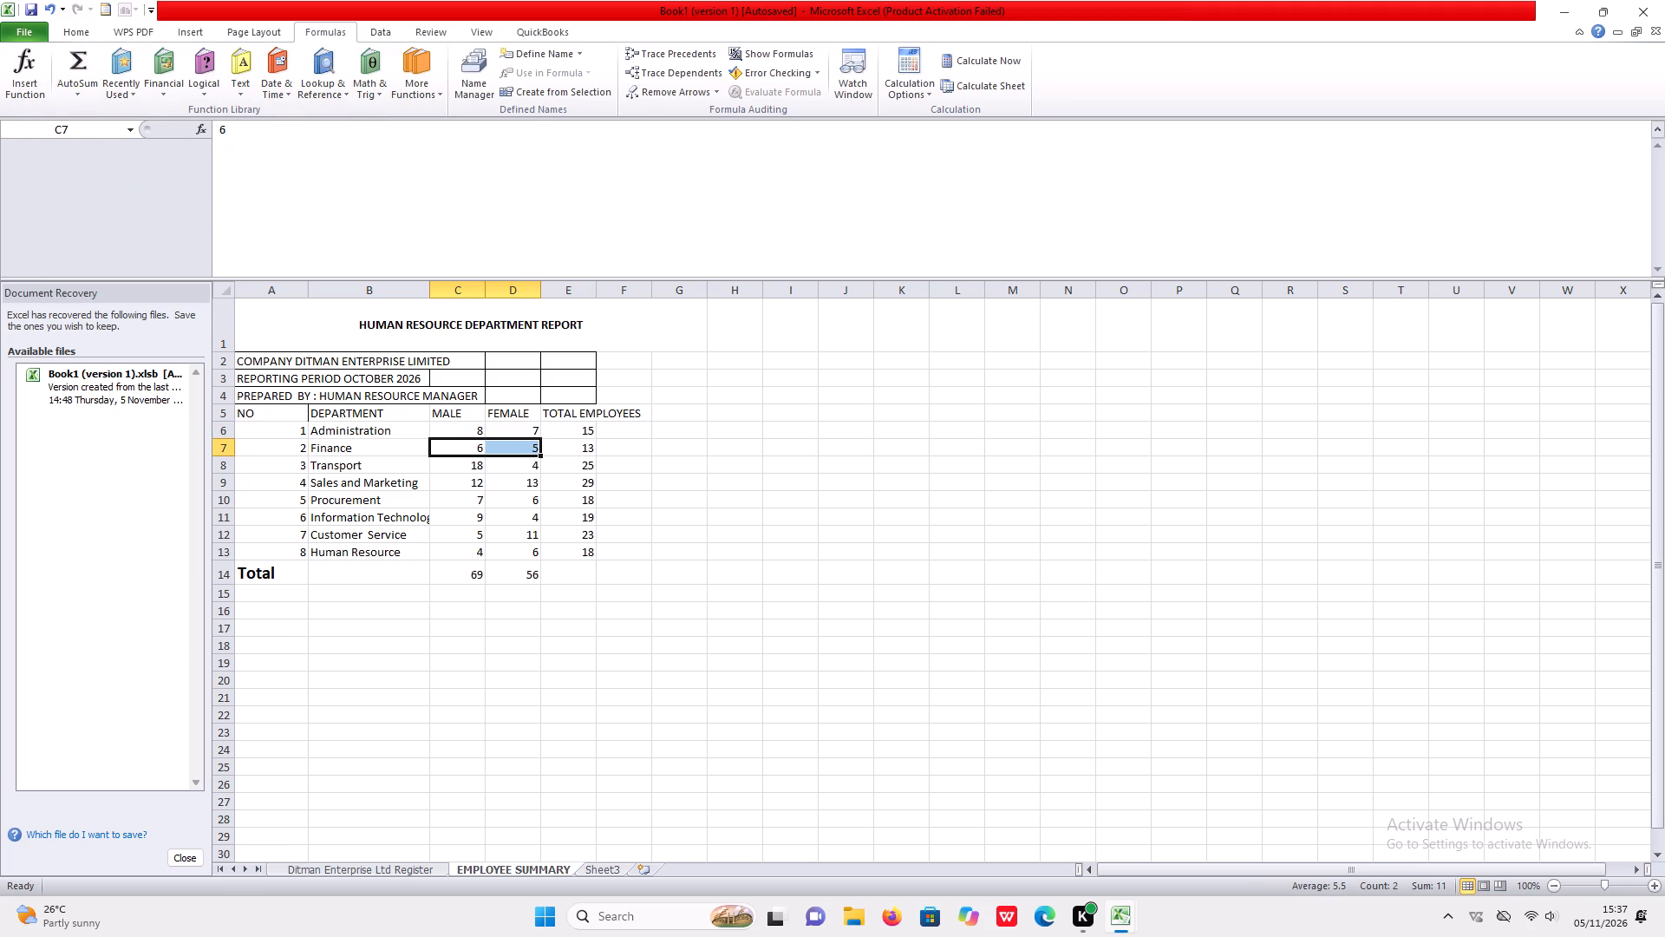
left_click(75, 86)
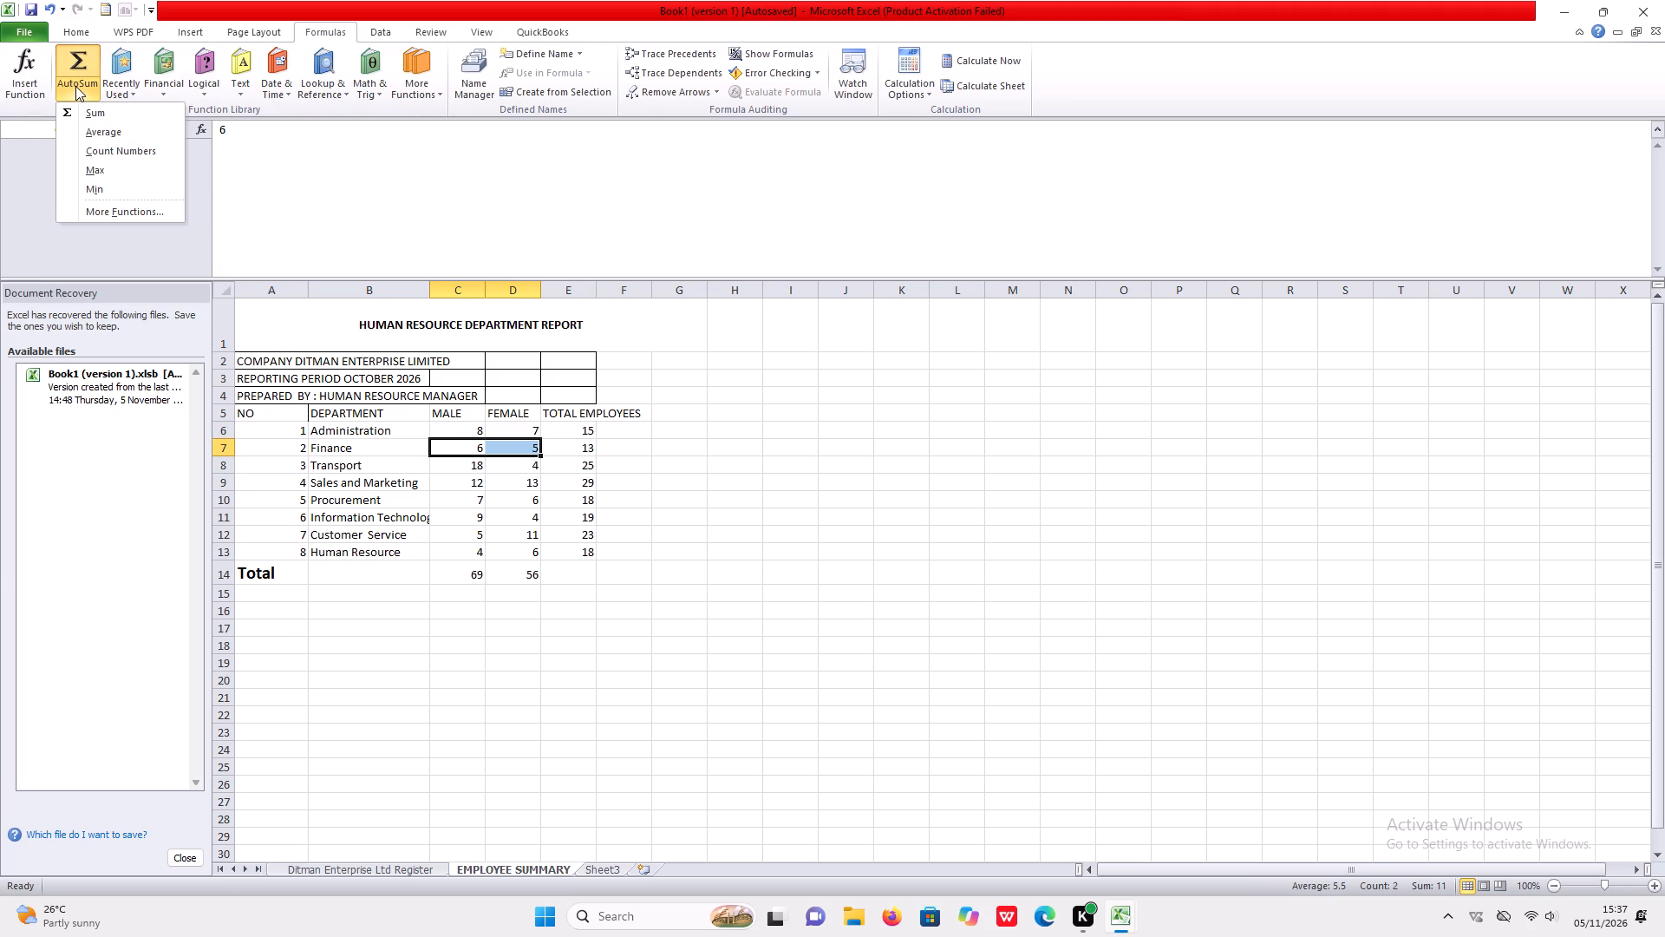
left_click(103, 116)
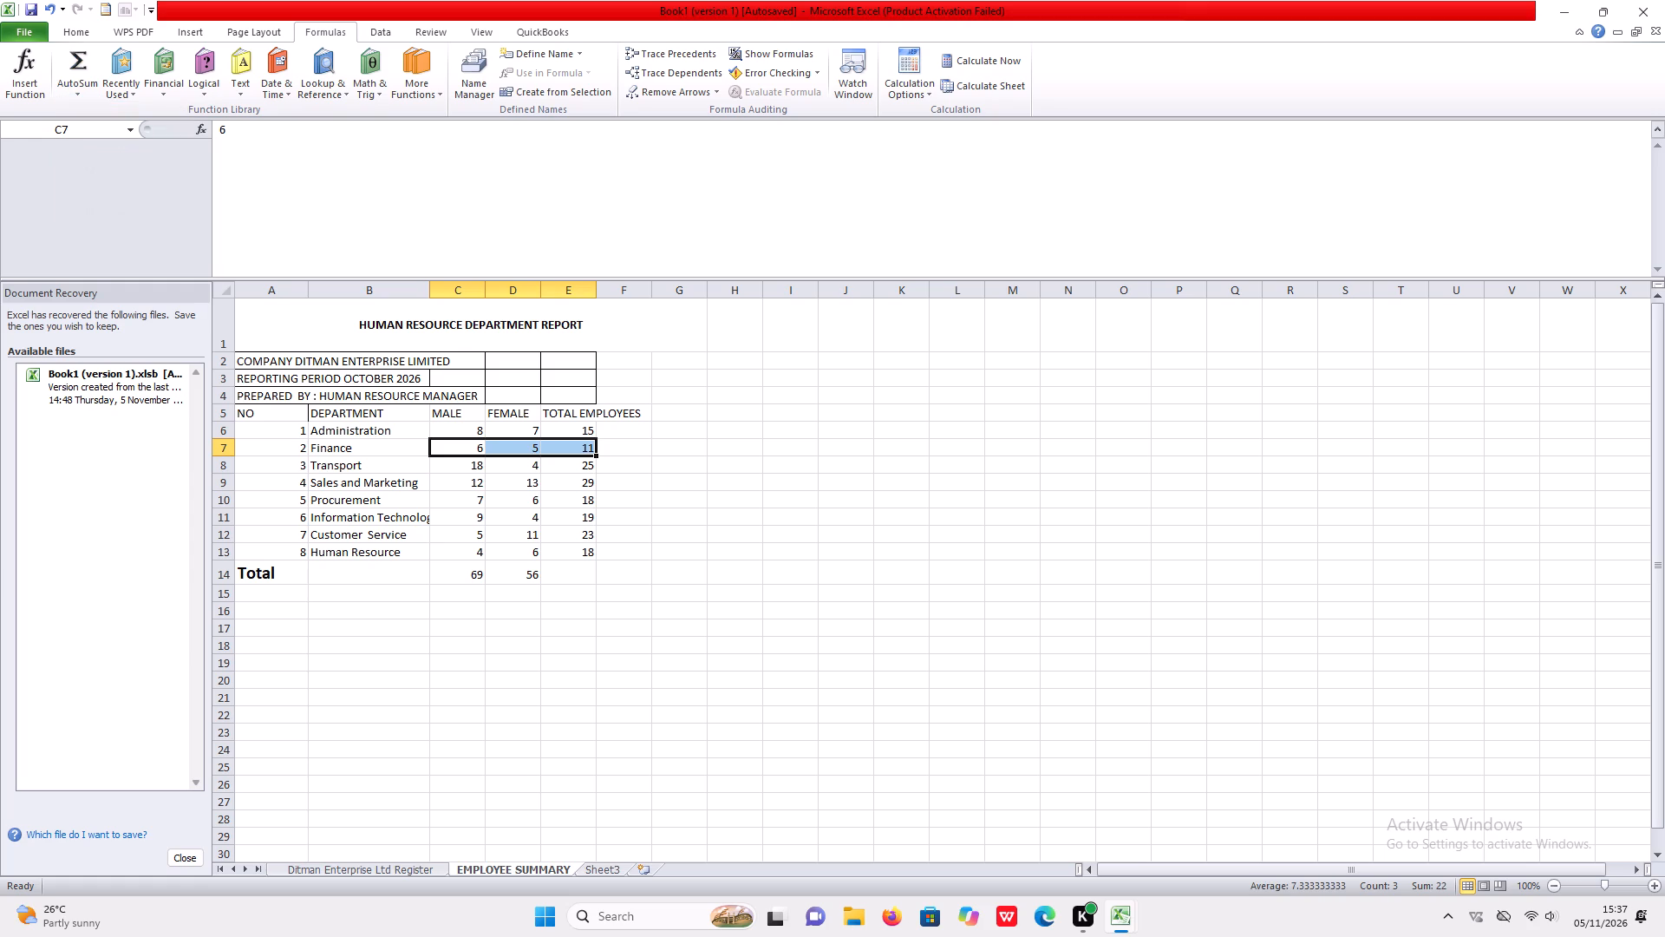
left_click_drag(471, 468, 513, 469)
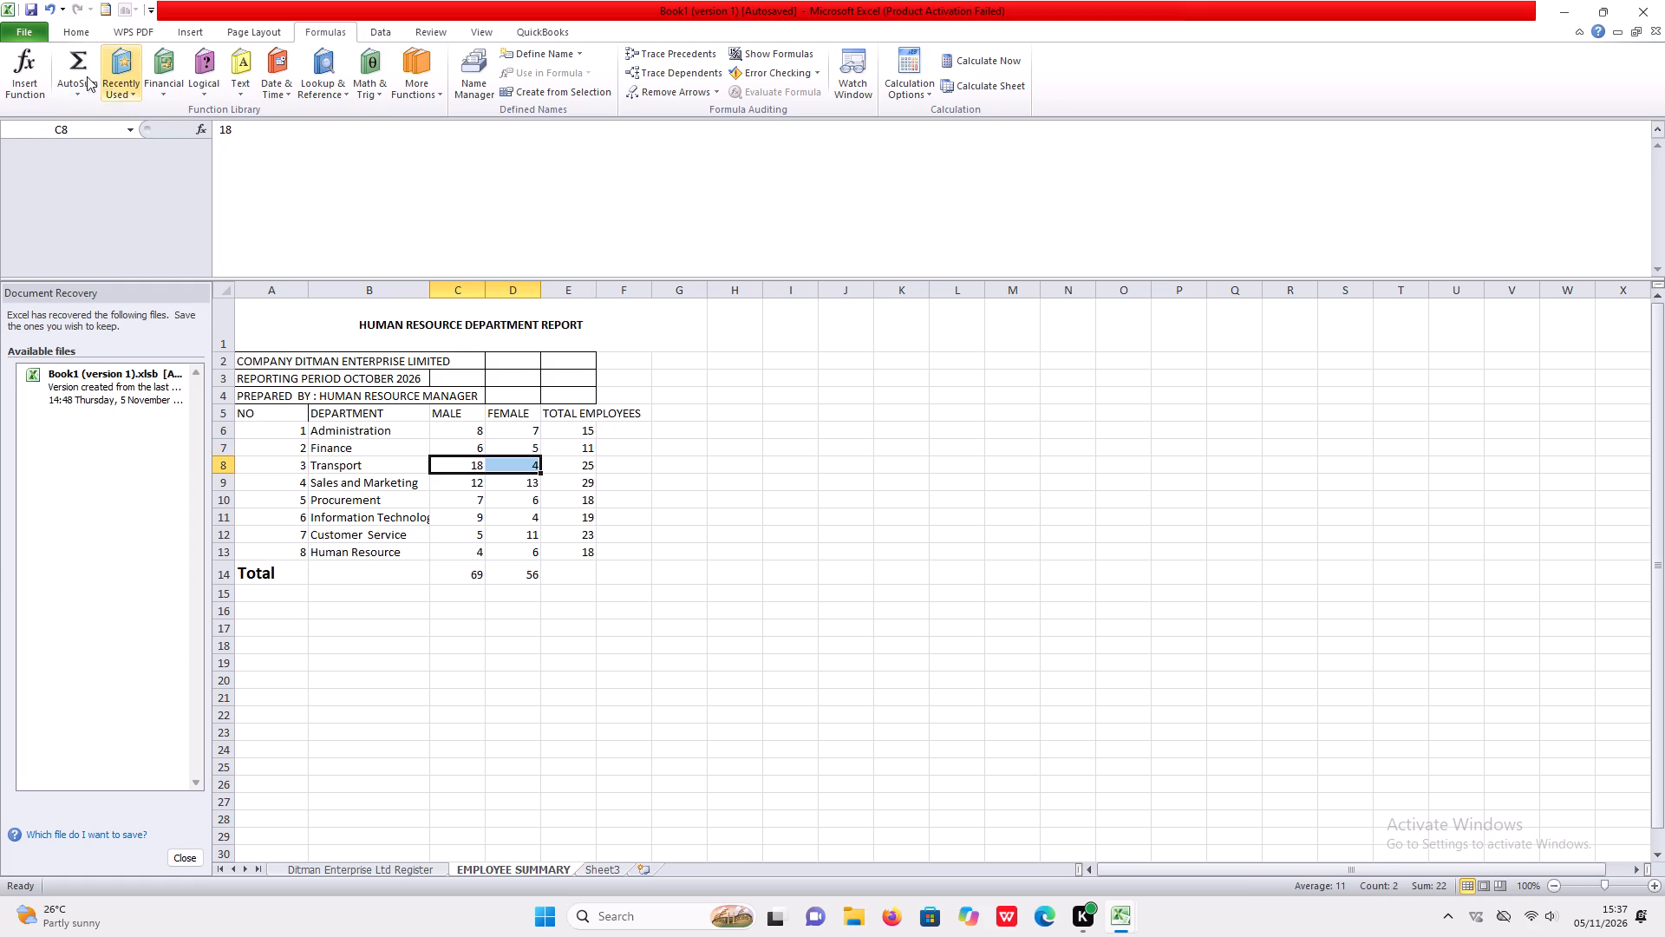
left_click(73, 76)
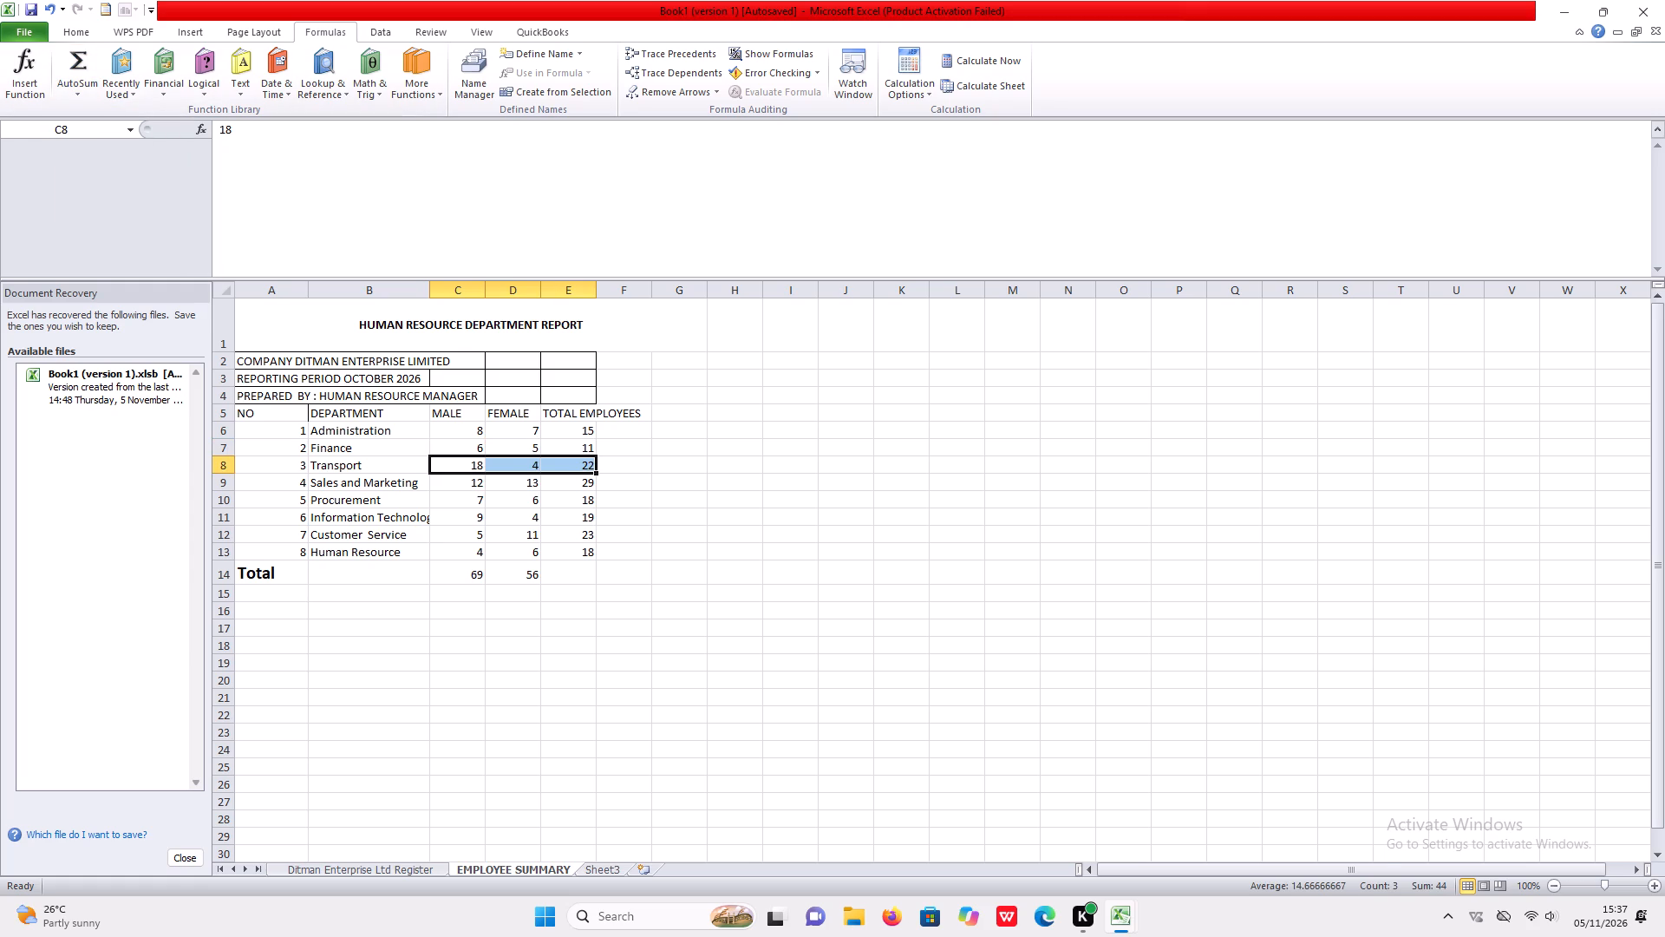
Replace TOTAL EMPLOYEES for Sales and Marketing and Procurement by applying AutoSum's Sum to each row's MALE and FEMALE figures.
left_click_drag(476, 486, 511, 490)
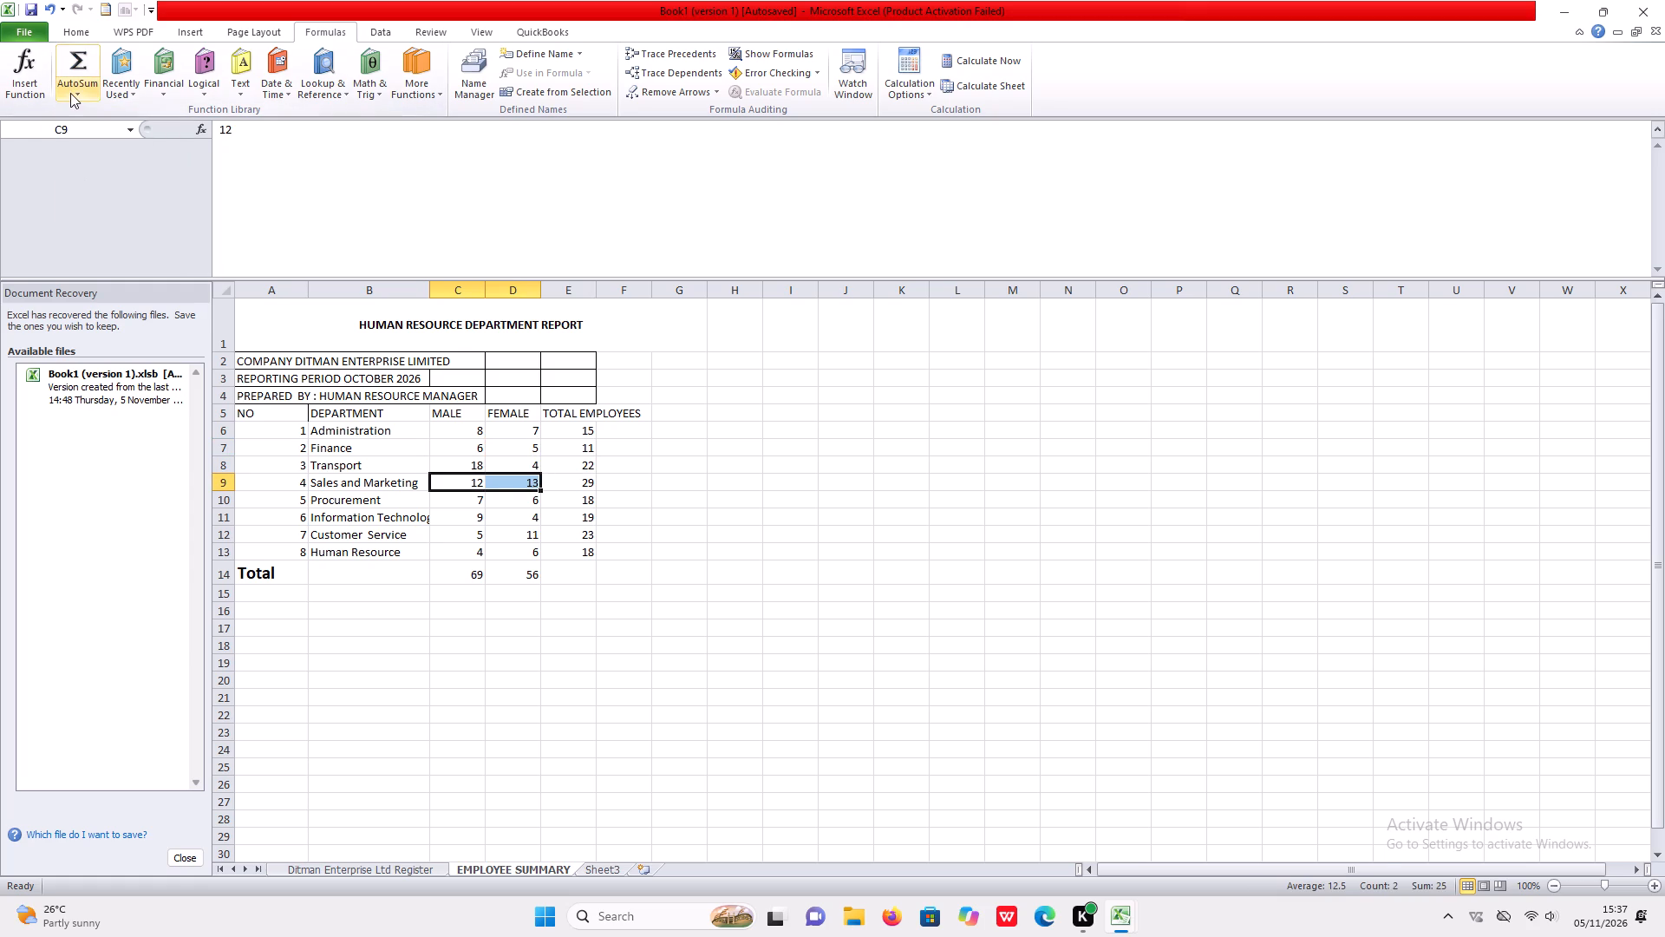
left_click(70, 92)
left_click(96, 109)
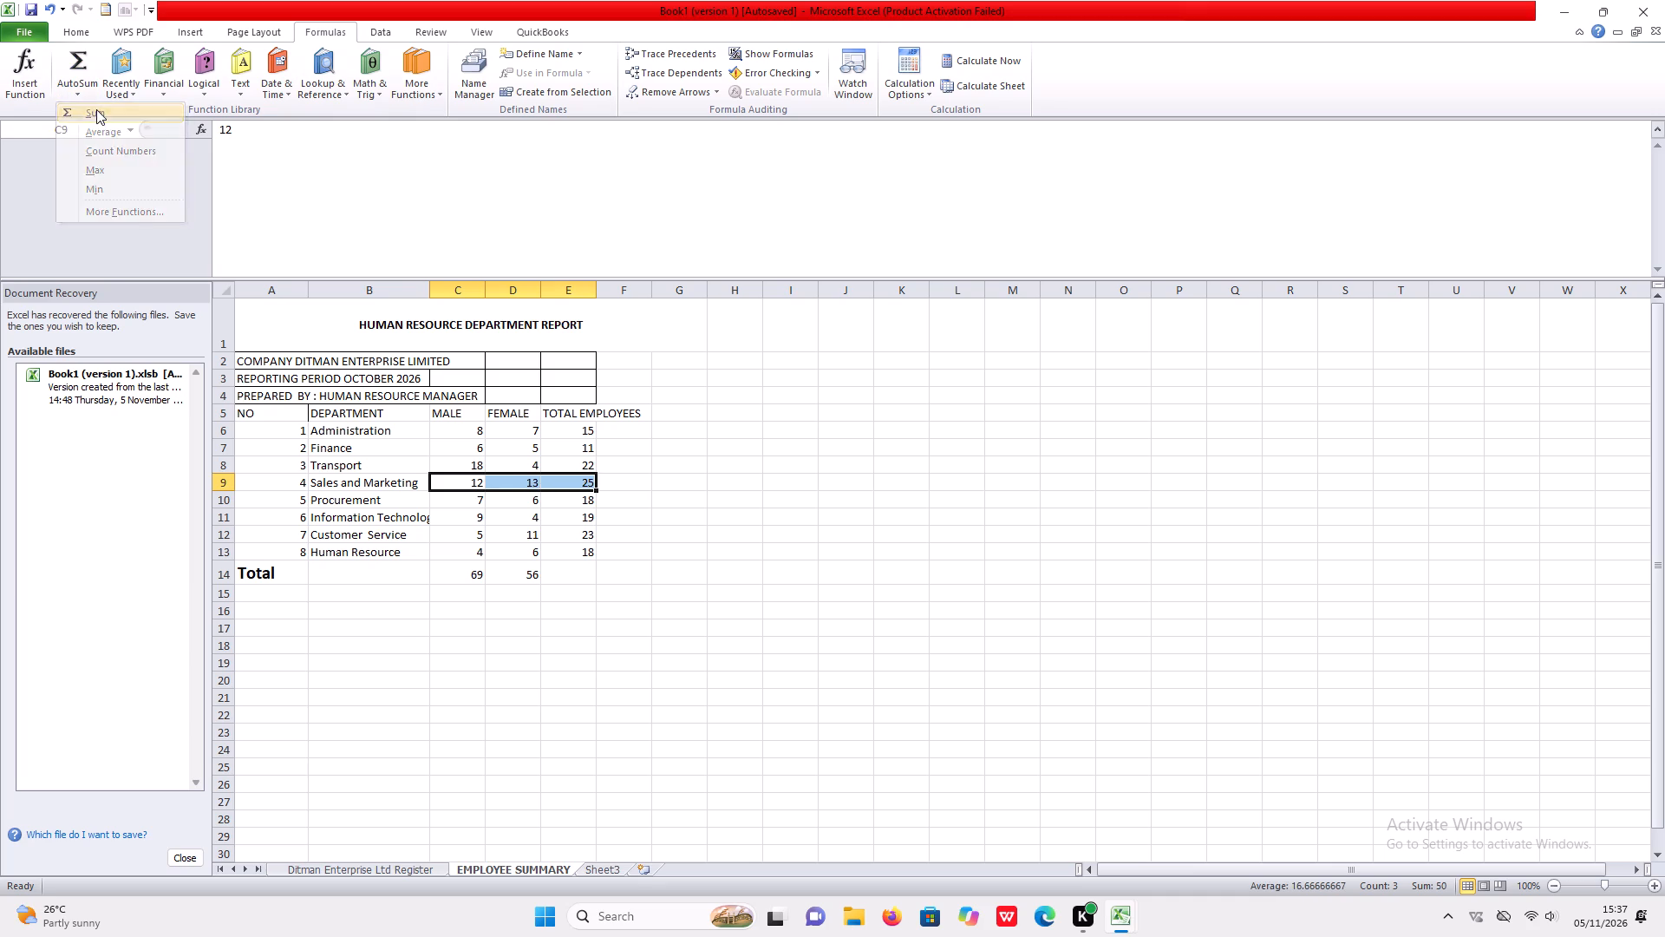
left_click_drag(482, 506, 519, 501)
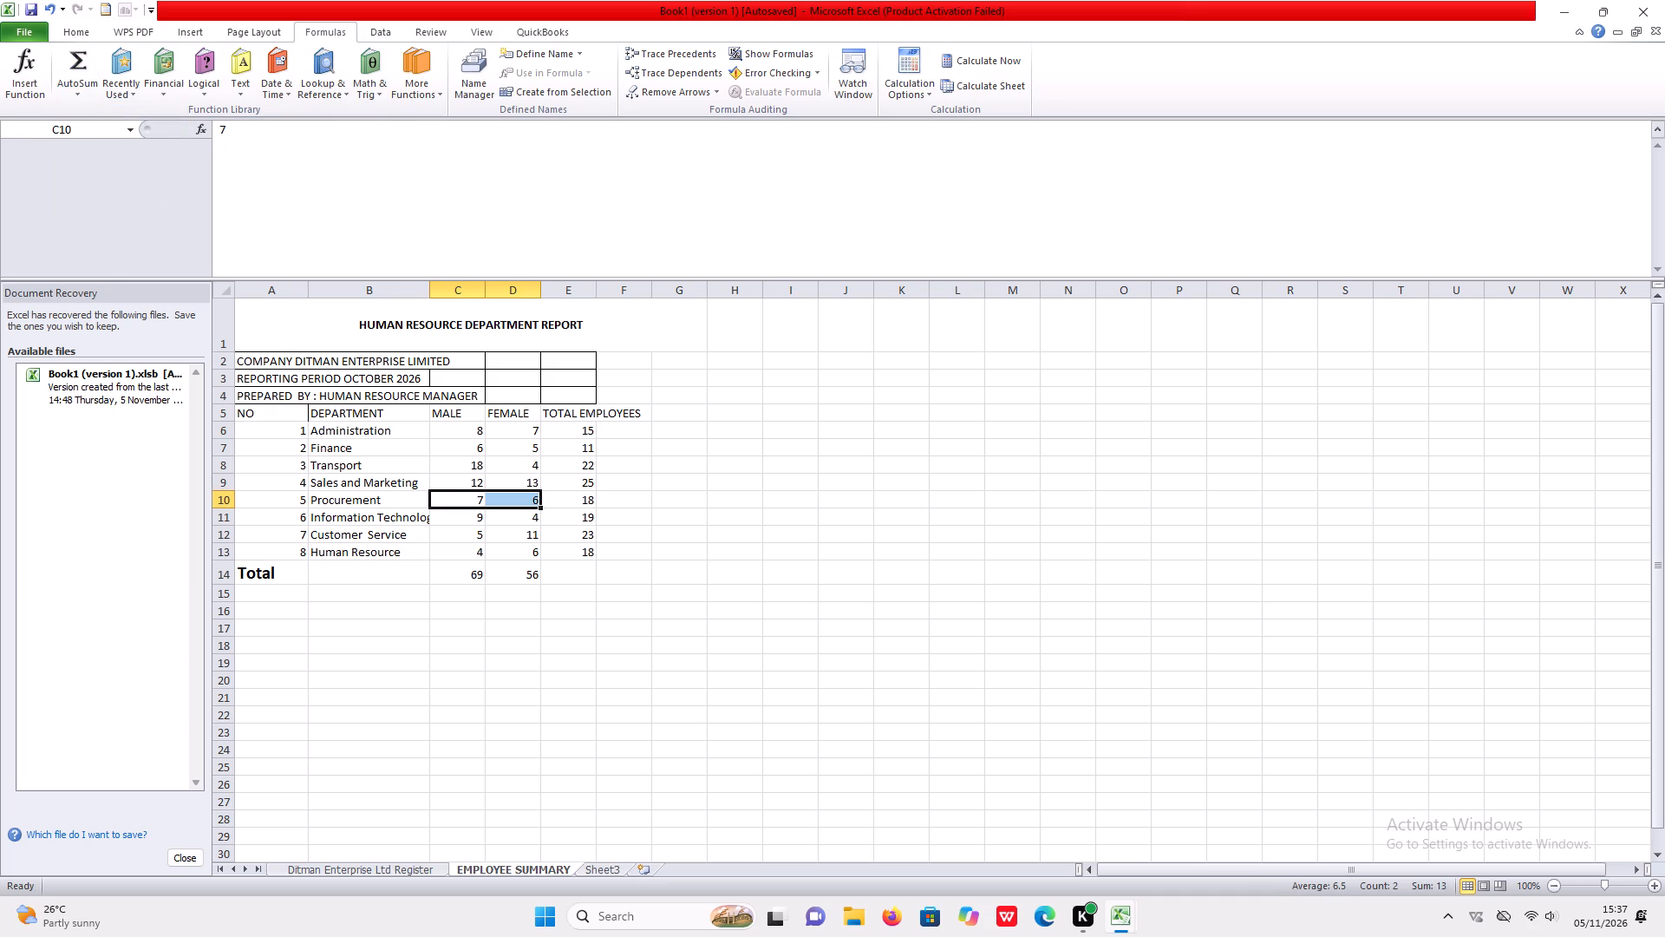
left_click(75, 86)
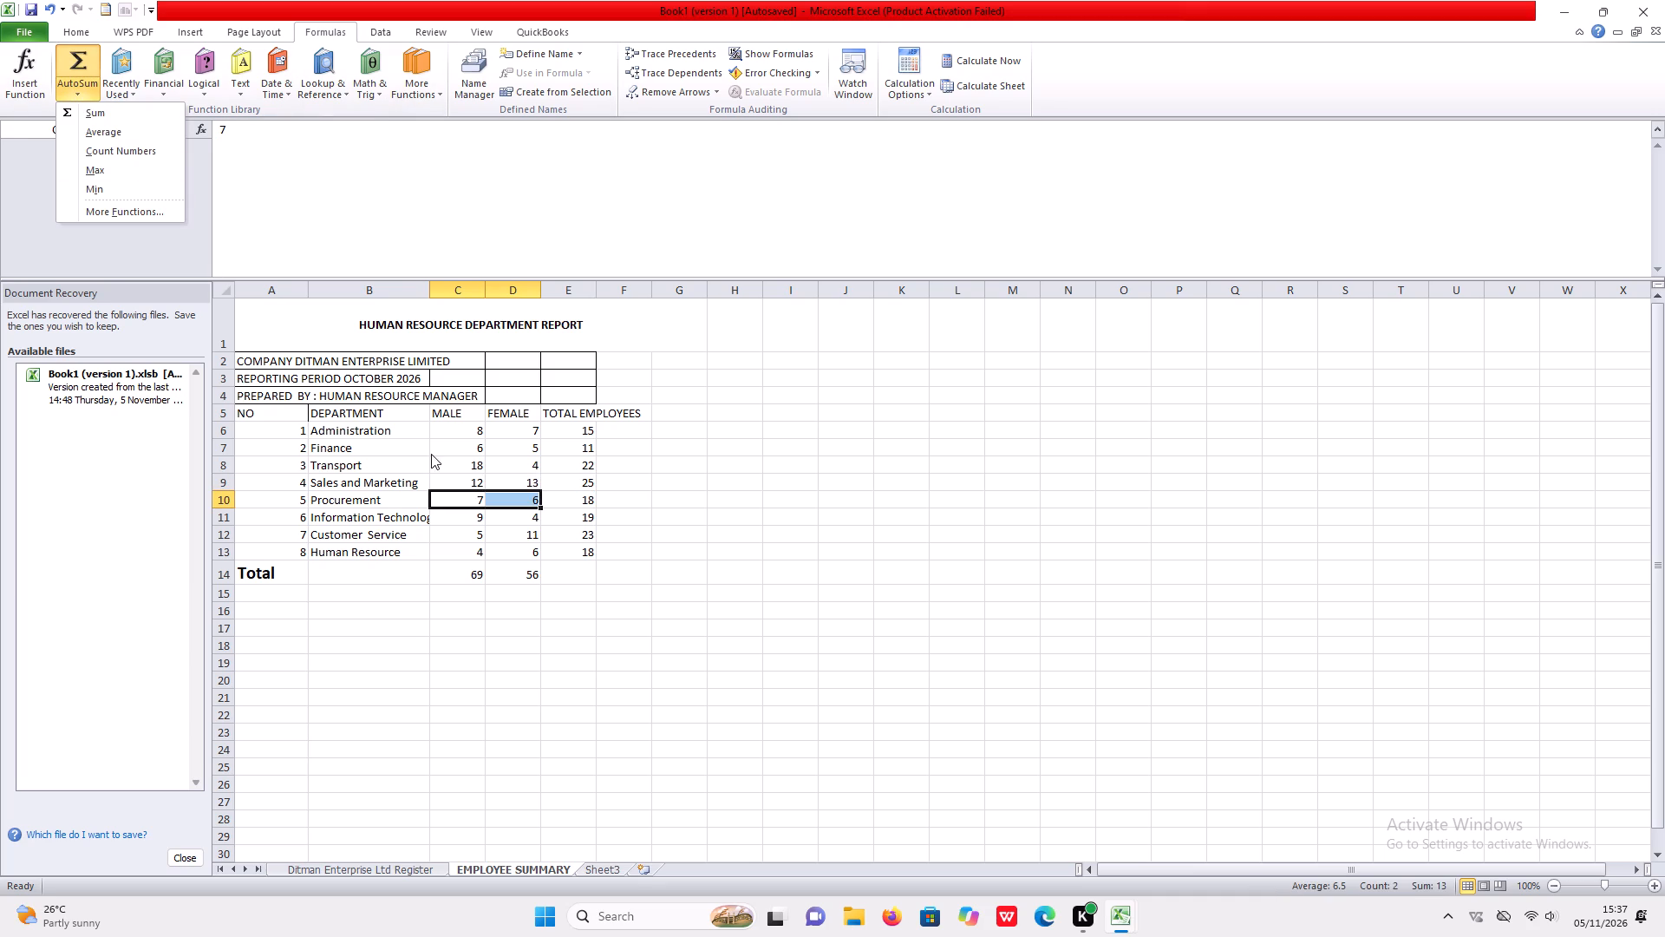
left_click(92, 108)
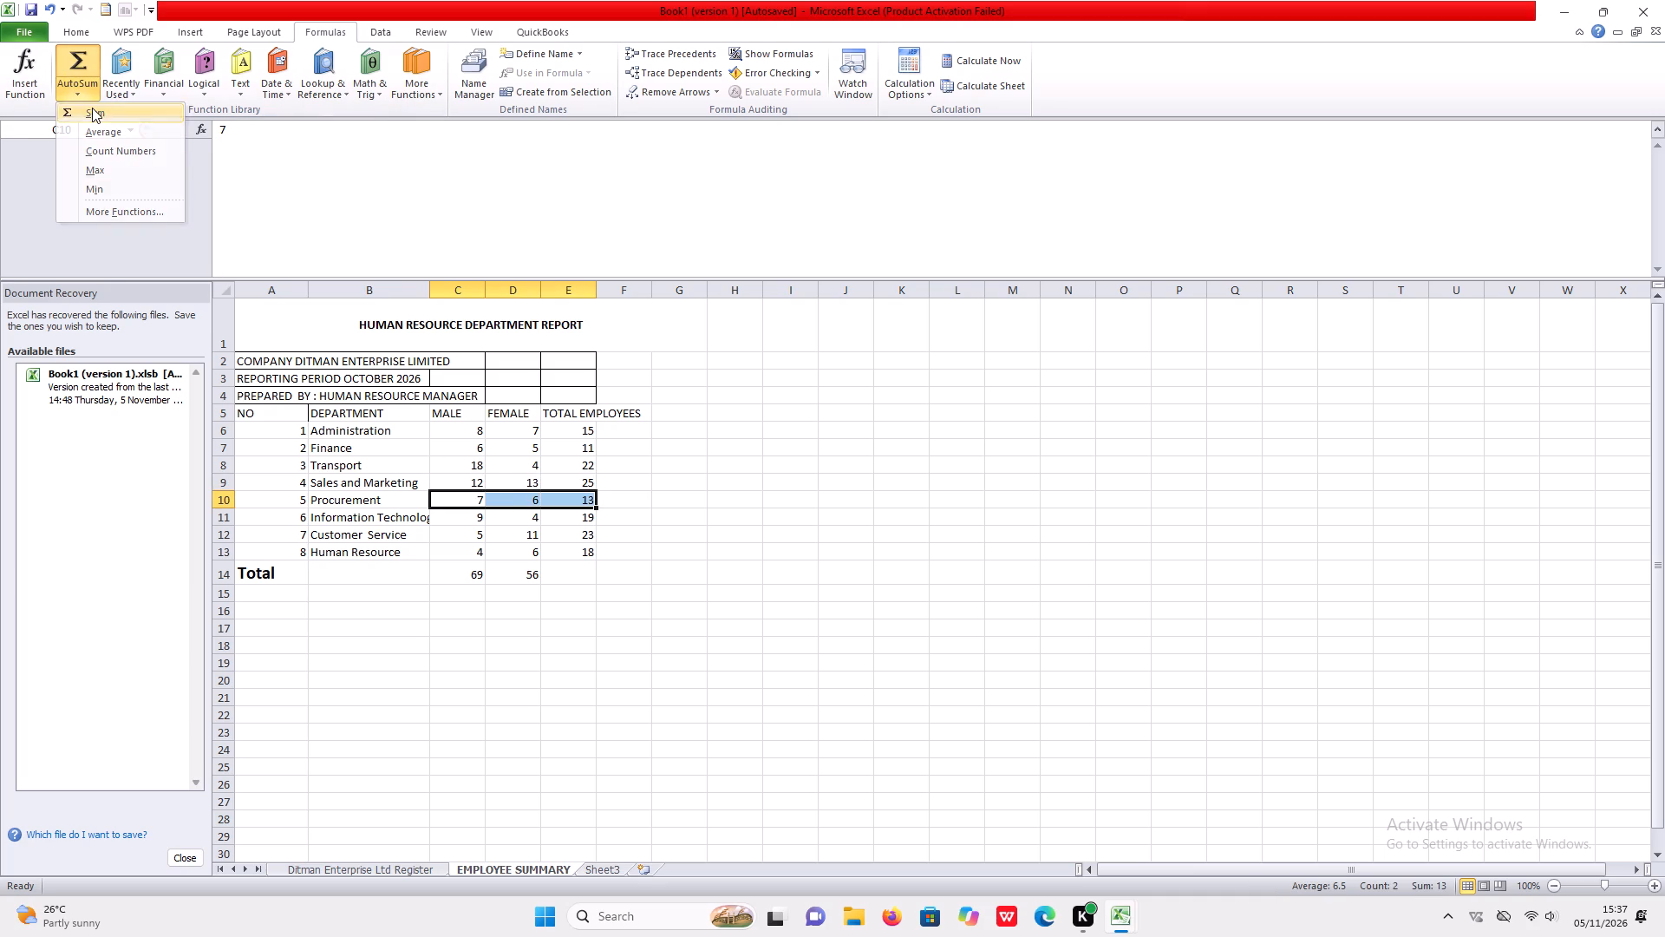
Replace TOTAL EMPLOYEES for Information Technology, Customer Service and Human Resource with AutoSum's Sum of each row's MALE and FEMALE figures.
left_click_drag(468, 516, 526, 528)
left_click(682, 539)
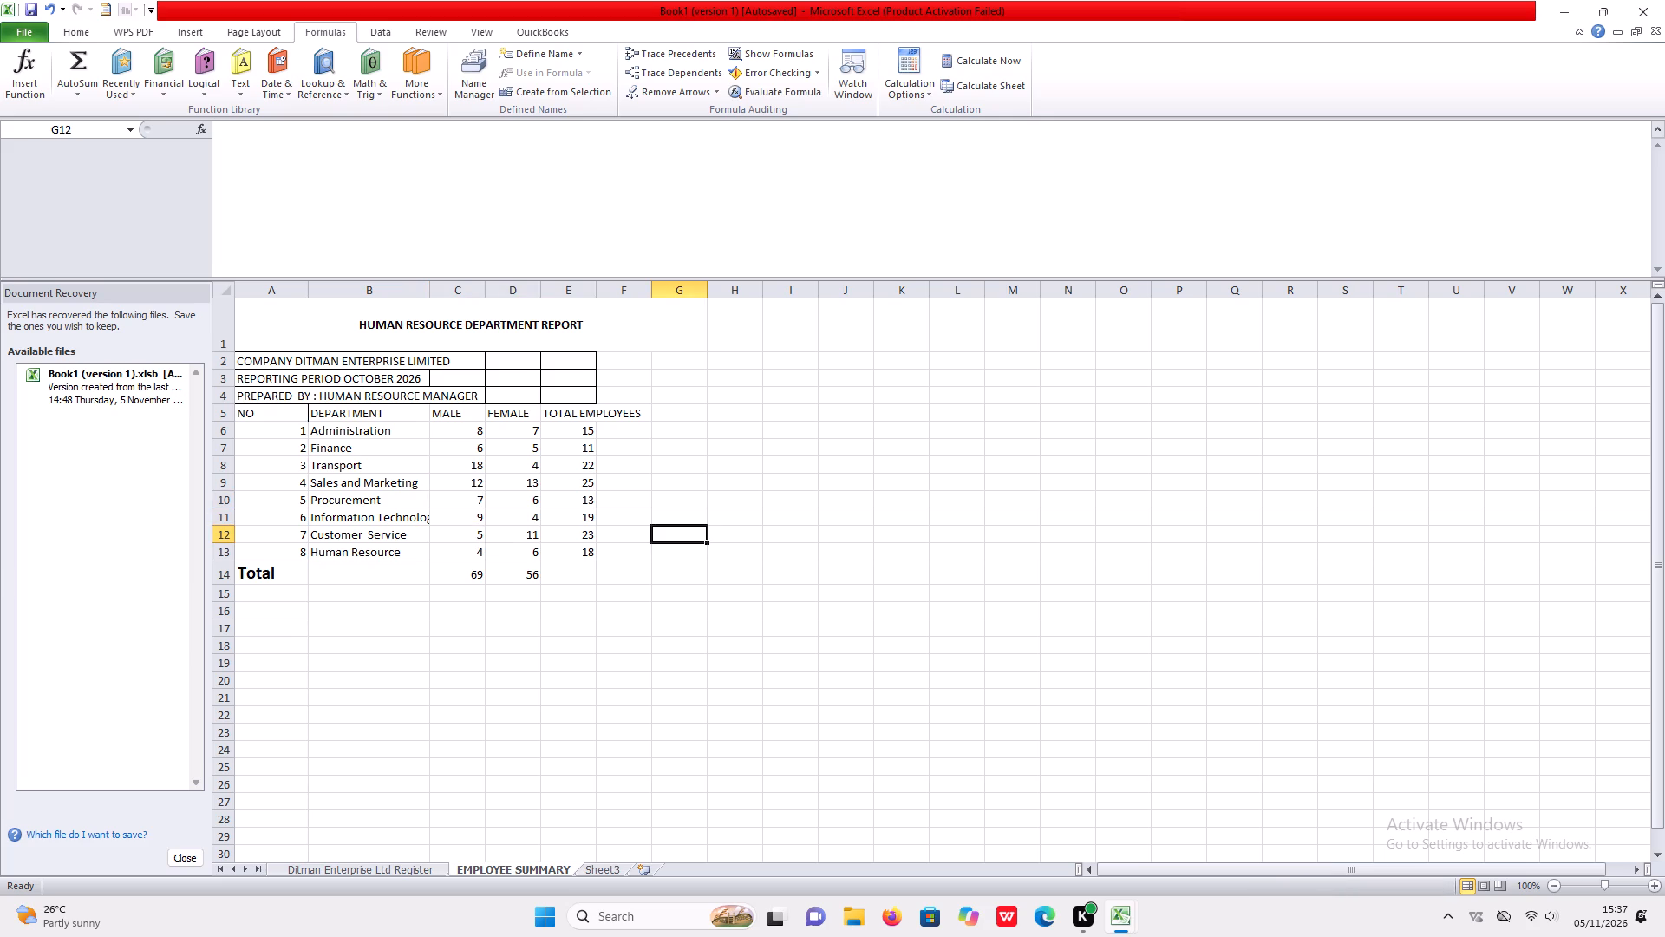
left_click_drag(478, 514, 529, 521)
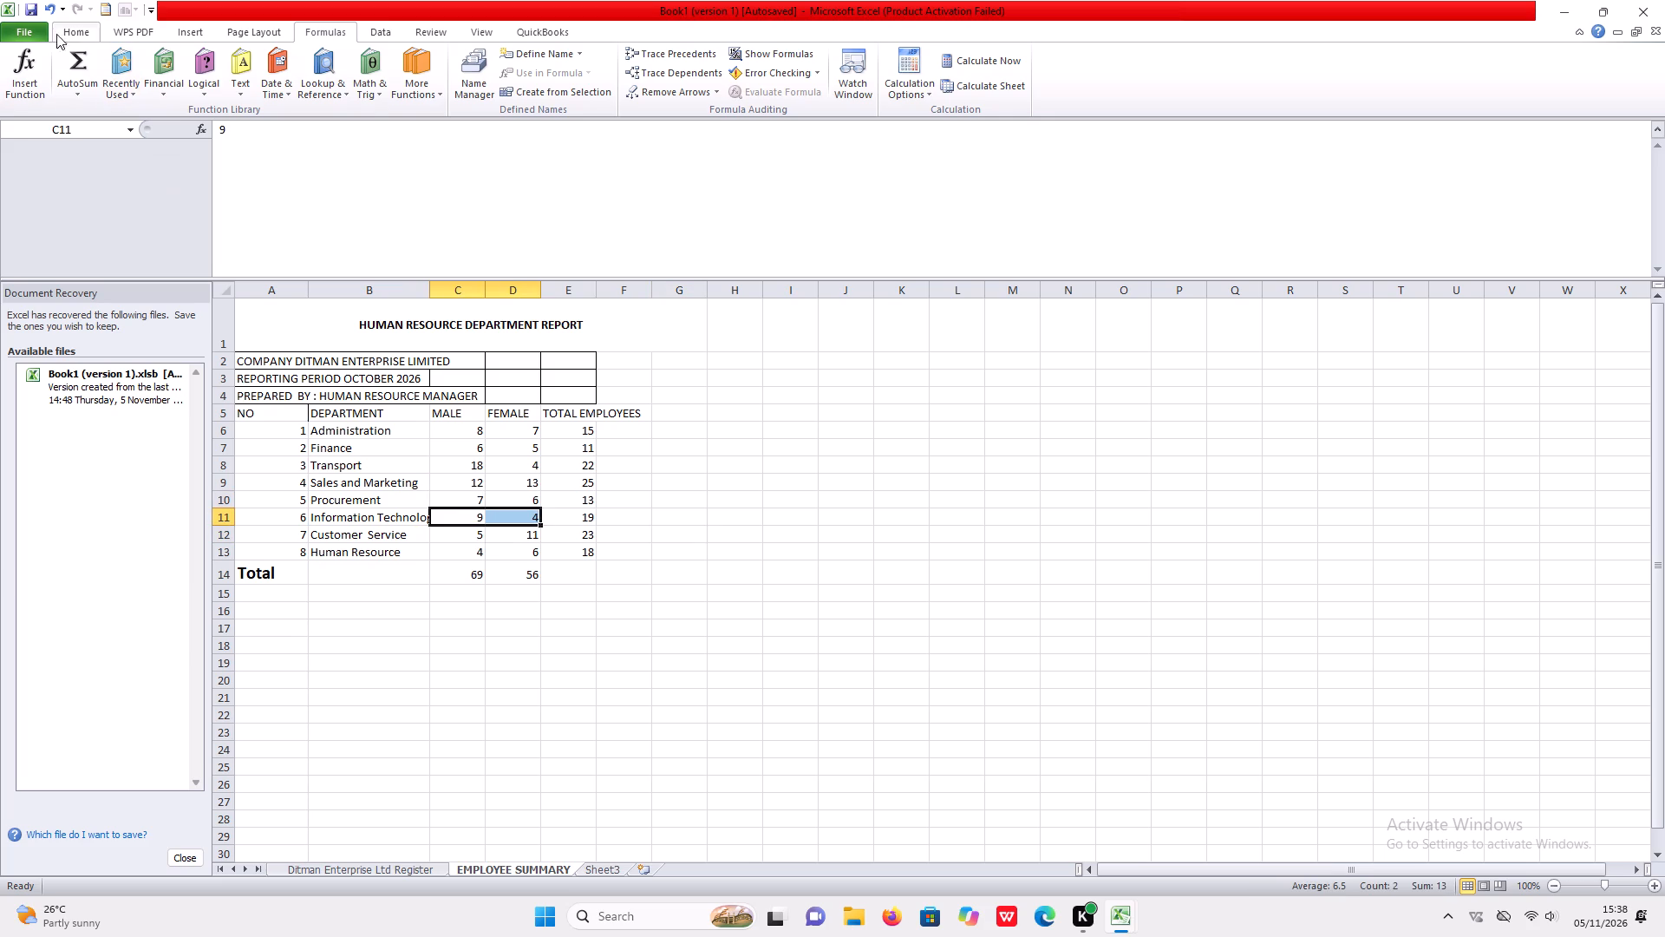
left_click(82, 91)
left_click(108, 115)
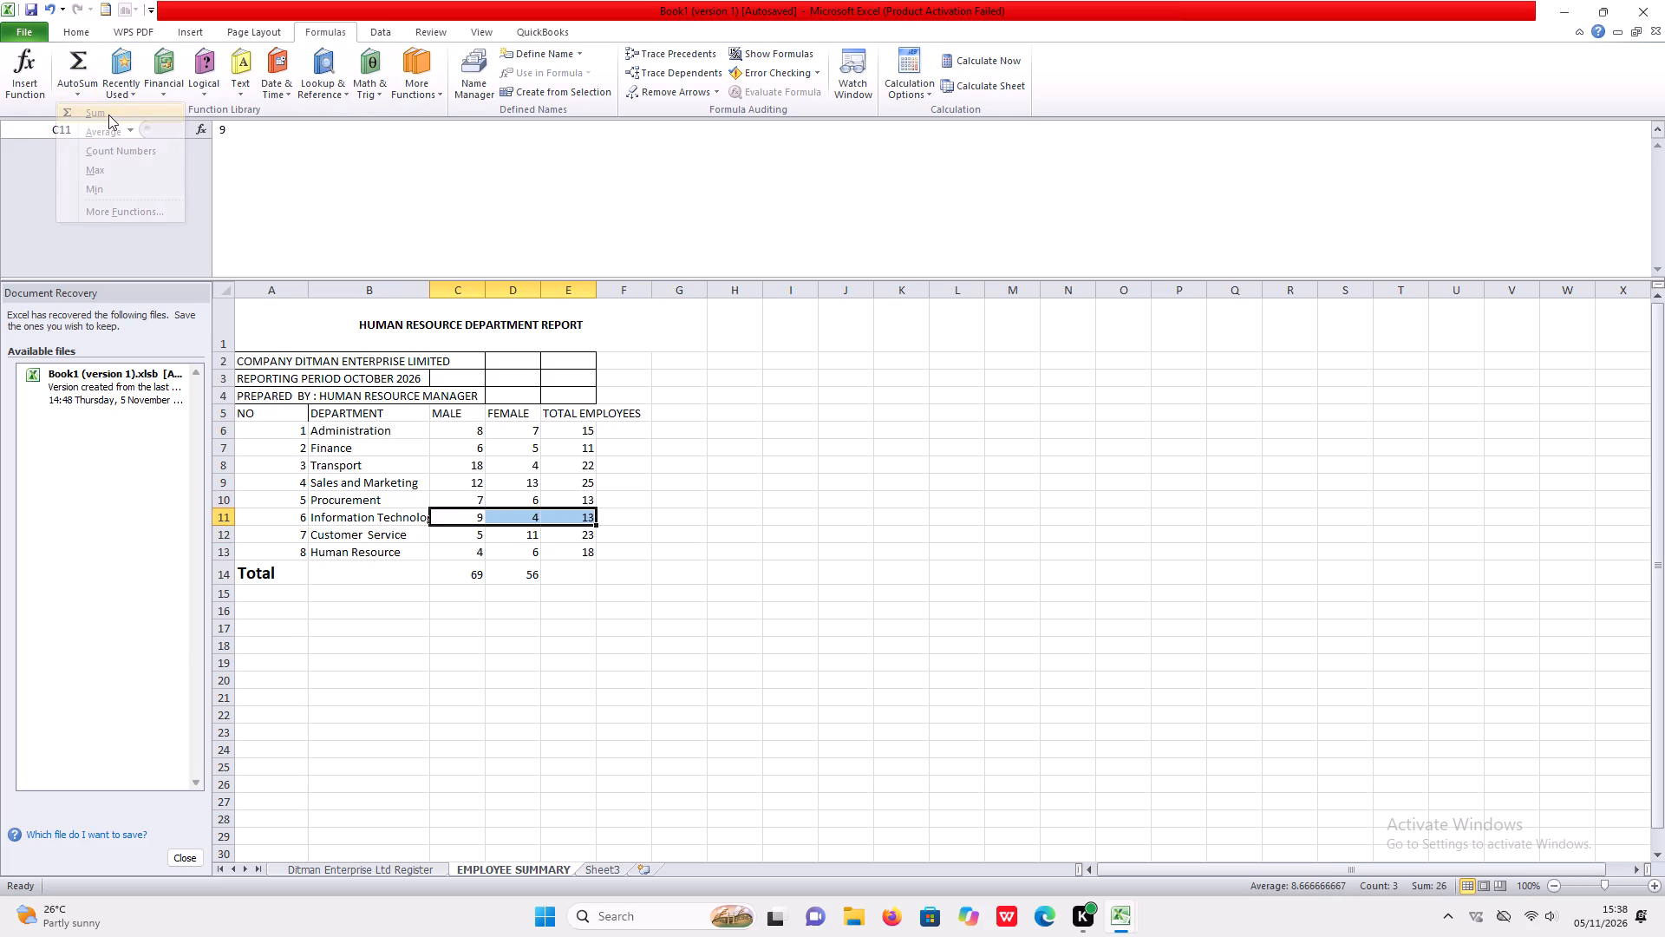
left_click_drag(477, 536, 490, 538)
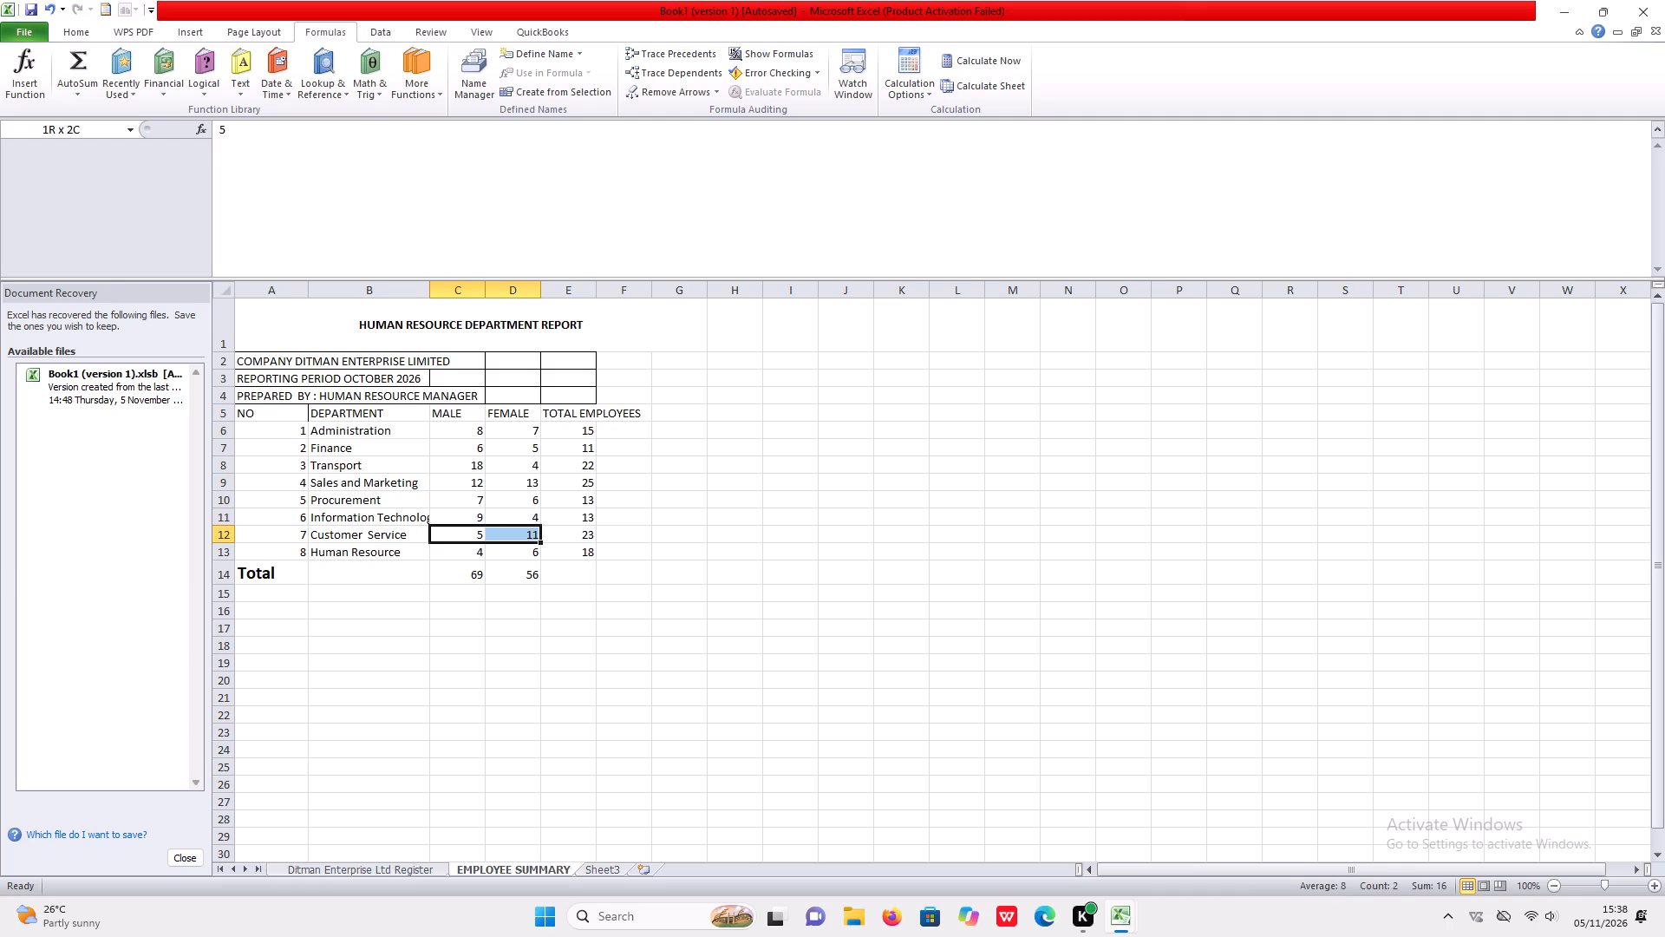
left_click_drag(490, 538, 502, 540)
left_click(76, 93)
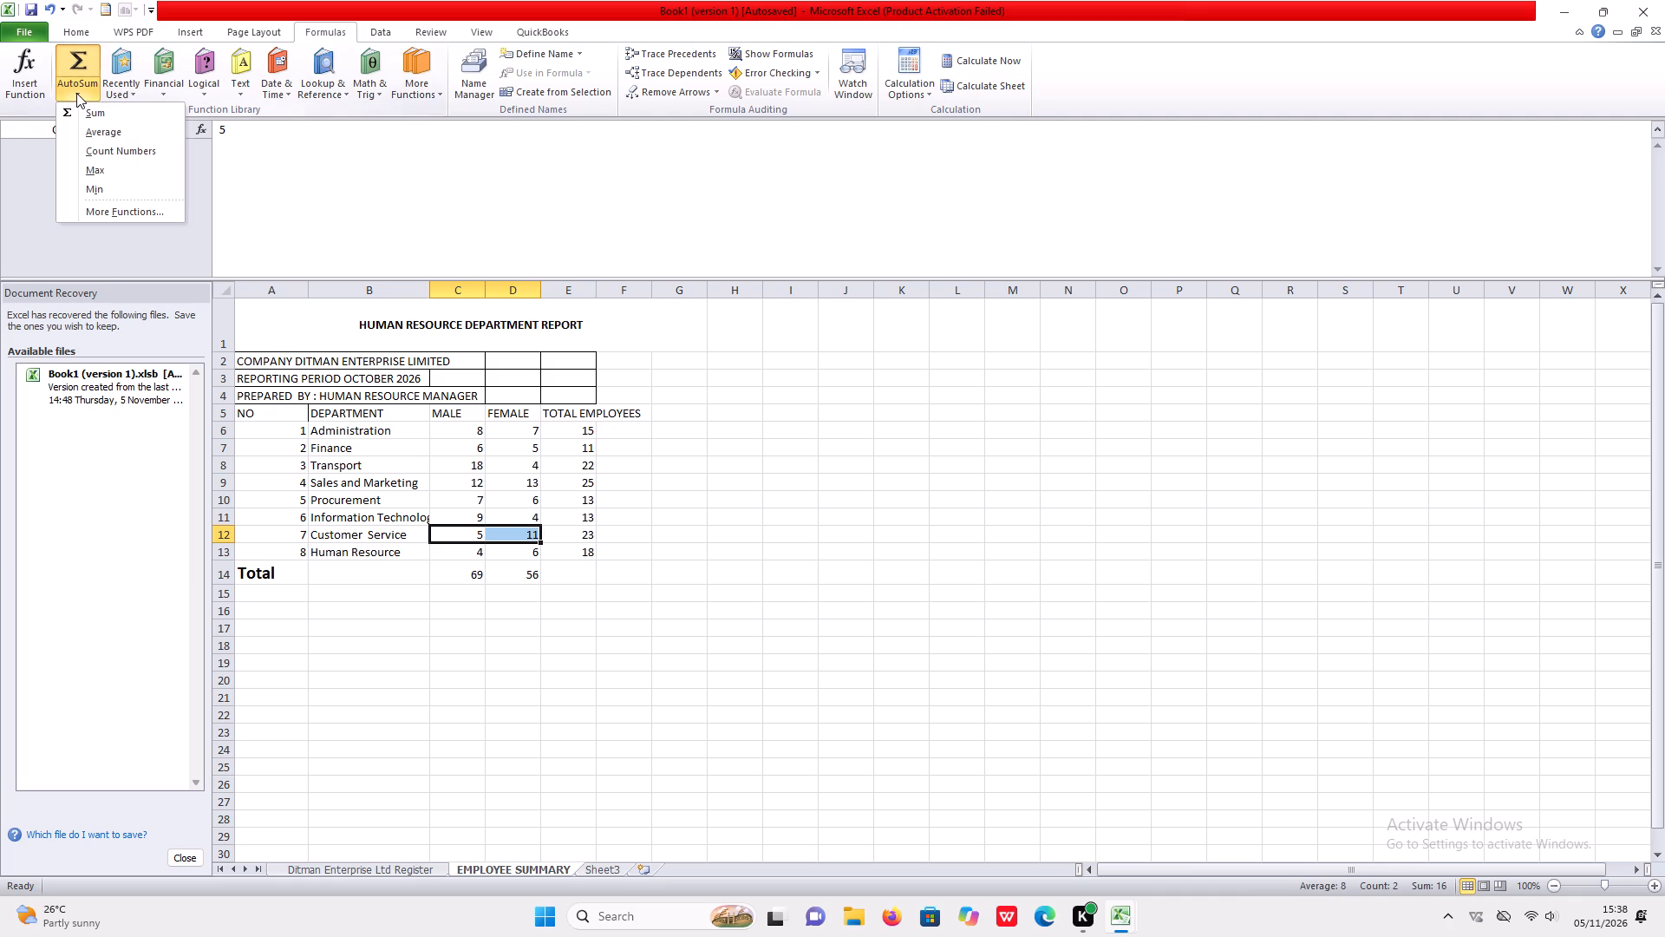
left_click(97, 112)
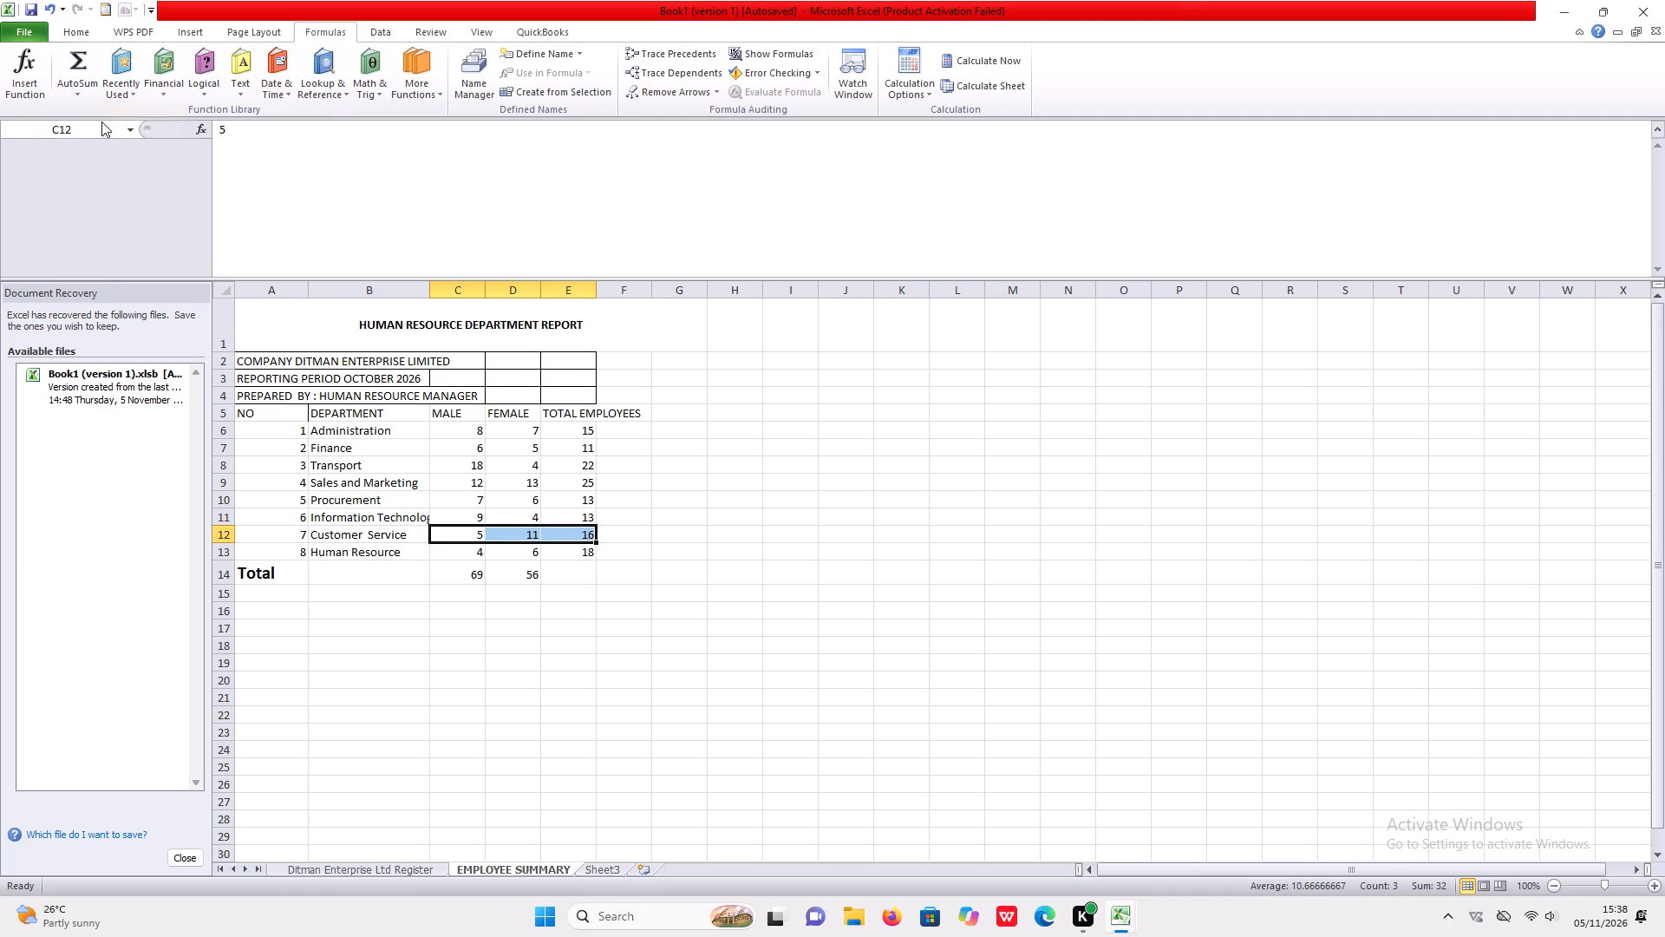
left_click_drag(478, 548, 504, 559)
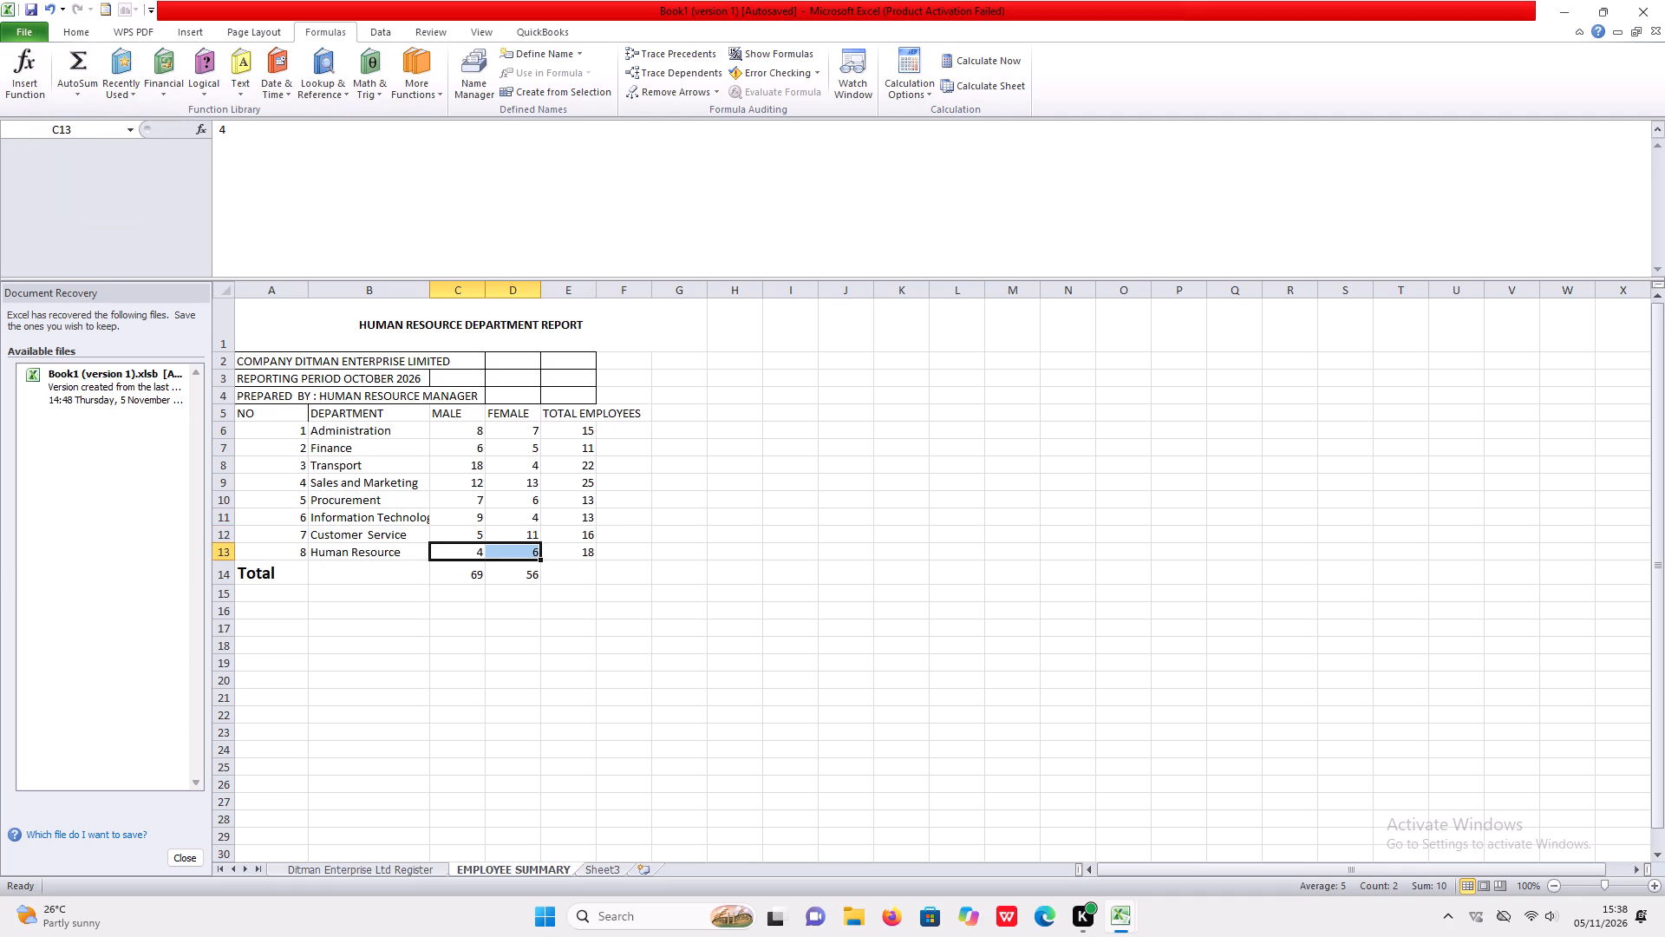
left_click(81, 86)
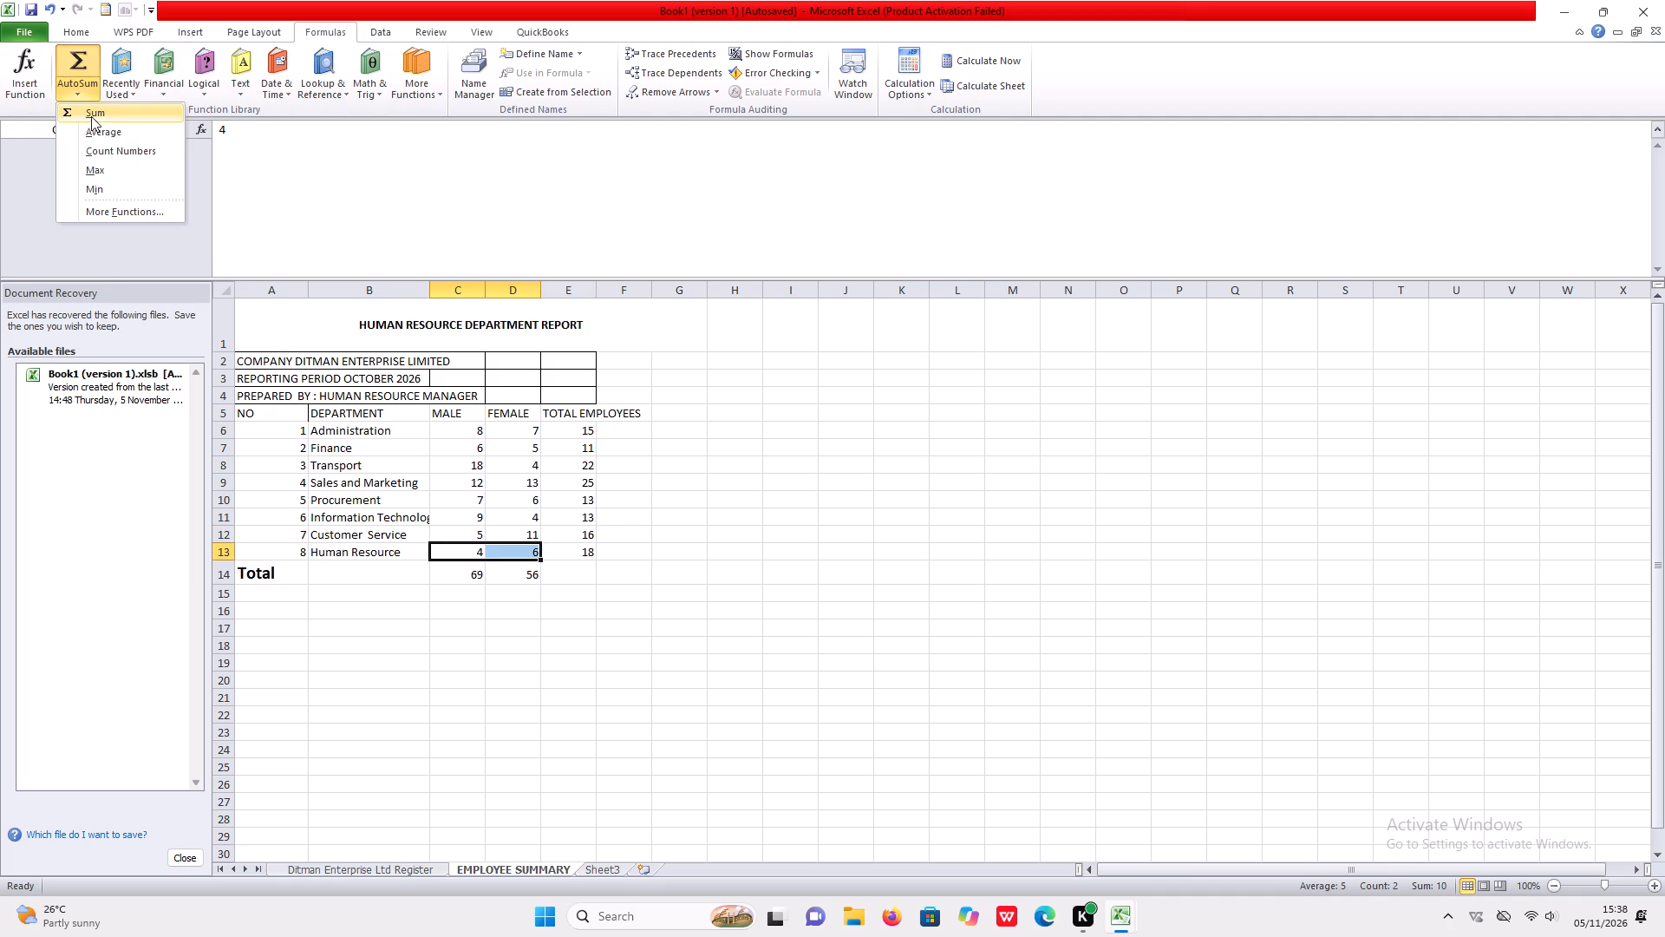
left_click(92, 118)
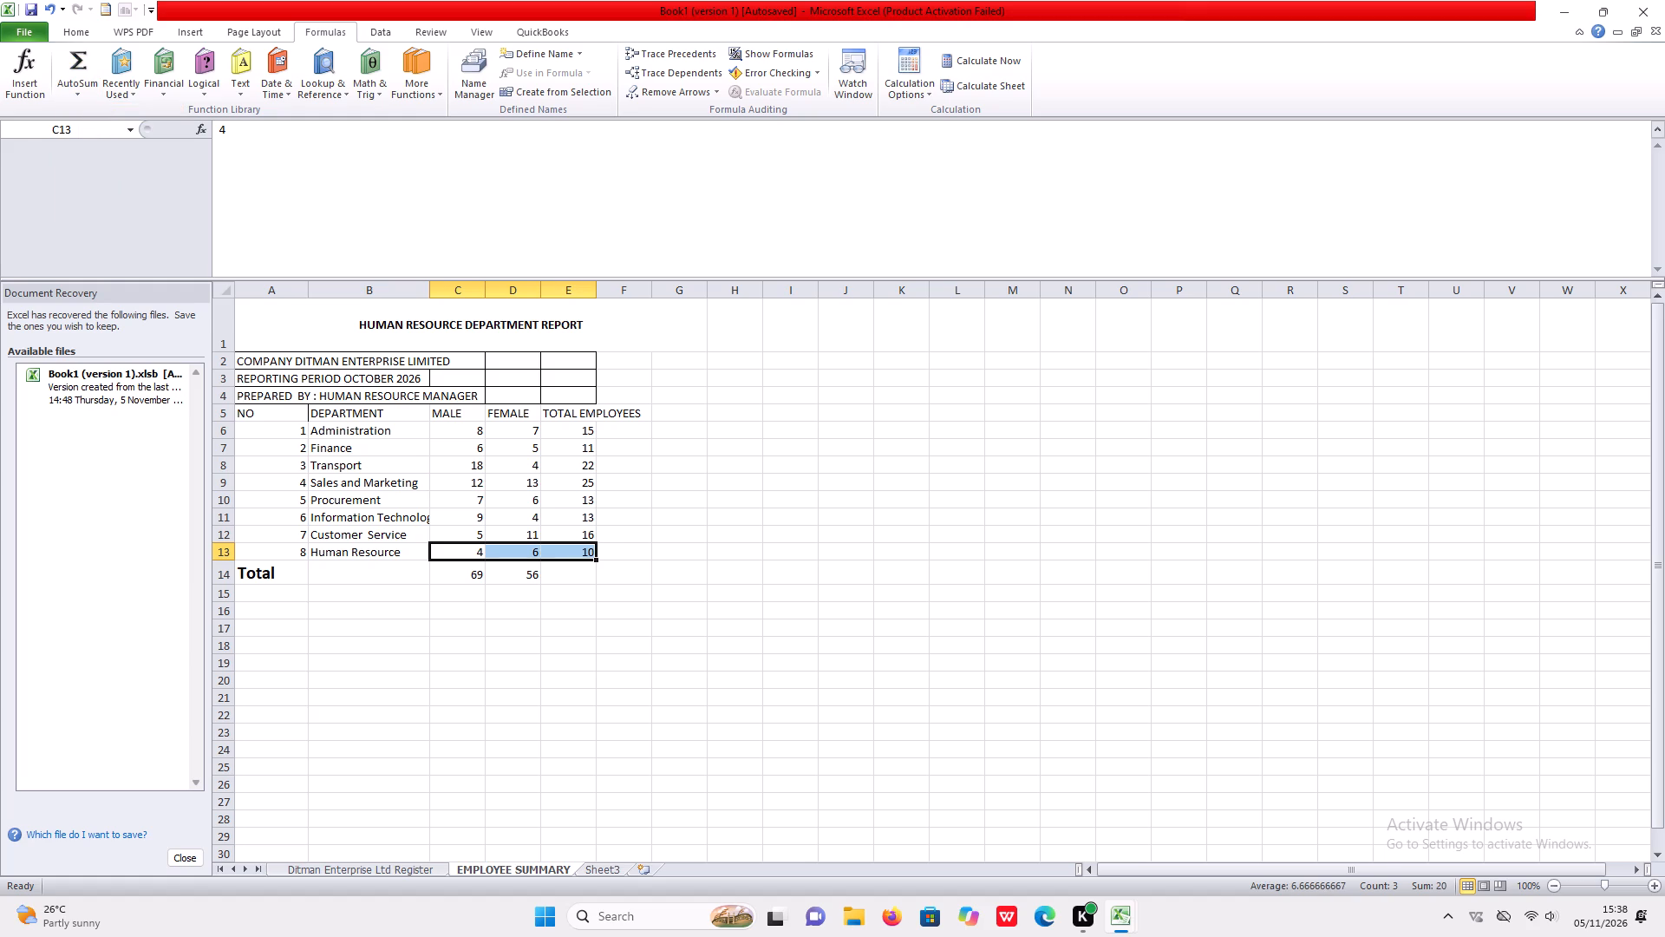
left_click(729, 557)
Fill the Total row's TOTAL EMPLOYEES cell, E14, by applying AutoSum's Sum to its MALE and FEMALE totals.
left_click_drag(470, 573, 512, 581)
left_click(72, 92)
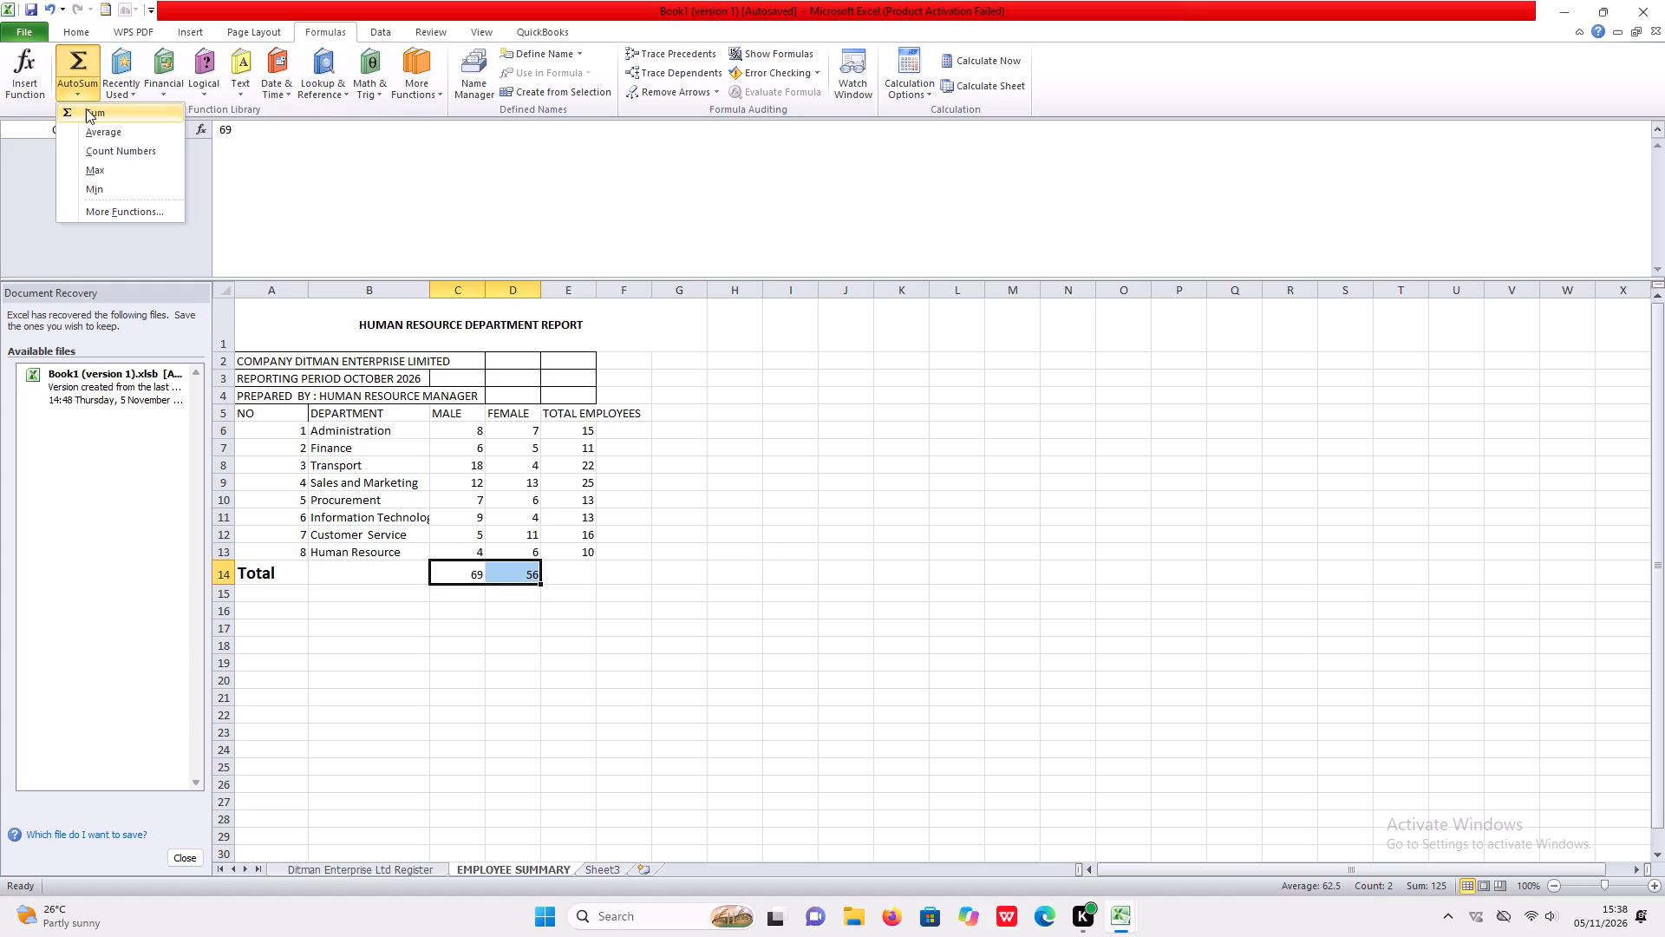
left_click(88, 112)
left_click(775, 555)
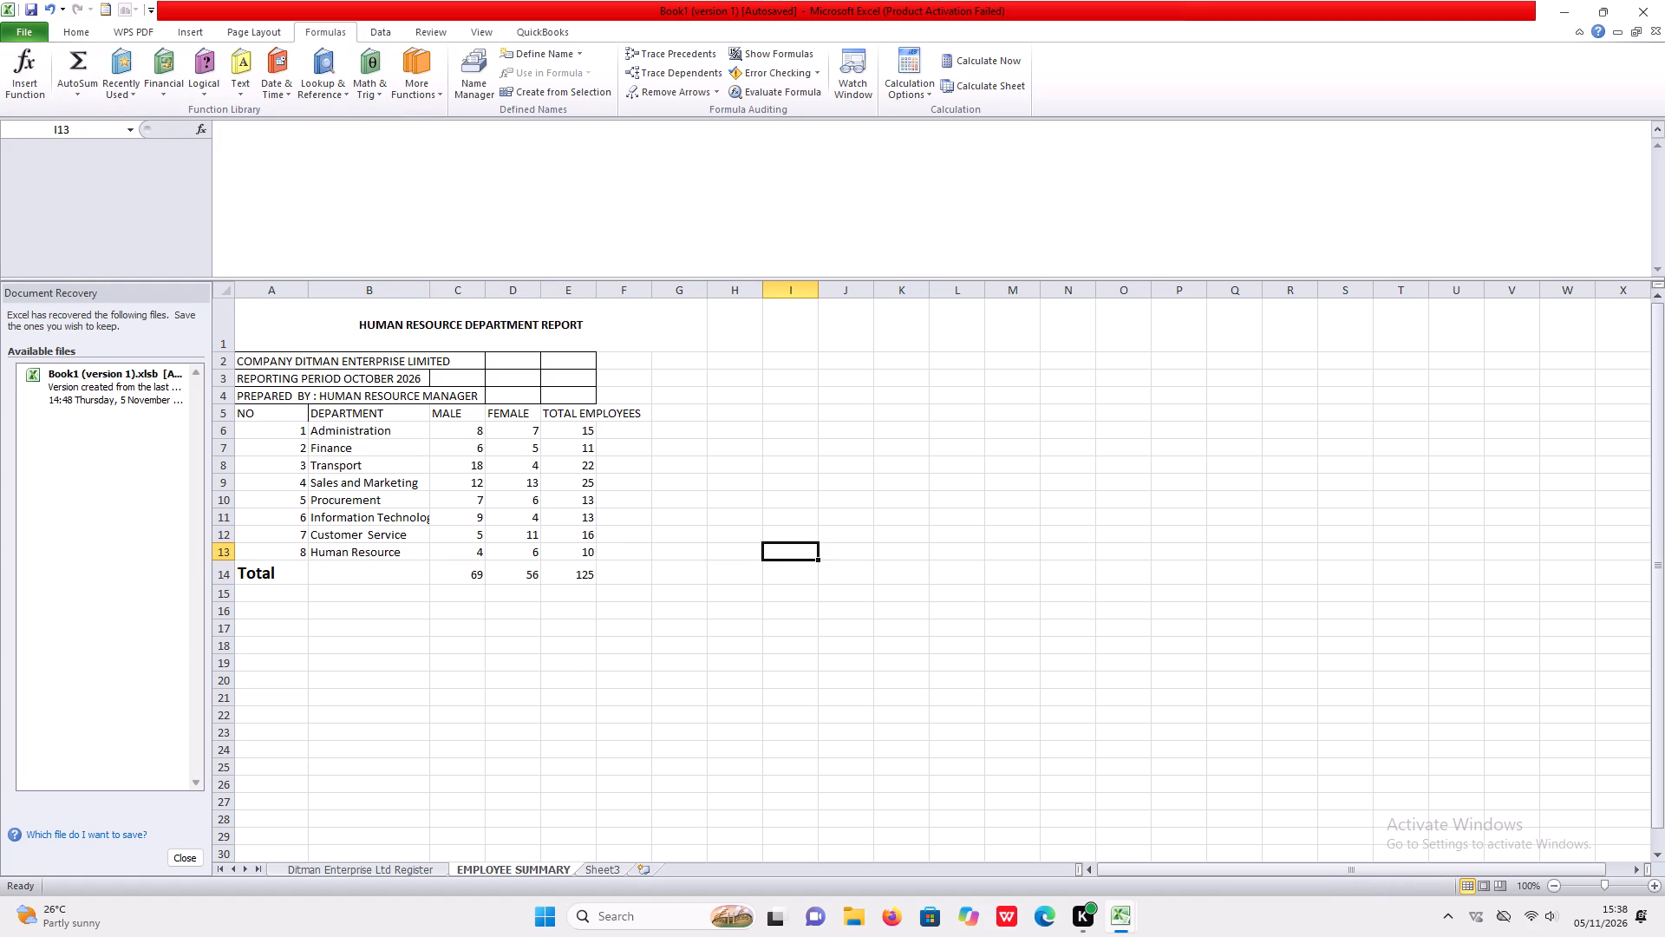
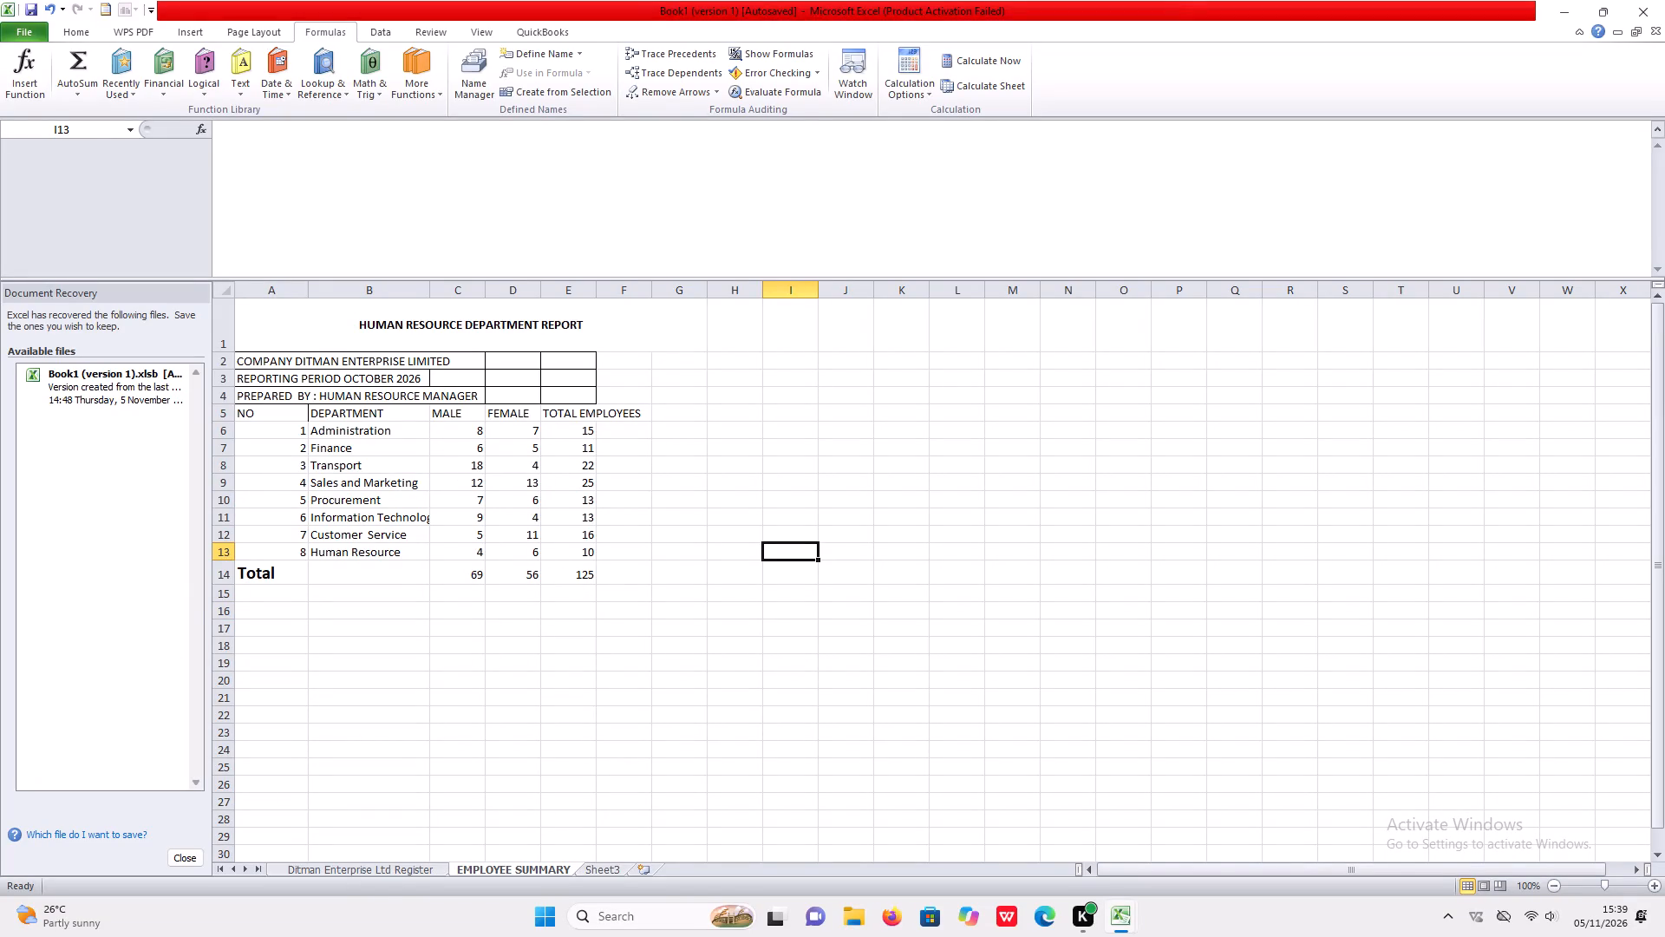
Set the font size of the header row 5, from NO to TOTAL EMPLOYEES, to 16.
left_click_drag(244, 362, 379, 381)
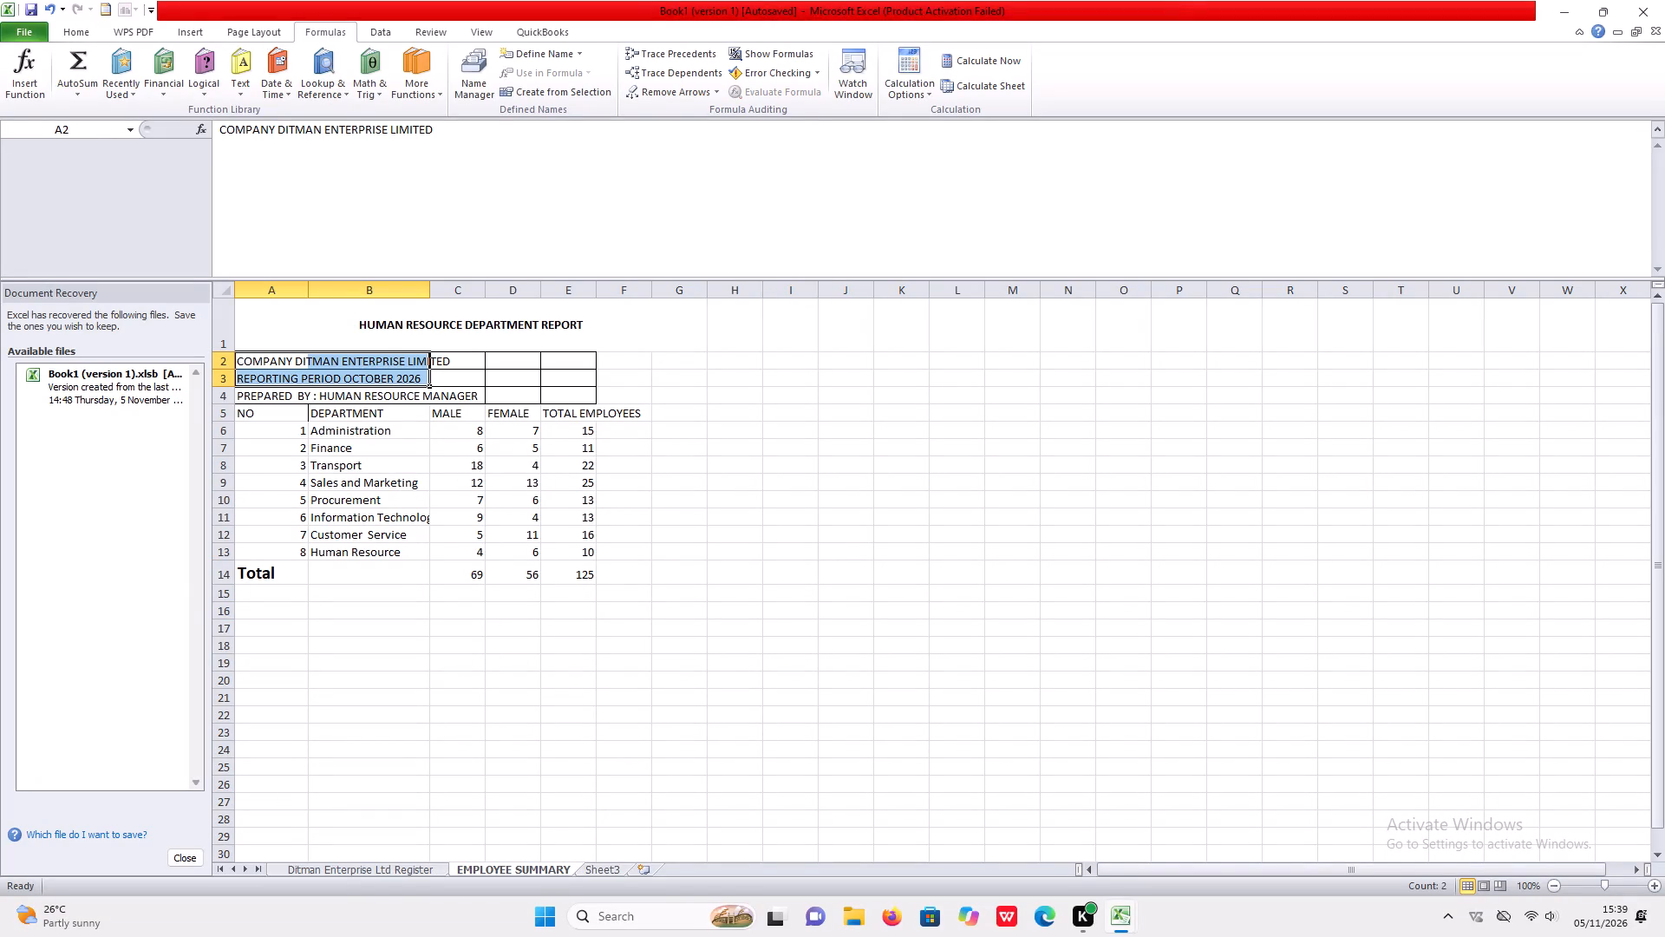
left_click(827, 430)
left_click_drag(233, 412, 304, 413)
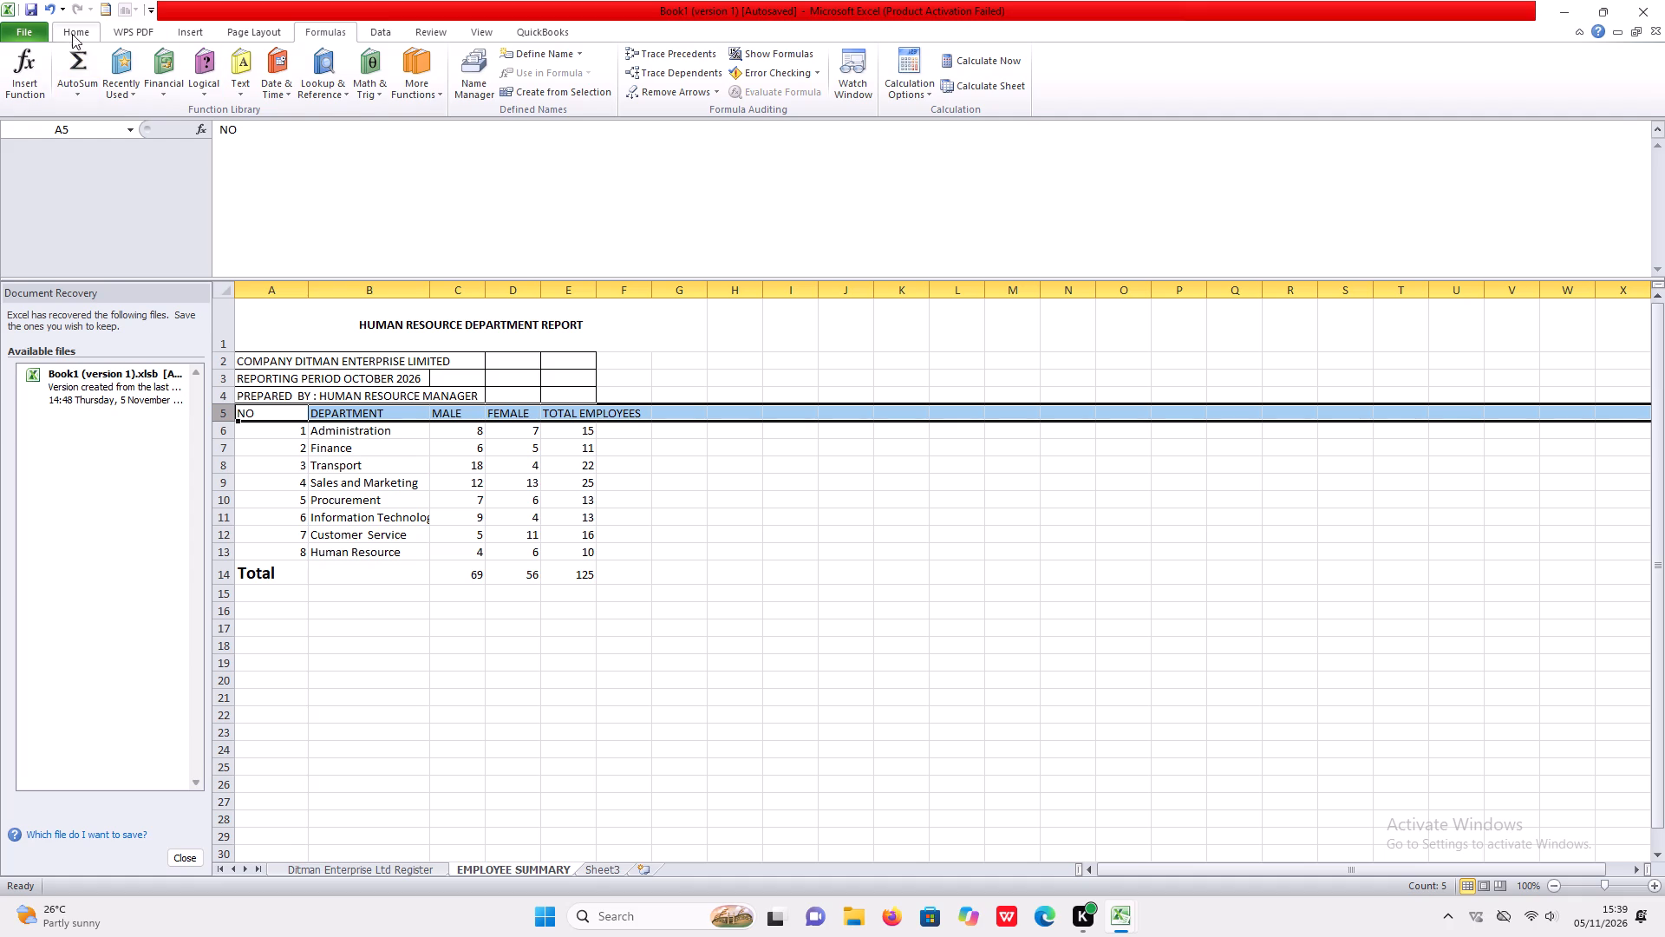
left_click(76, 34)
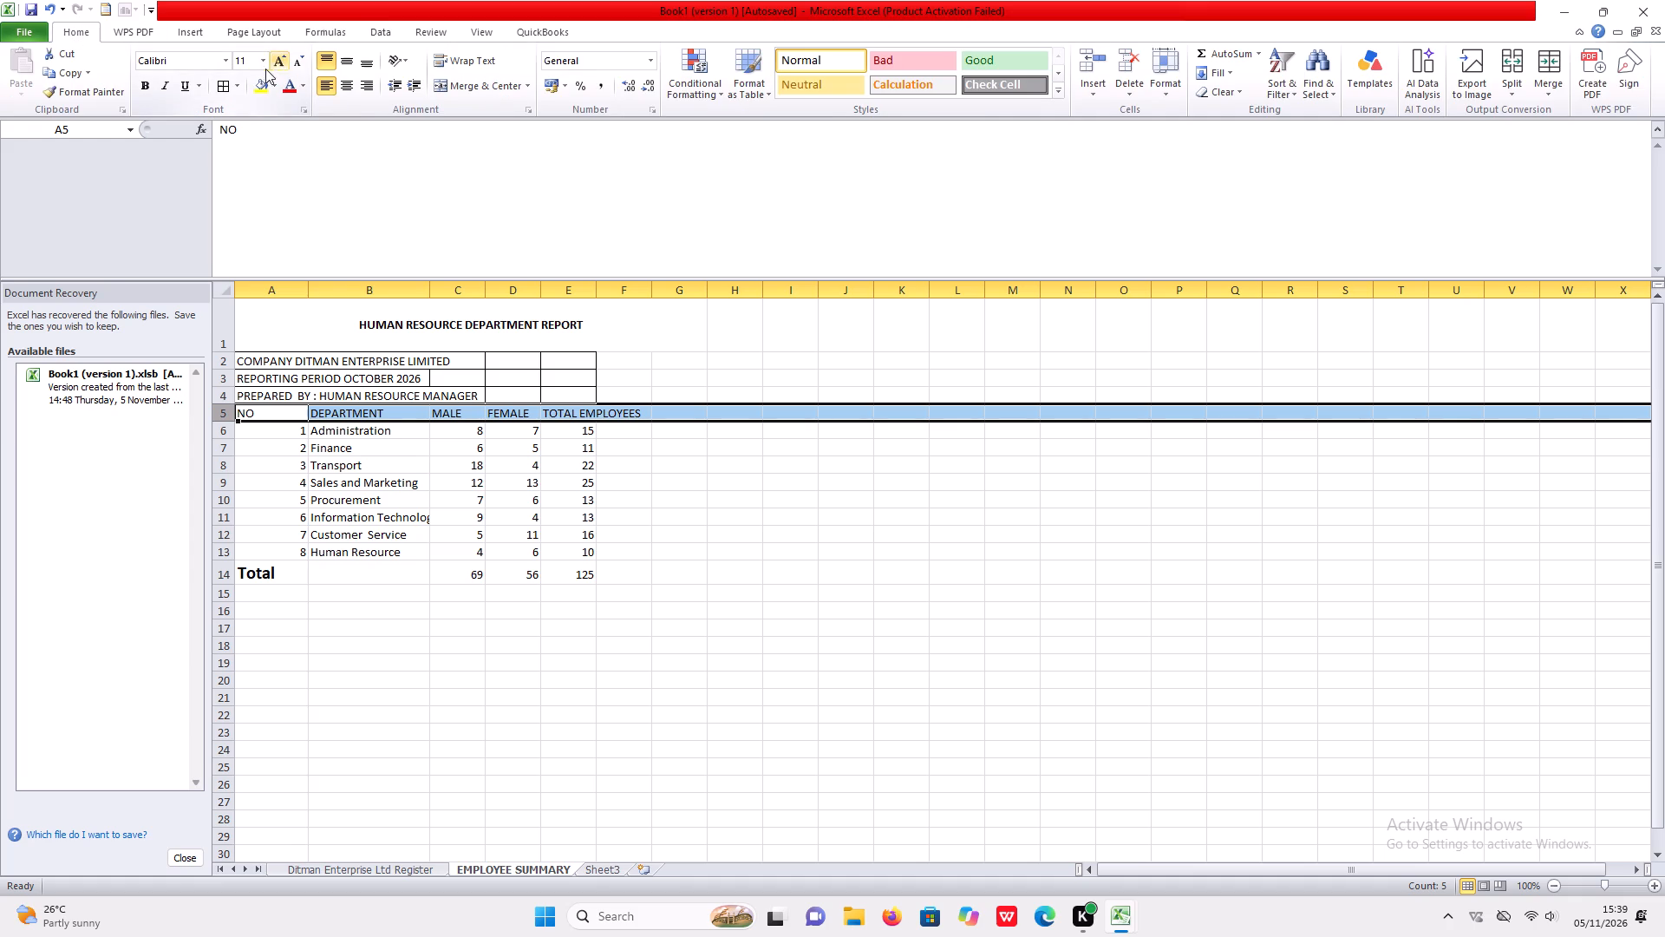
left_click(262, 62)
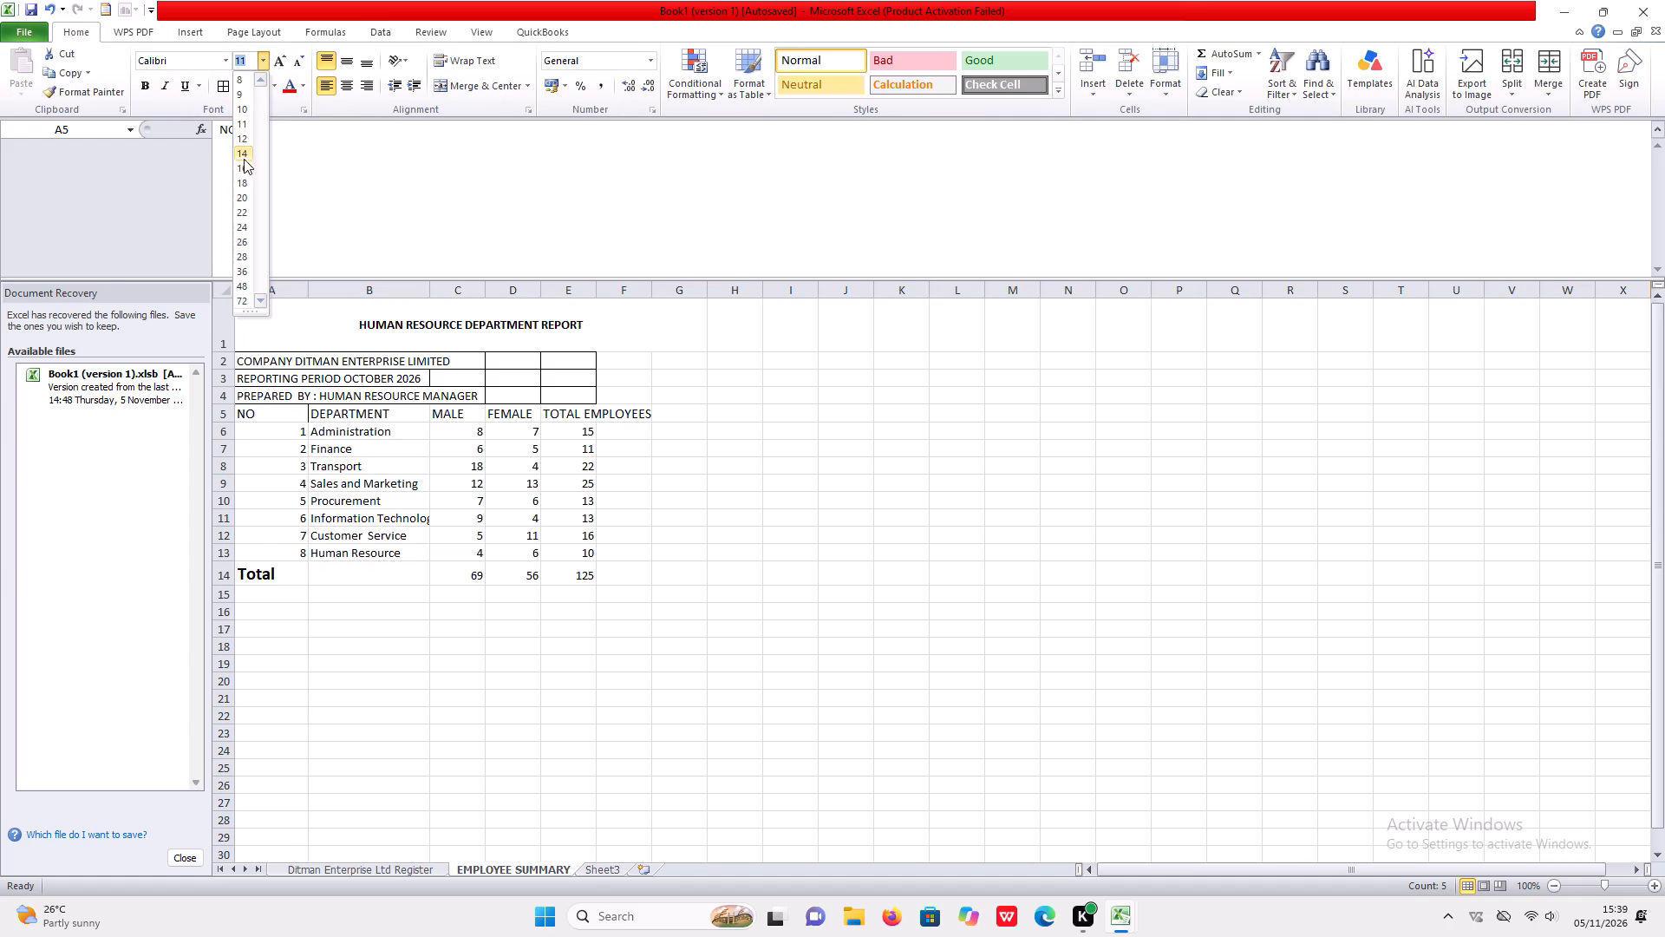
left_click(245, 165)
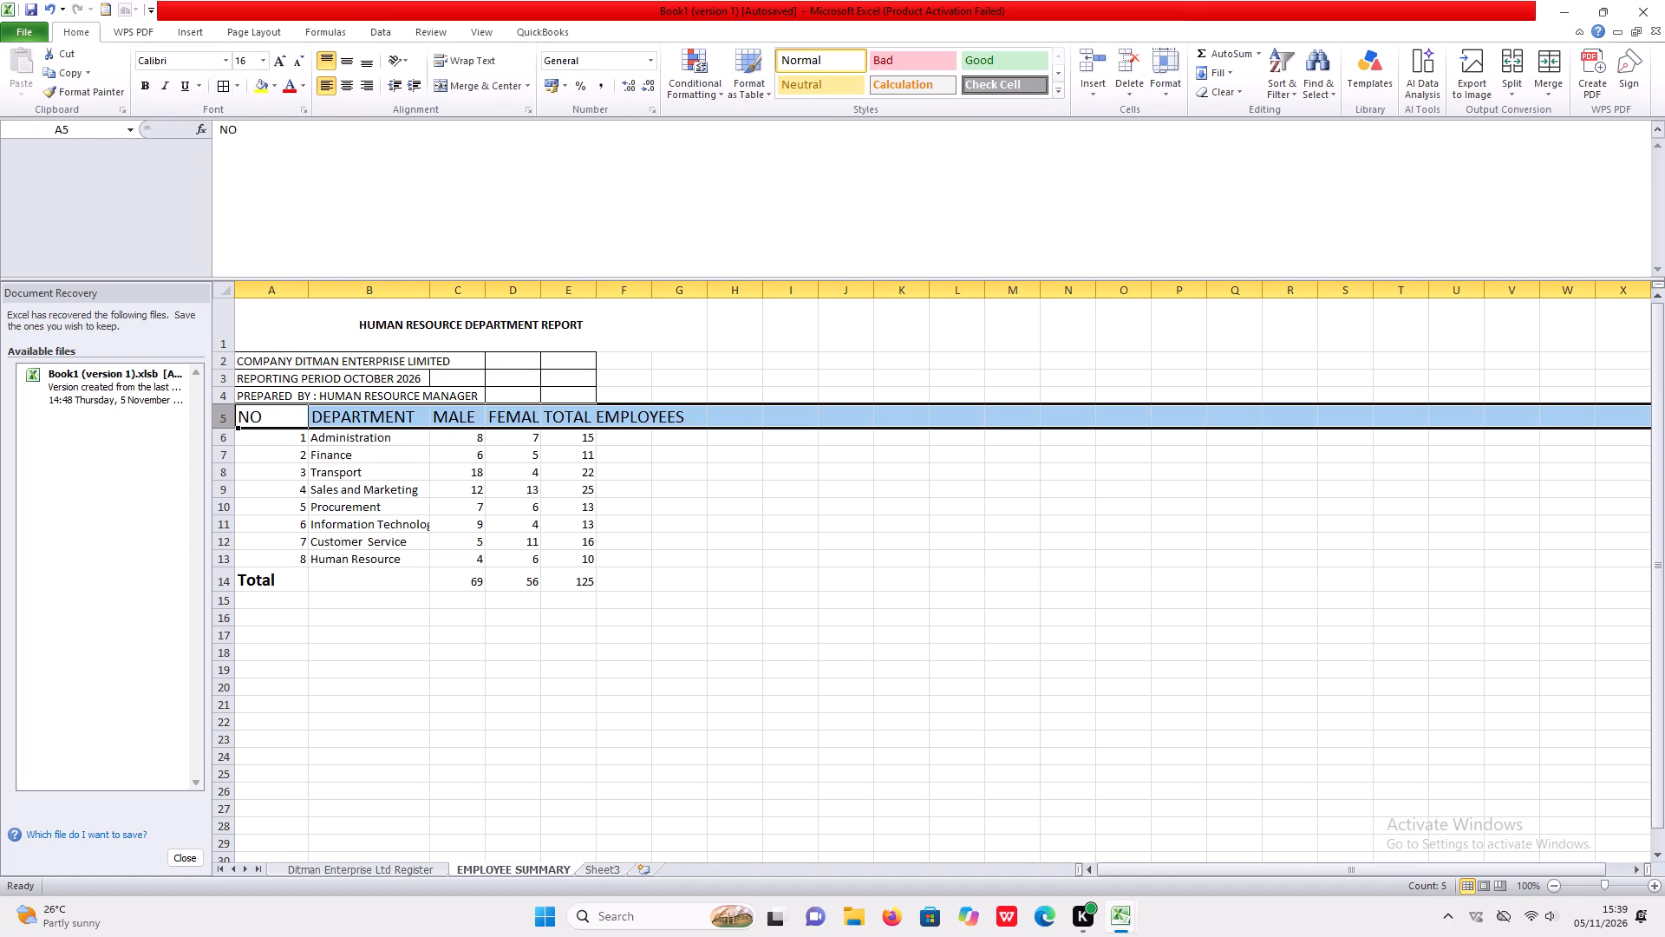
left_click(682, 575)
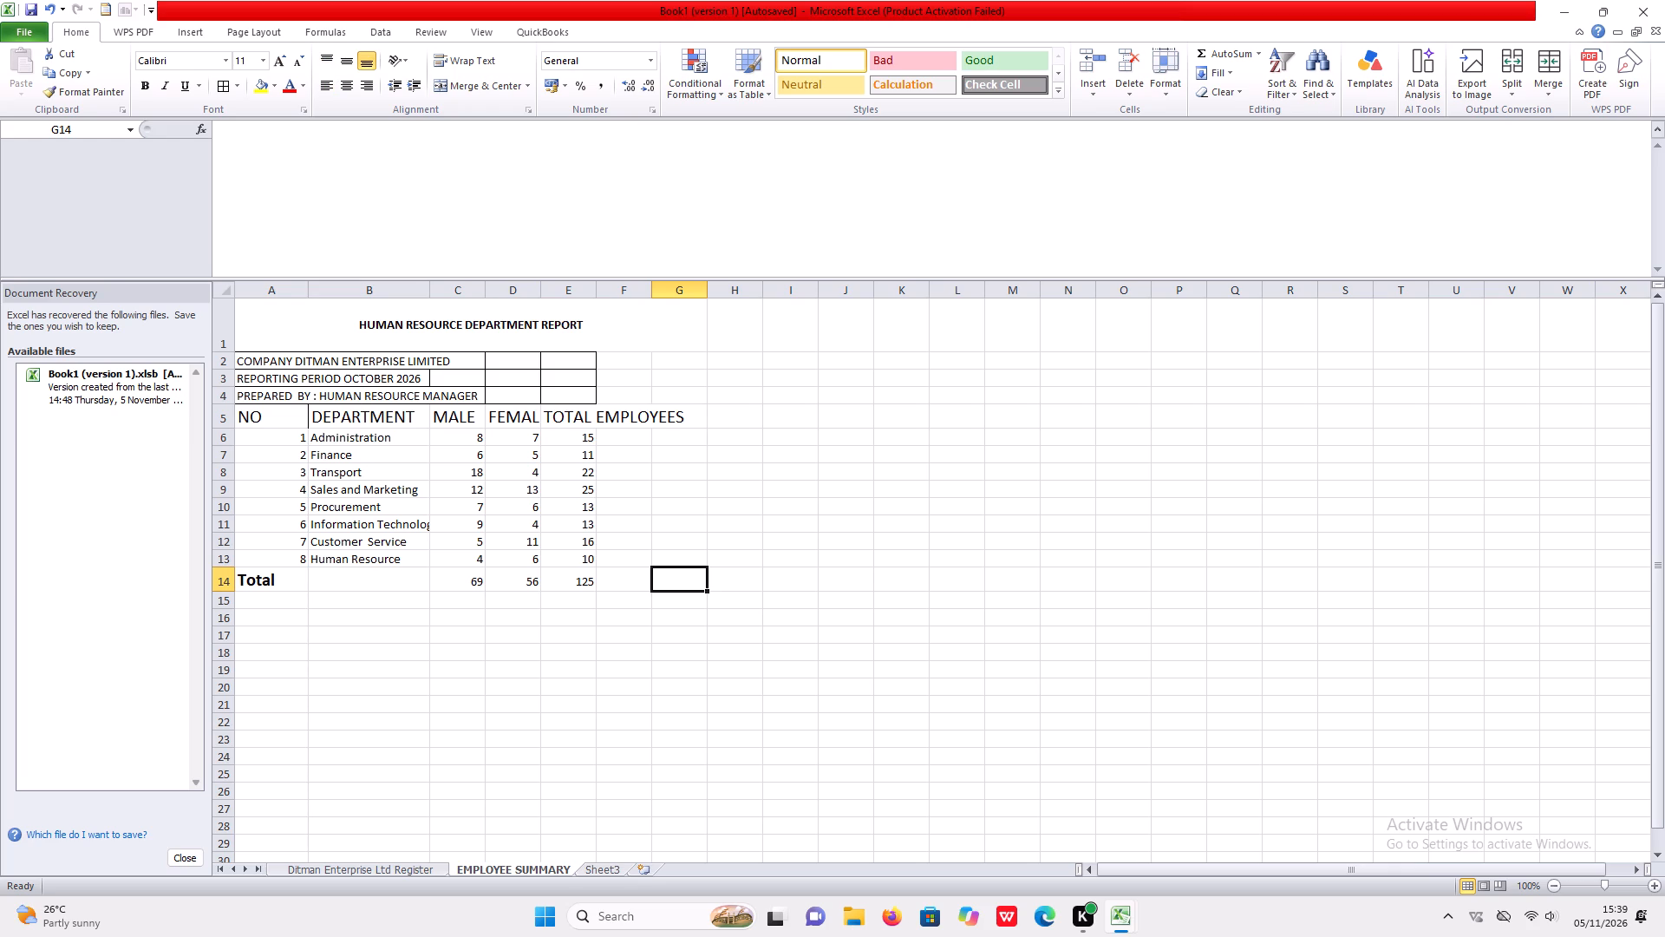
Widen the DEPARTMENT column B slightly so that Information Technology fits within its cell.
left_click_drag(429, 283, 442, 281)
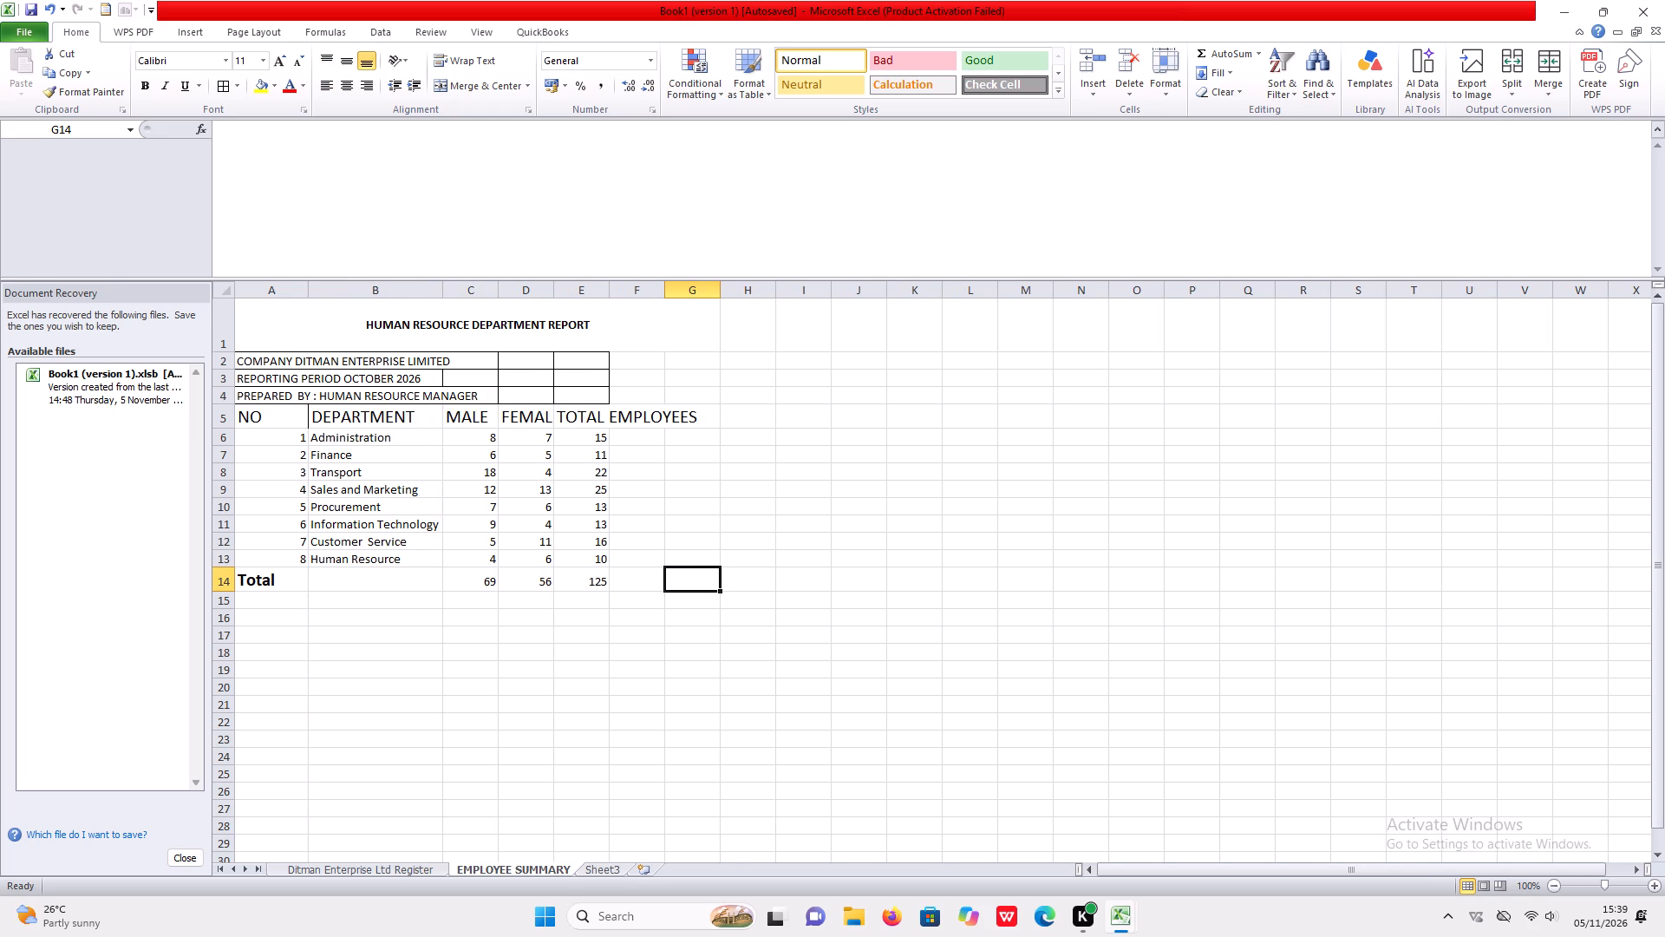
Enter the section title EMPLOYEE ATTENDACE REPORT in cell A17, below the Total row.
left_click(225, 637)
left_click(322, 635)
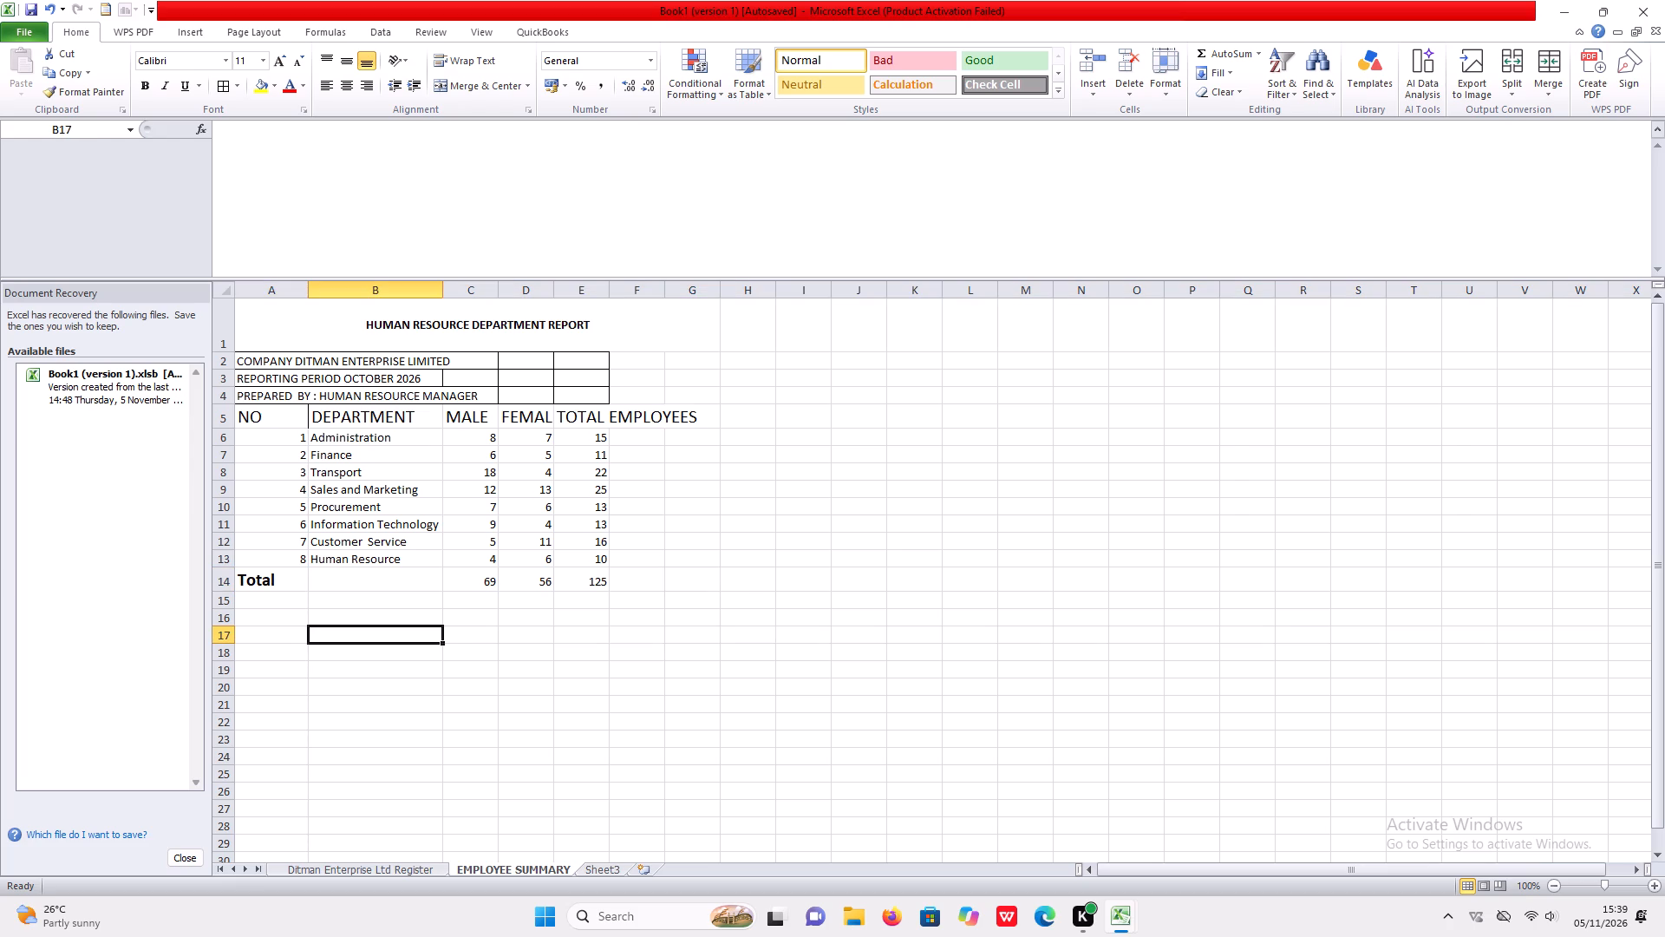
left_click(293, 635)
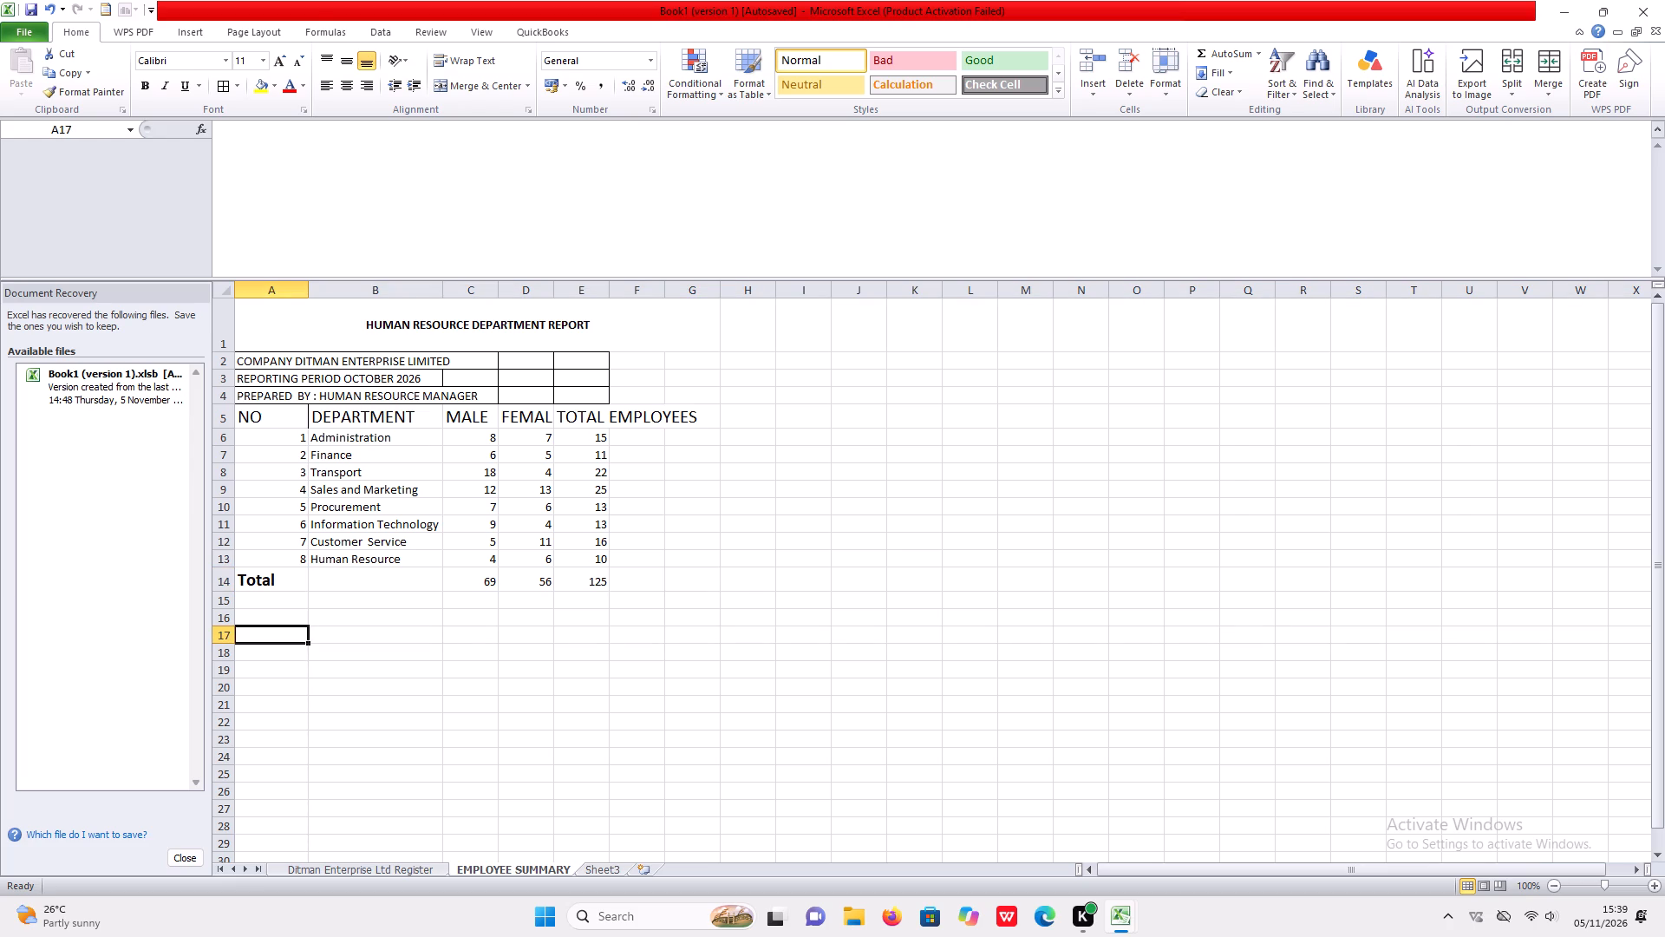
key("e")
key("BackSpace")
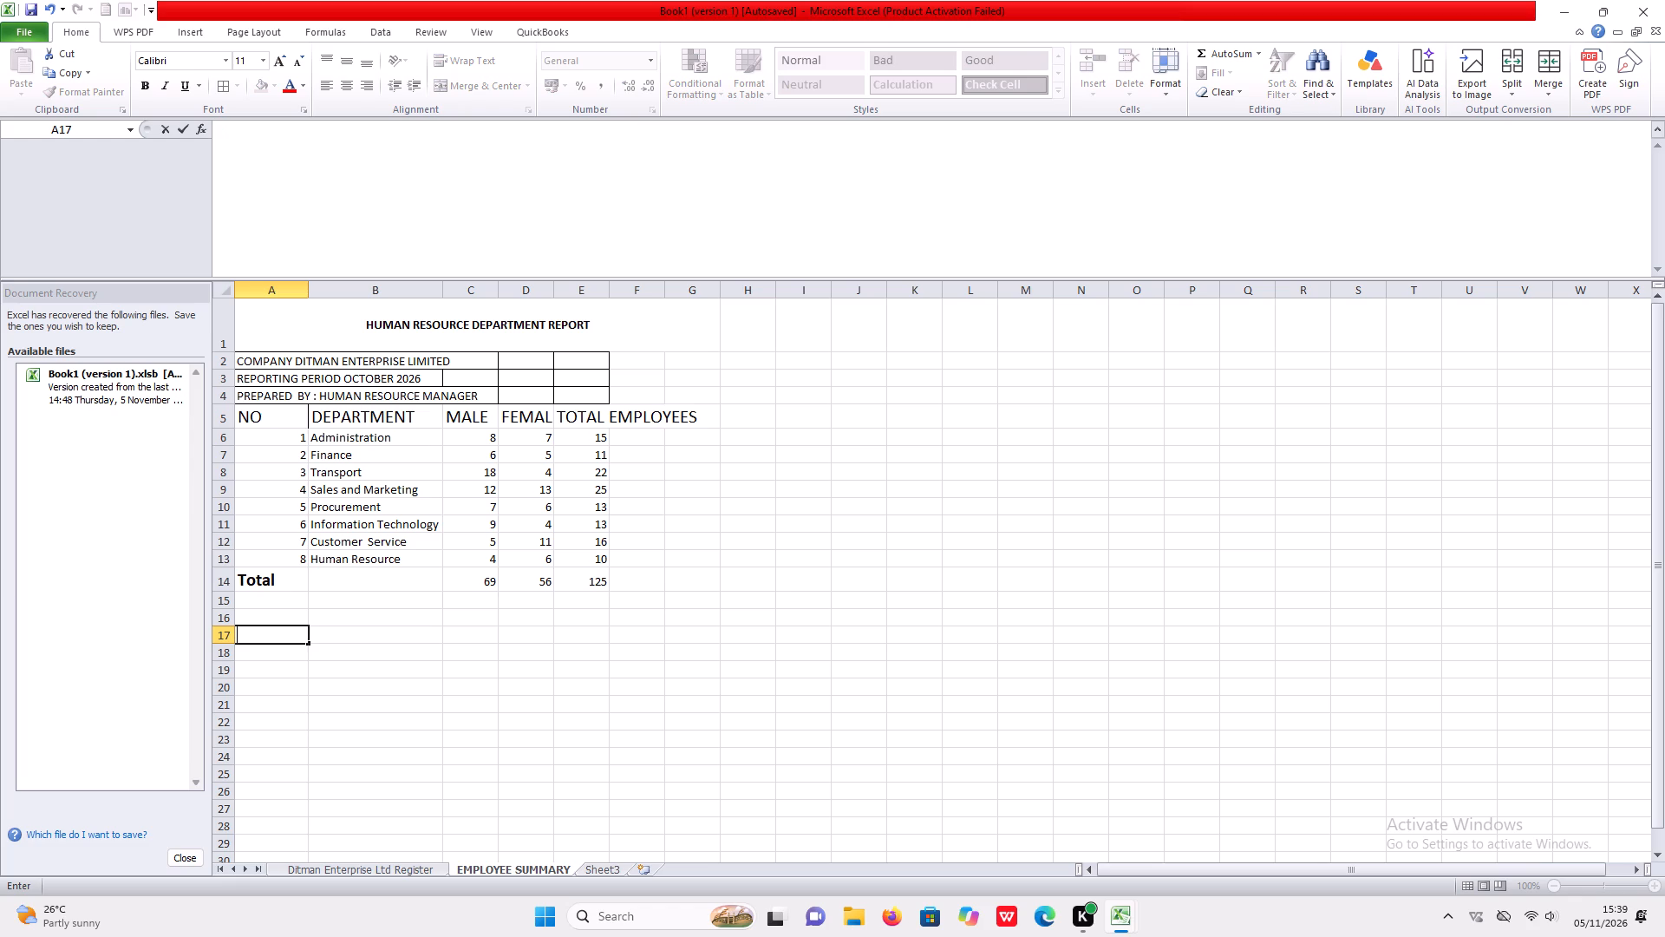
key("e")
type("MPLO")
type("YEE")
key("space")
type("att")
key("BackSpace")
key("BackSpace")
key("BackSpace")
key("space")
key("a")
type("TT")
type("EN")
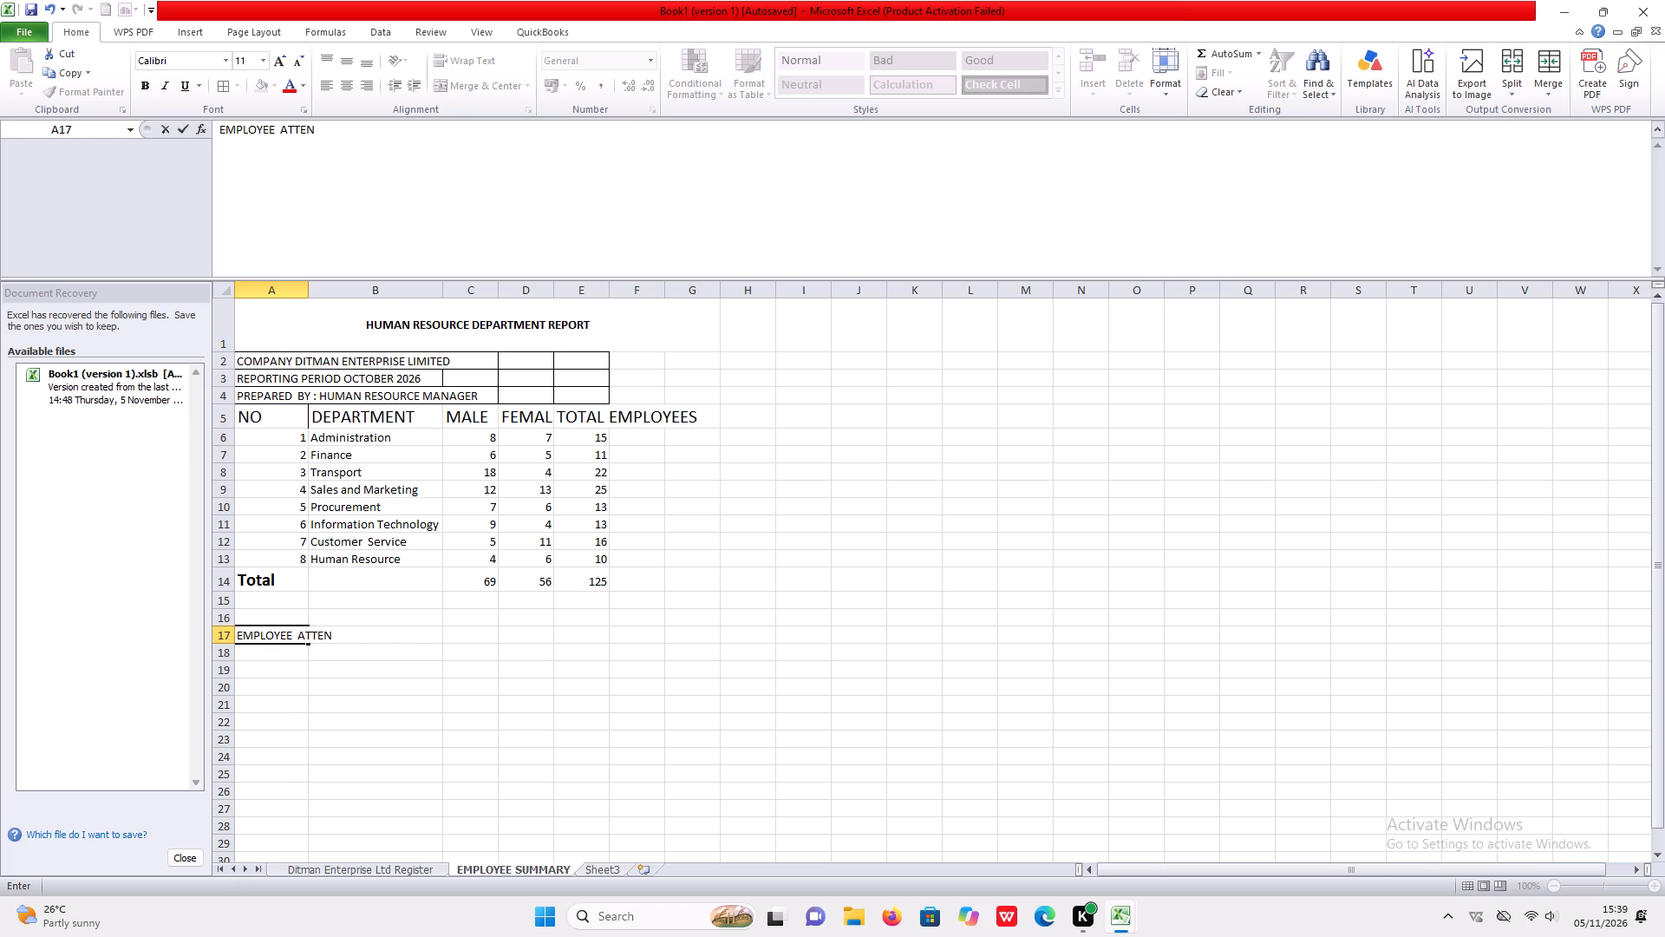
type("DACE")
key("space")
key("r")
key("BackSpace")
type("RE")
type("PORT")
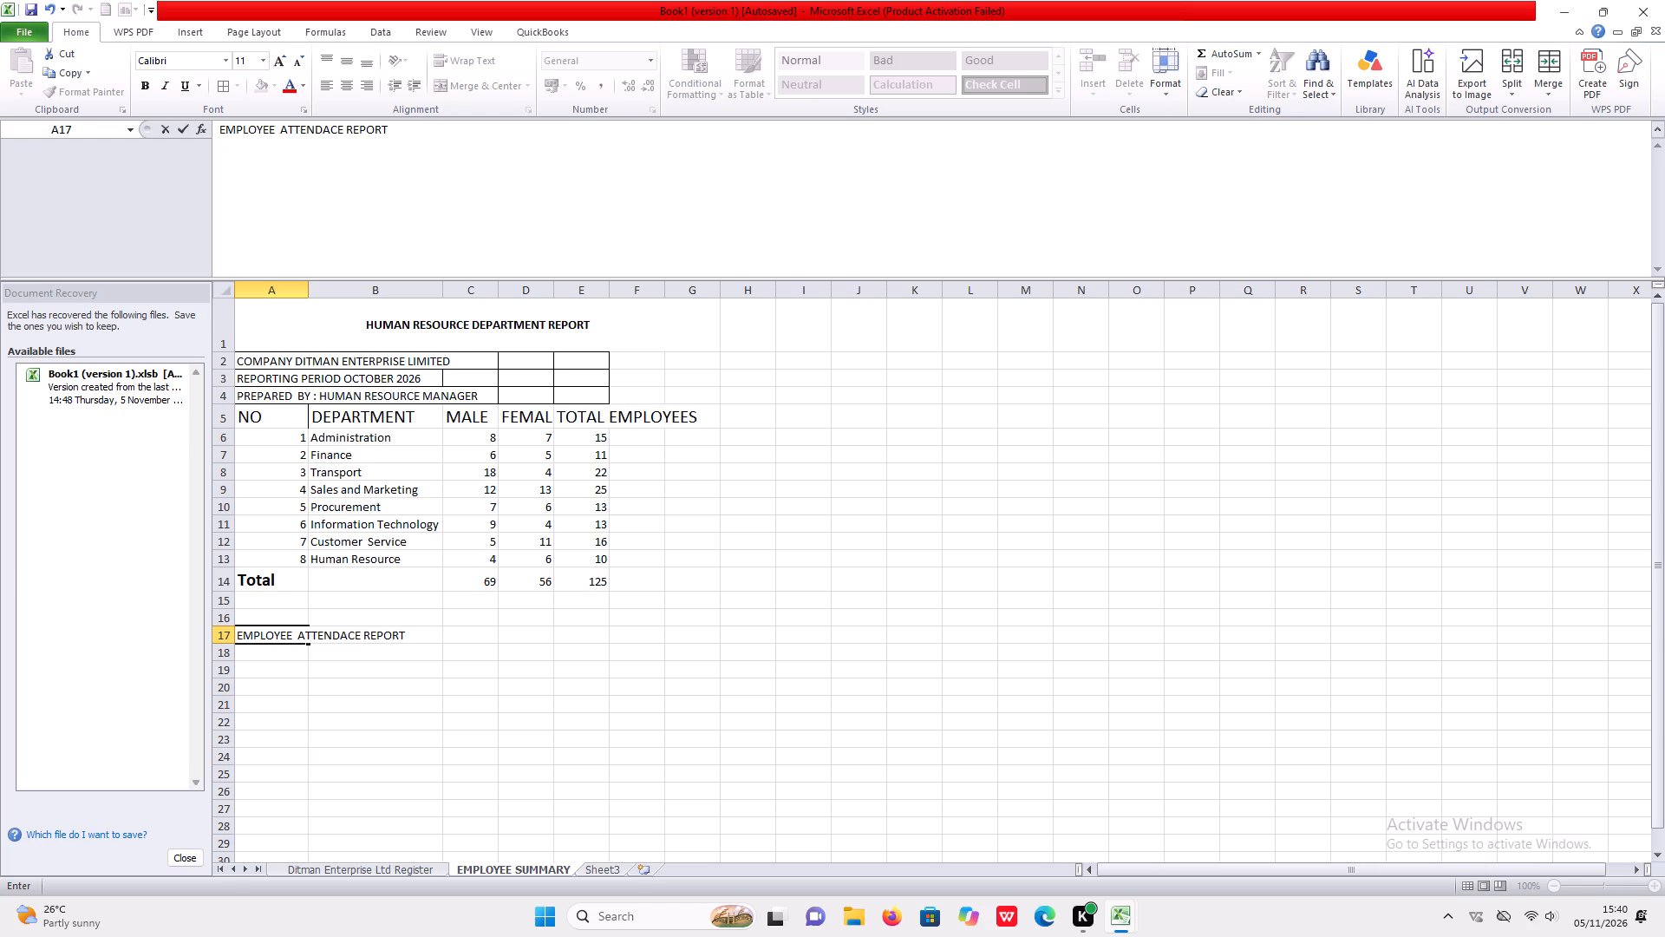
left_click(480, 625)
Make the EMPLOYEE ATTENDACE REPORT title in row 17 bold.
left_click_drag(241, 632, 356, 631)
left_click(143, 88)
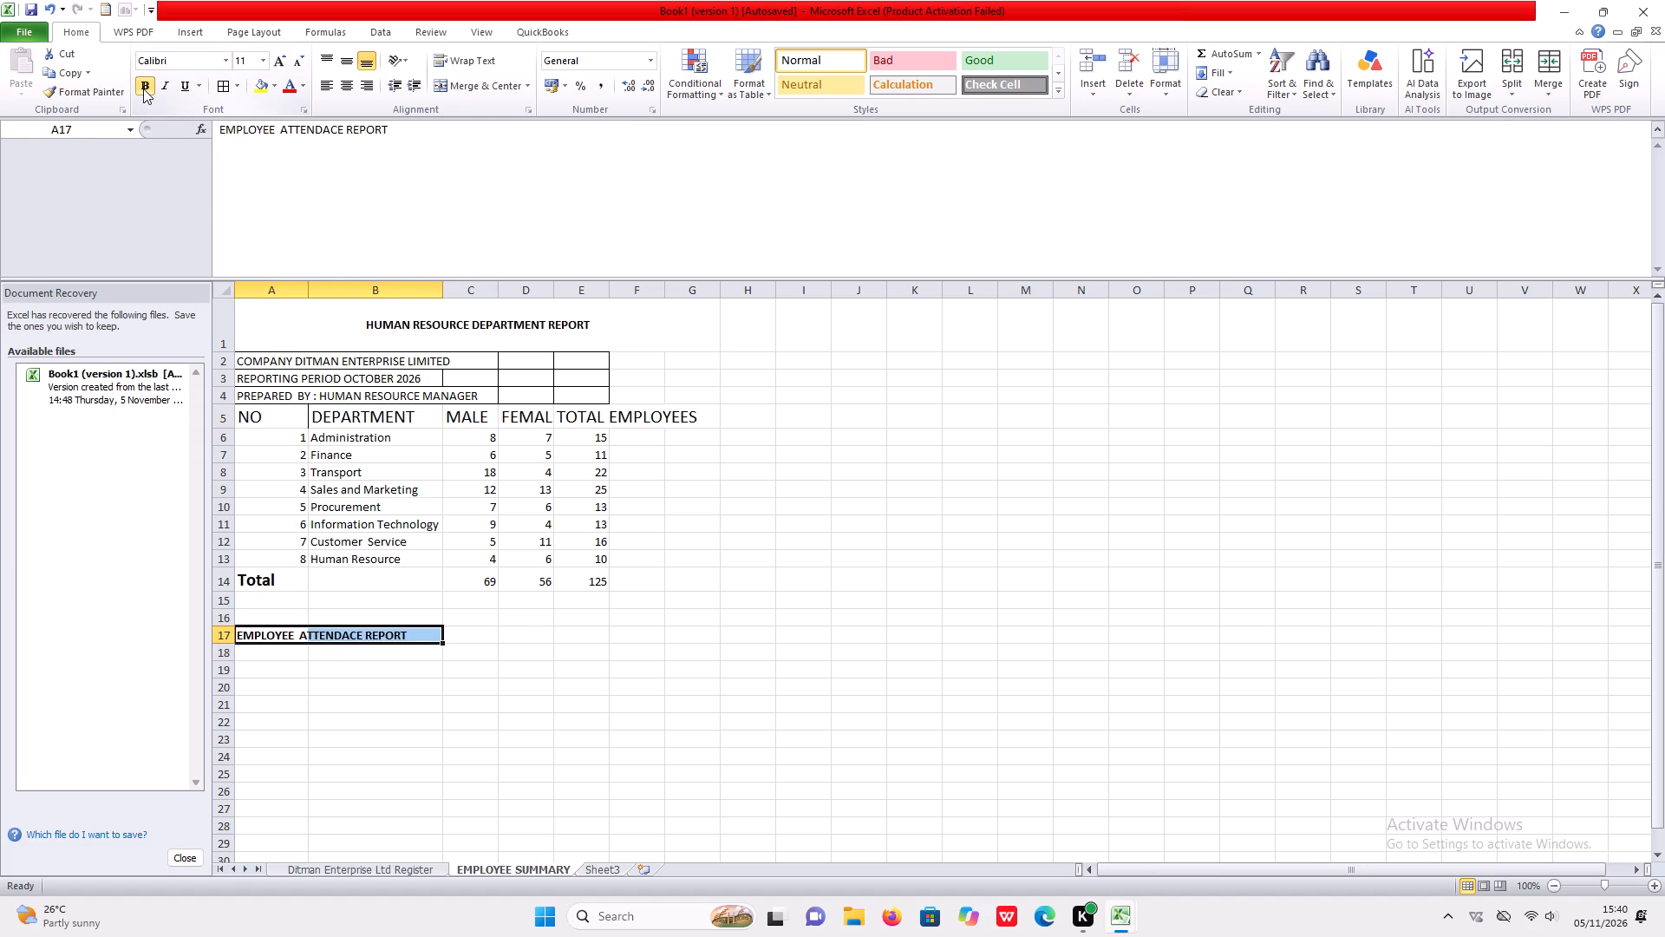
left_click(587, 645)
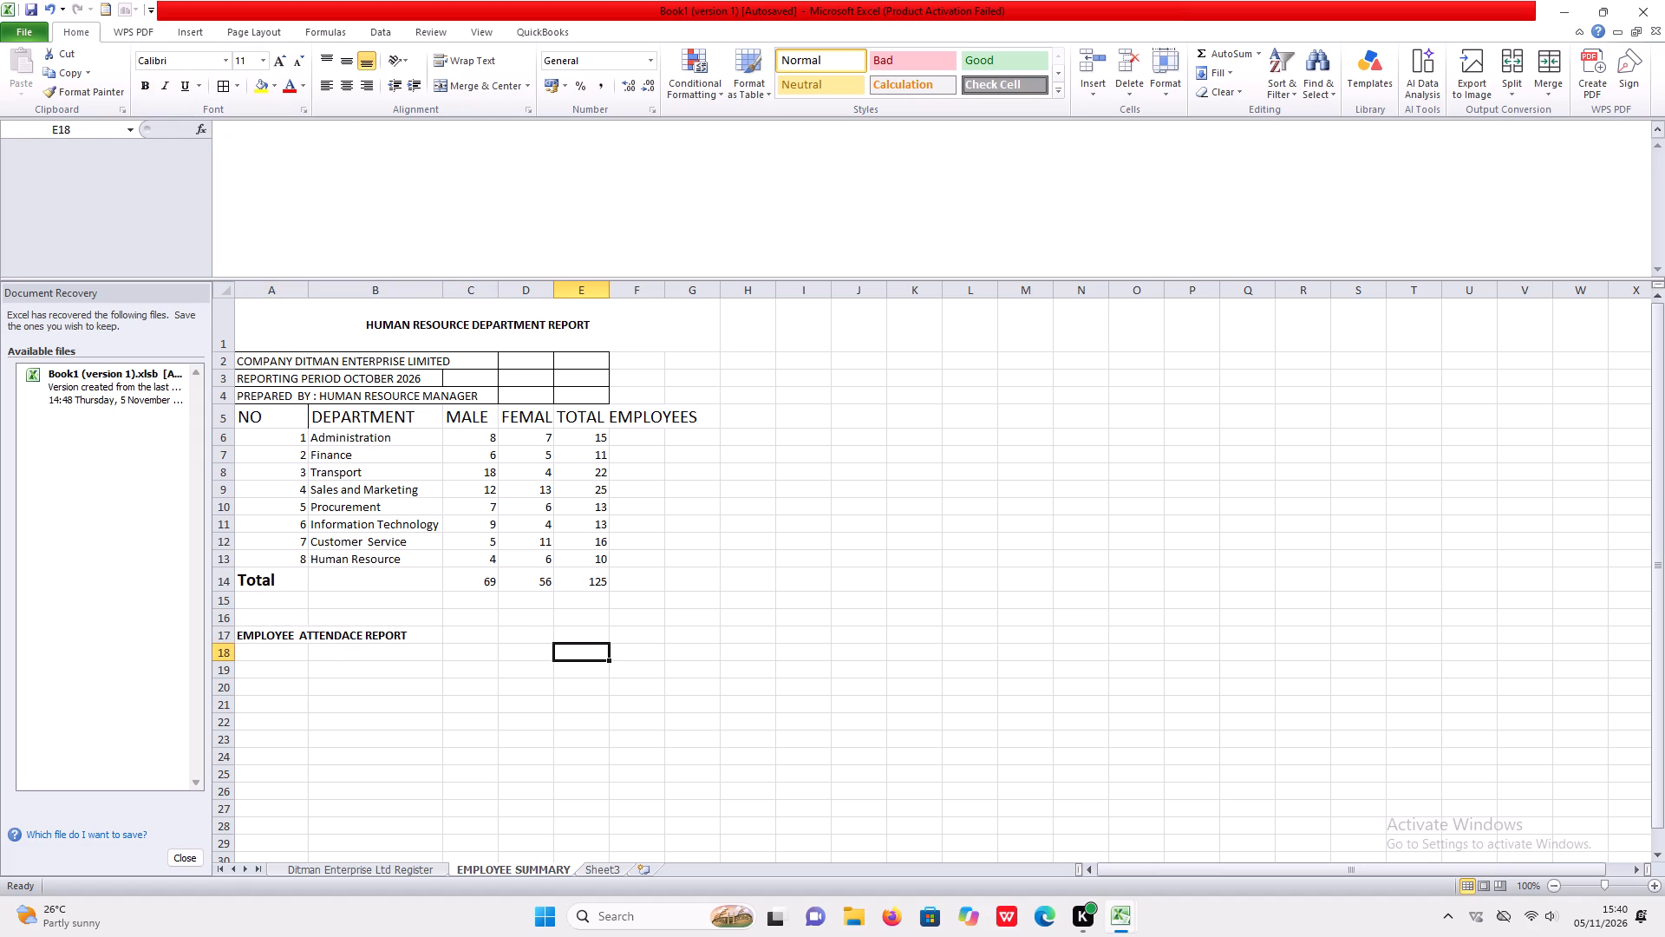
Merge cells A17 and B17 without centring, so the EMPLOYEE ATTENDACE REPORT title spans both columns.
left_click_drag(241, 635, 362, 650)
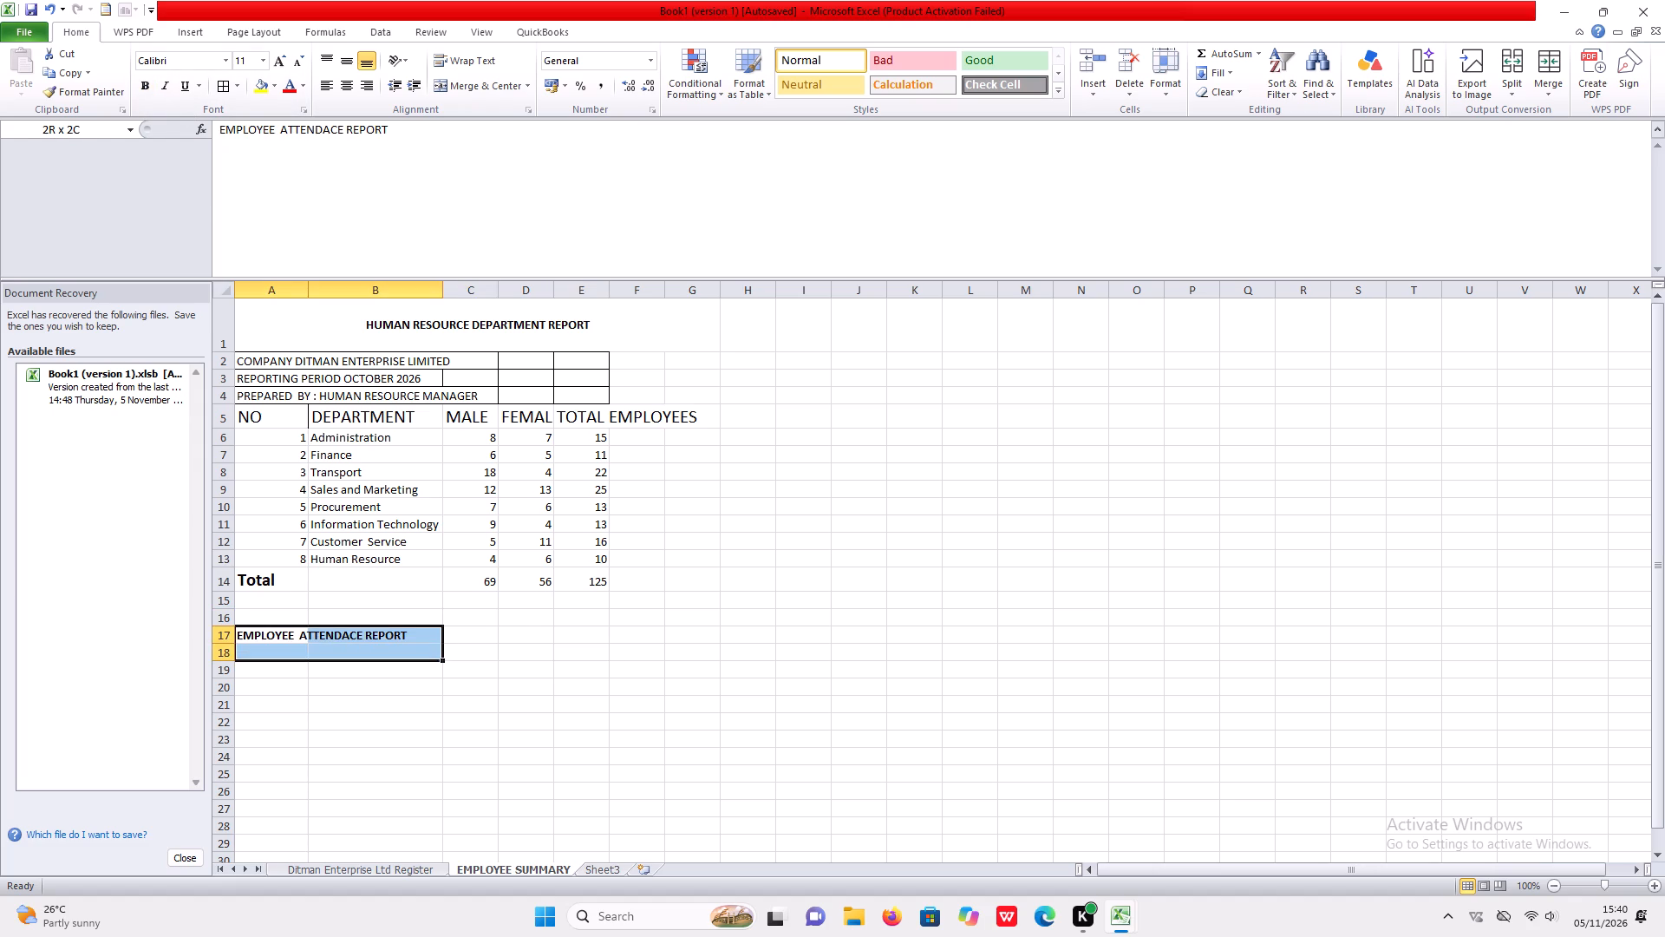
left_click_drag(362, 650, 398, 636)
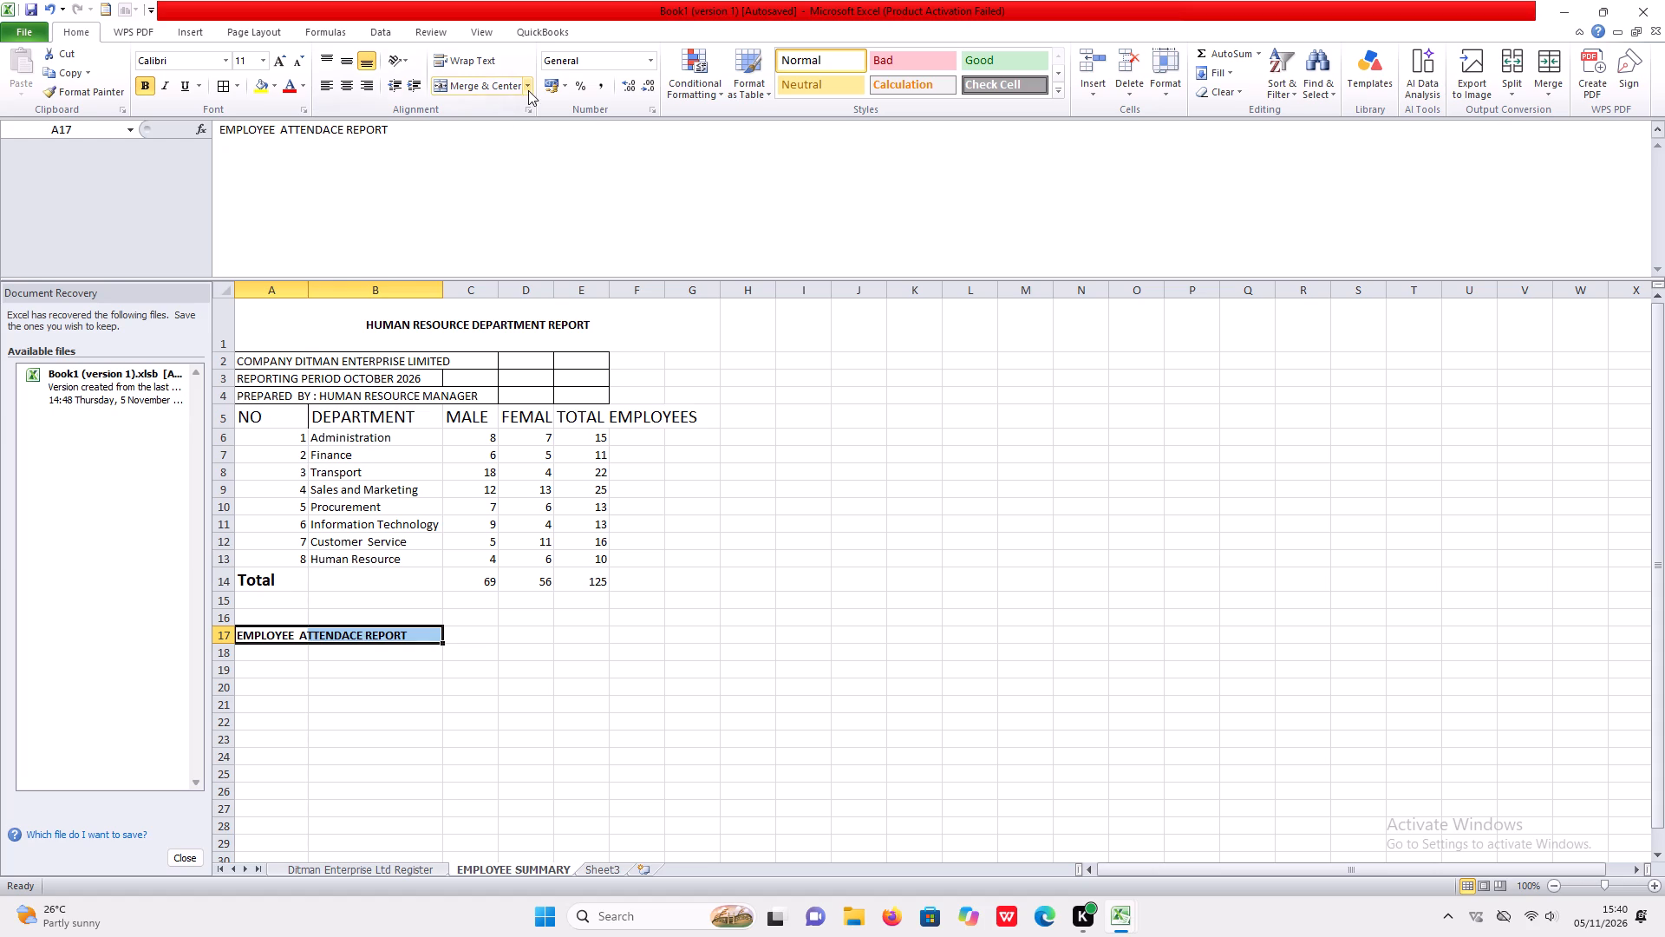
left_click(529, 86)
left_click(518, 123)
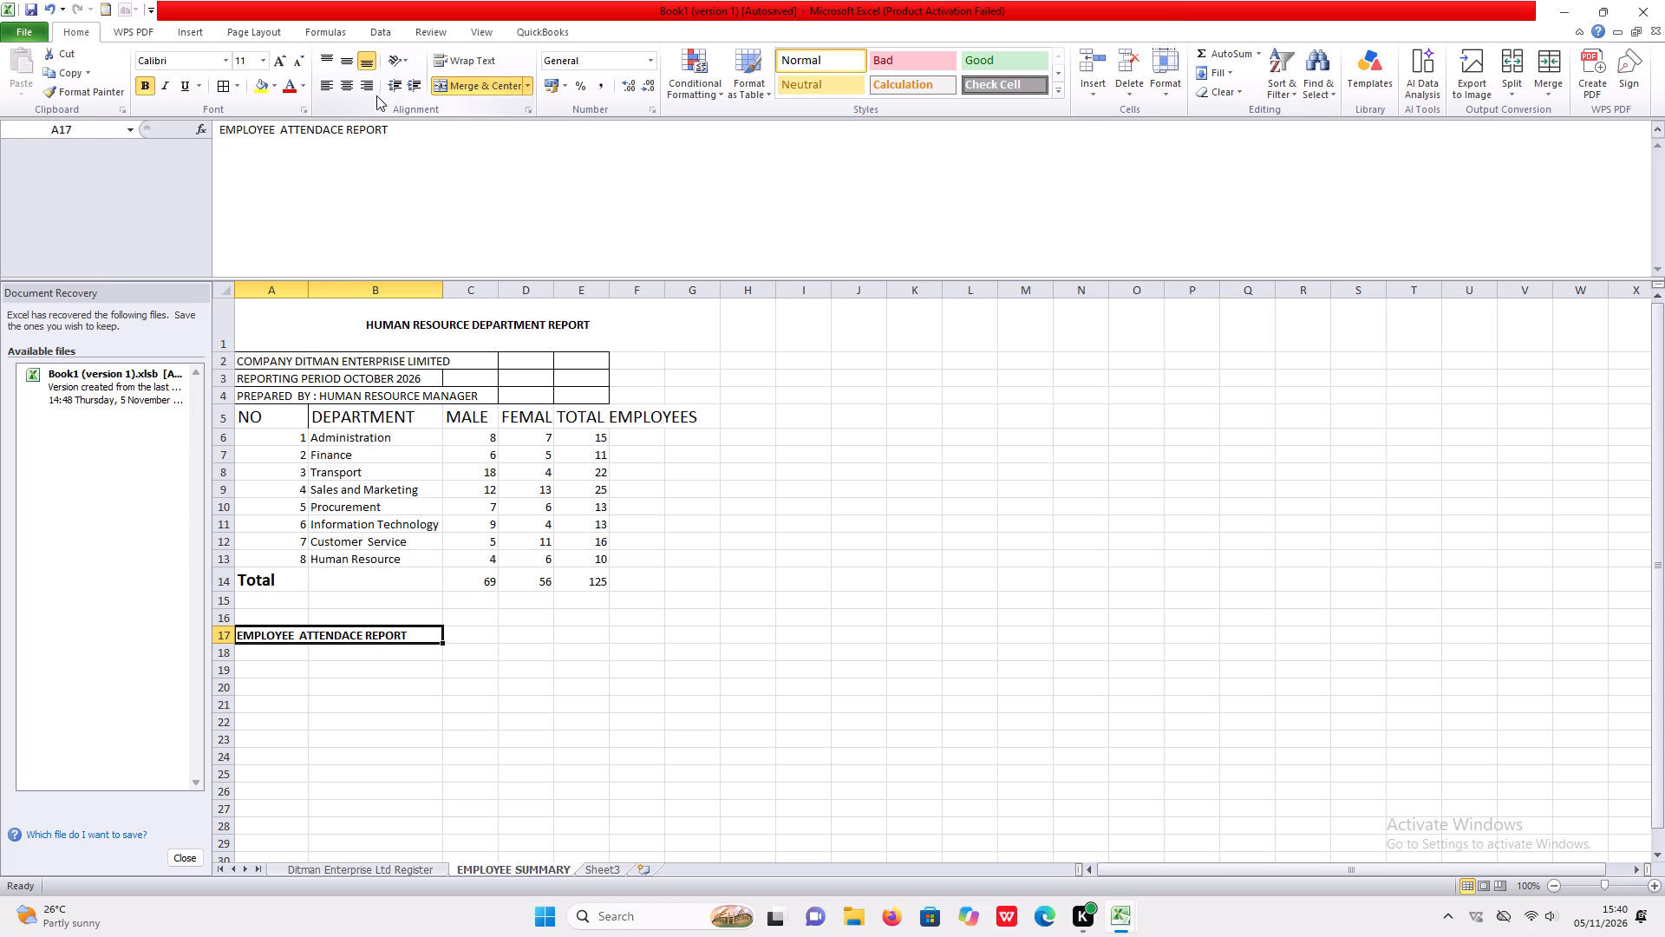
Set the vertical alignment of the merged EMPLOYEE ATTENDACE REPORT title cell to middle.
left_click(349, 63)
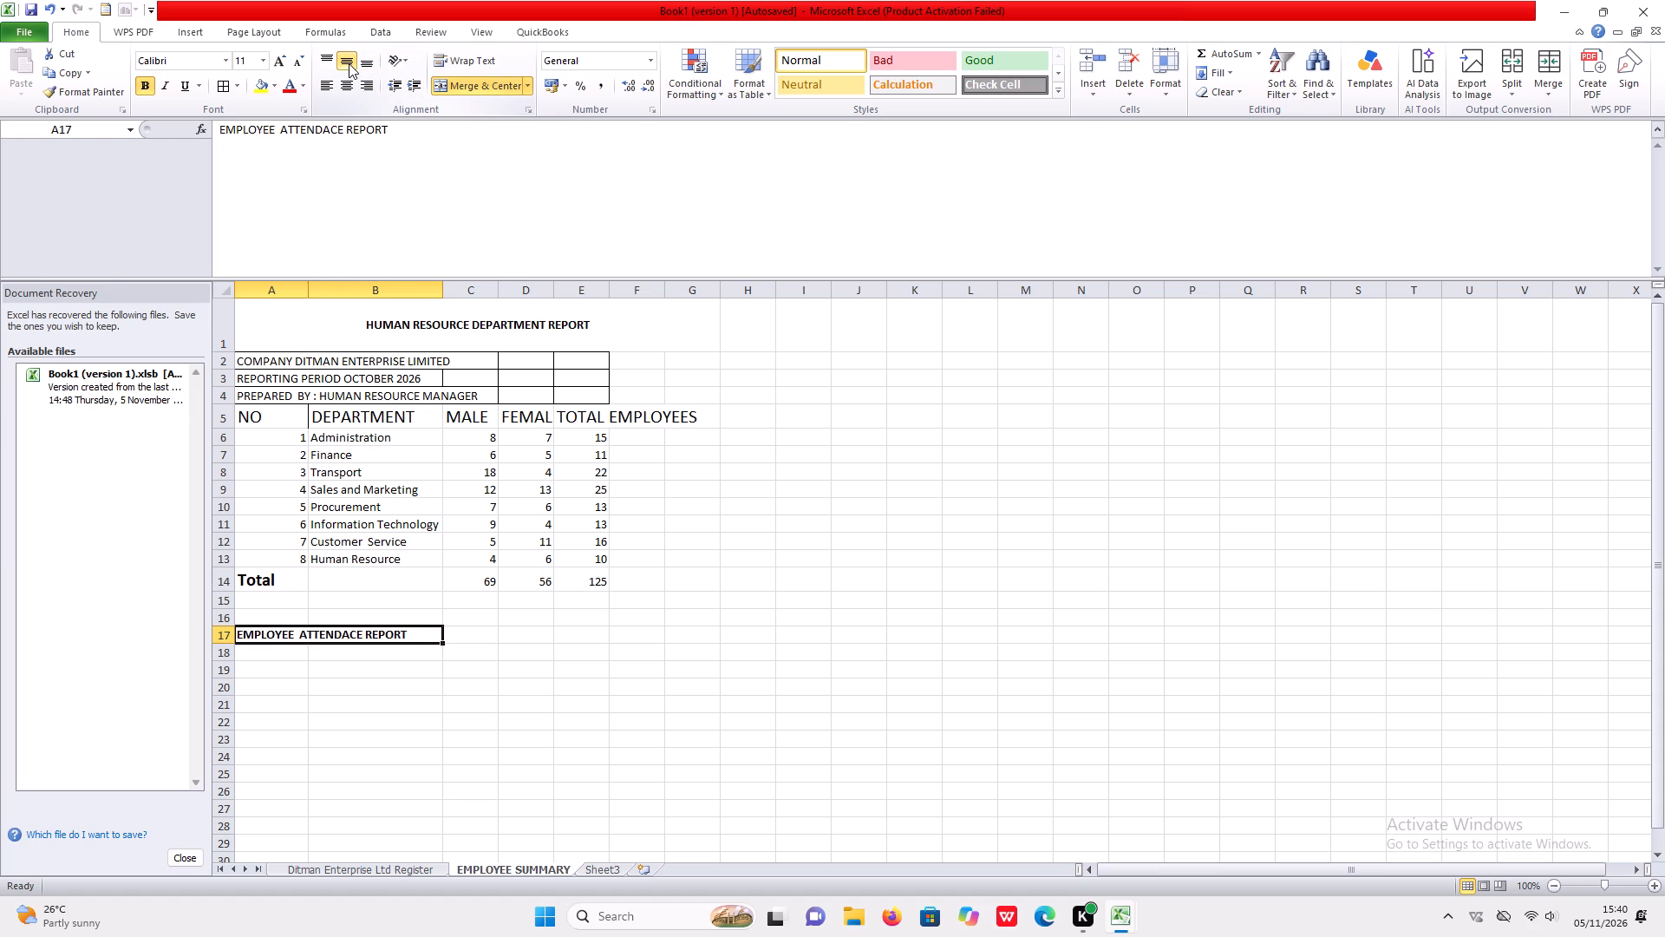
left_click(330, 61)
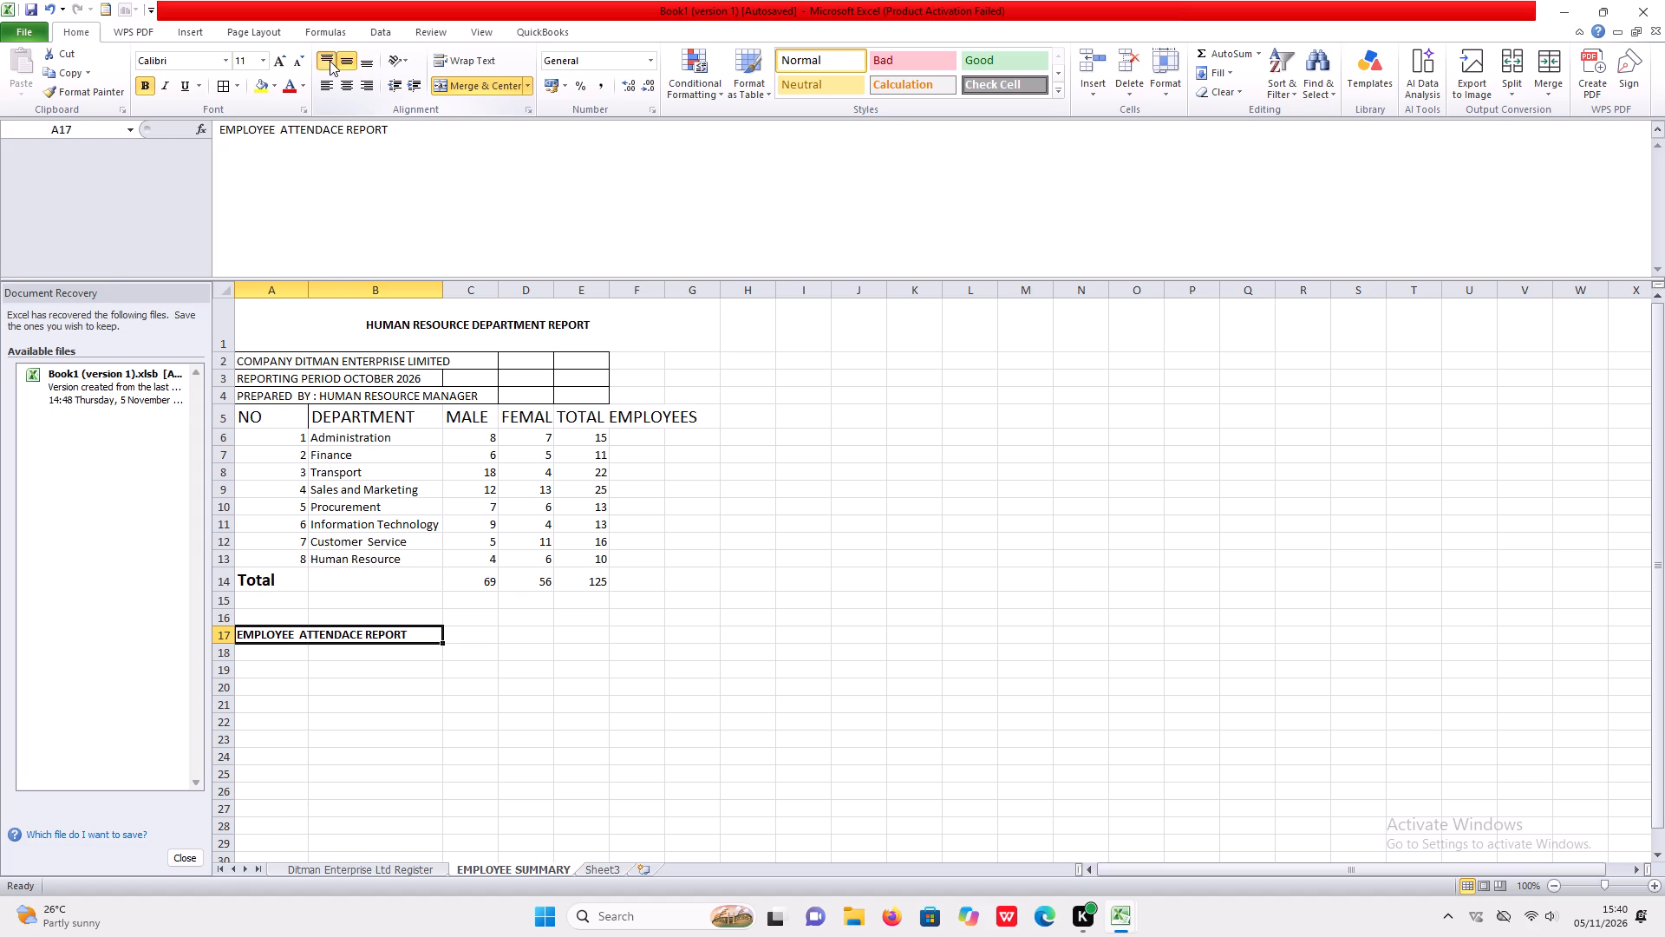
left_click(350, 58)
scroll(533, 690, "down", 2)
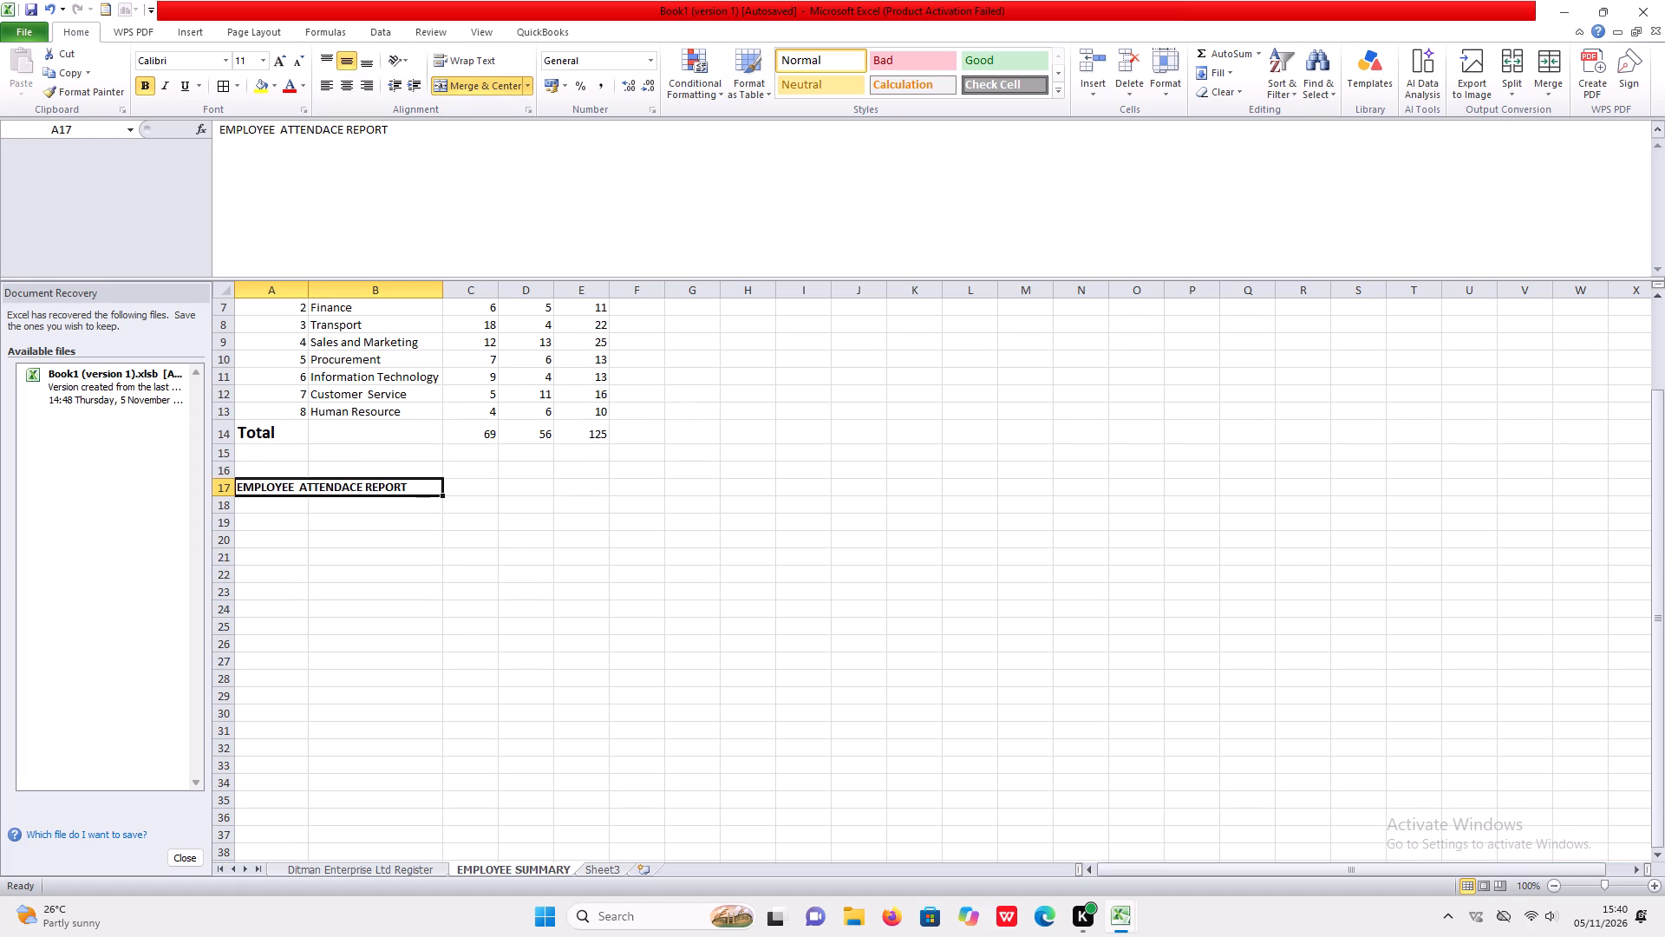
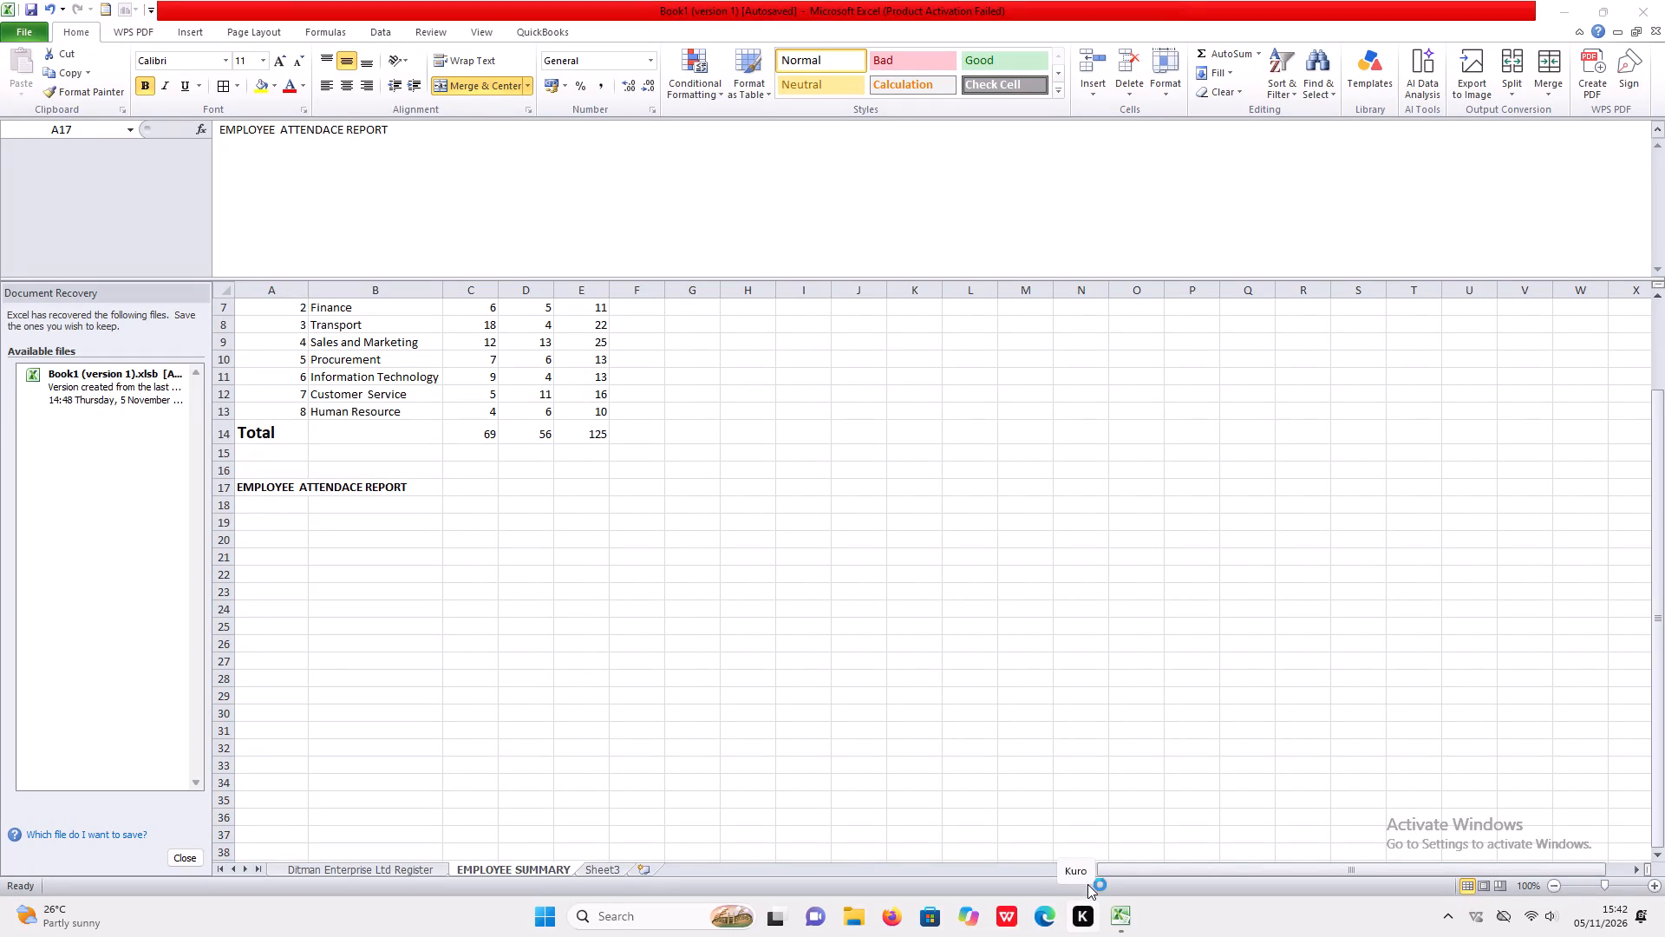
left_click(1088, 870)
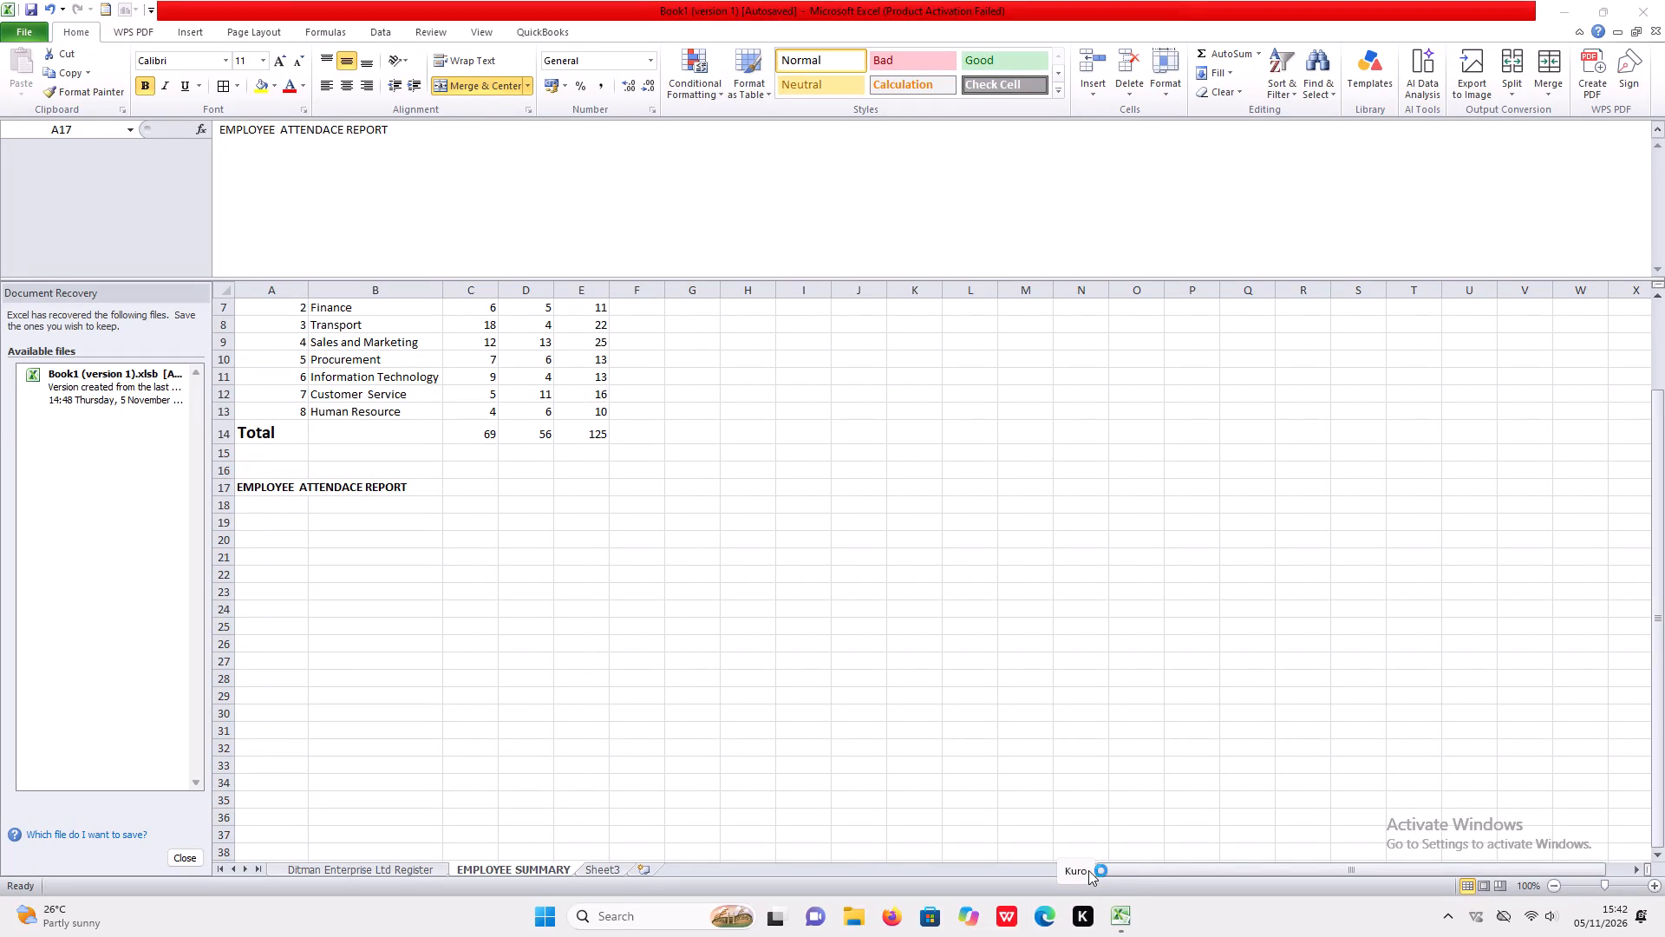
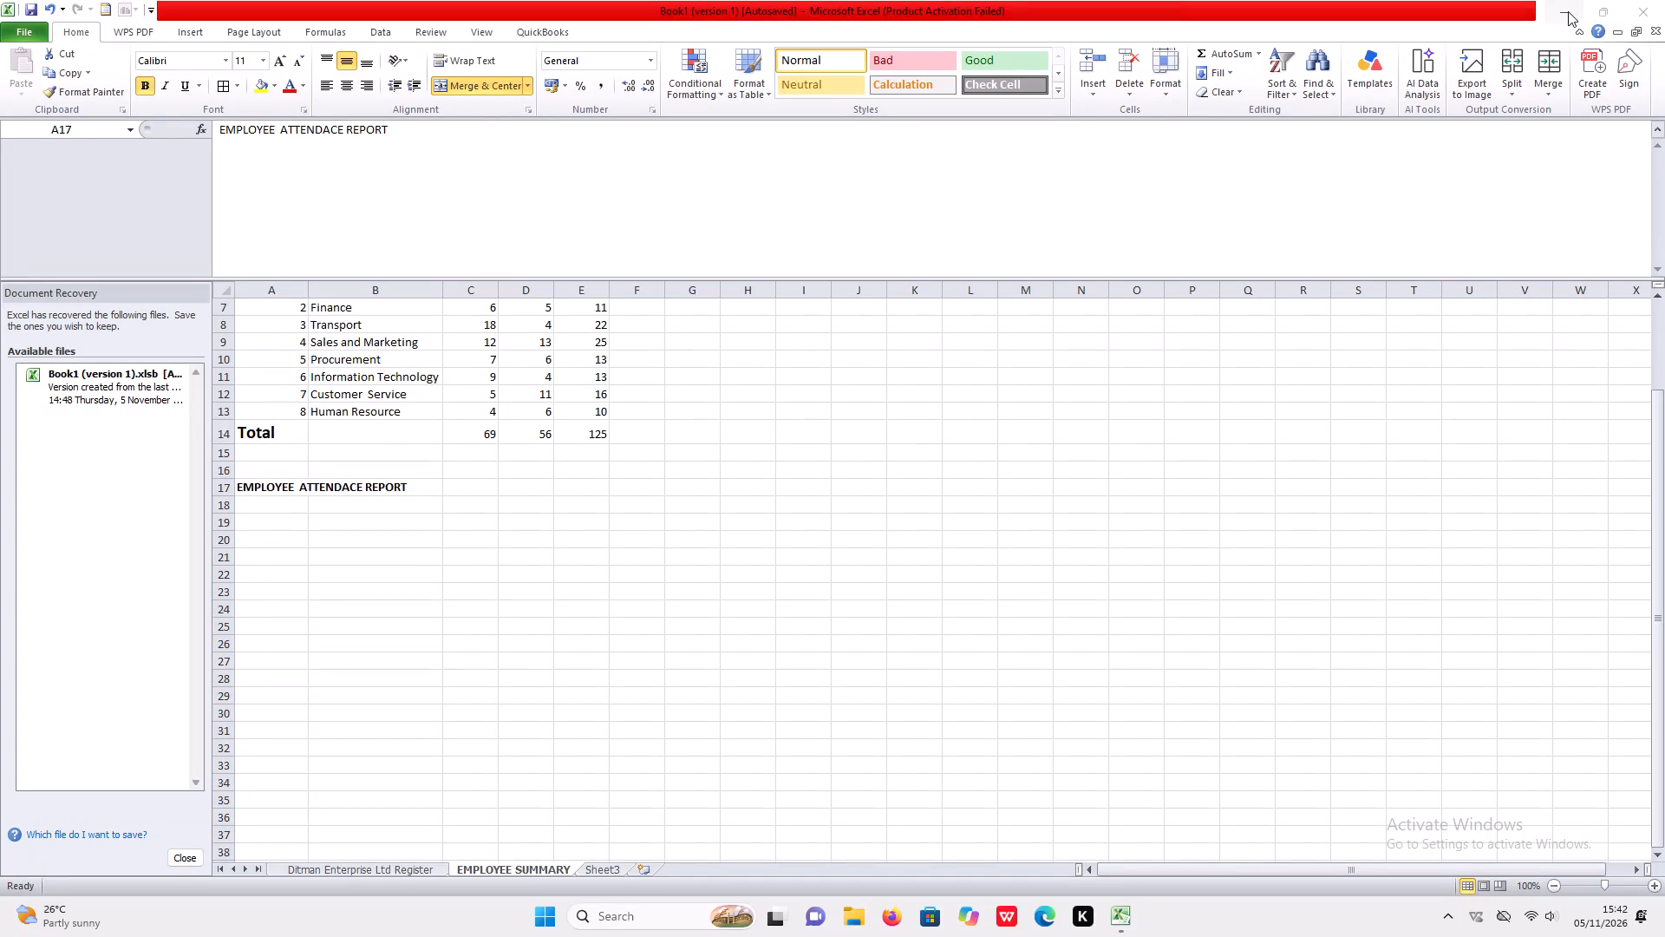
Close both open Excel workbooks, Book1 (version 1) and the blank Book1, without saving the changes to Book1 (version 1).
left_click(1559, 13)
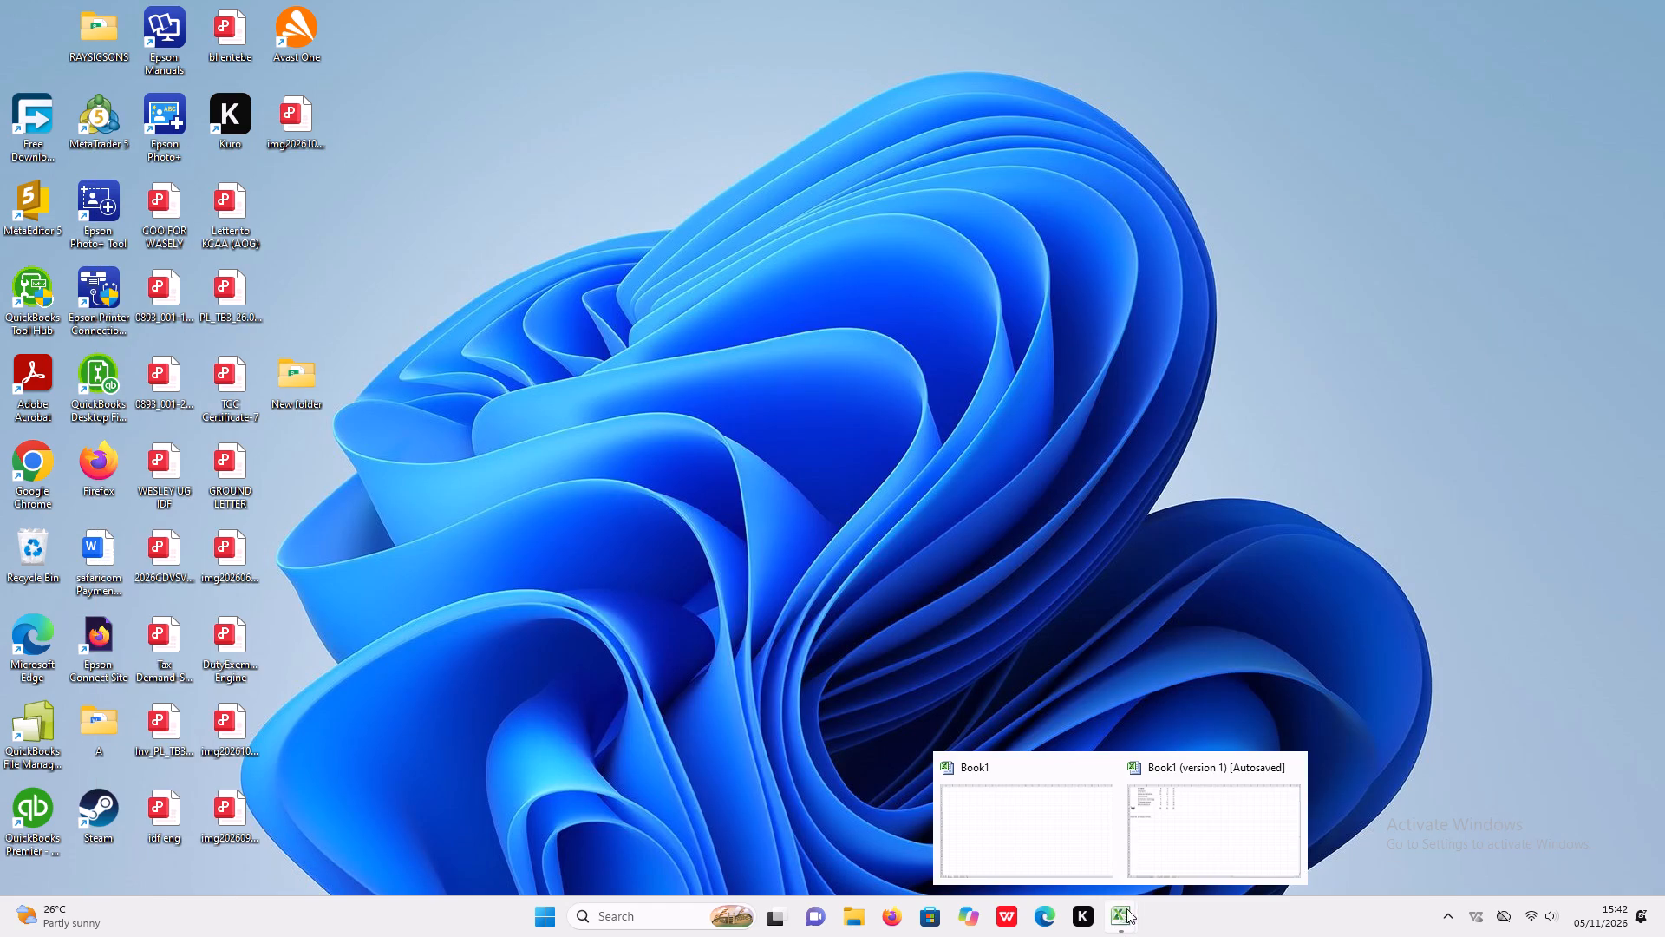
left_click(1286, 763)
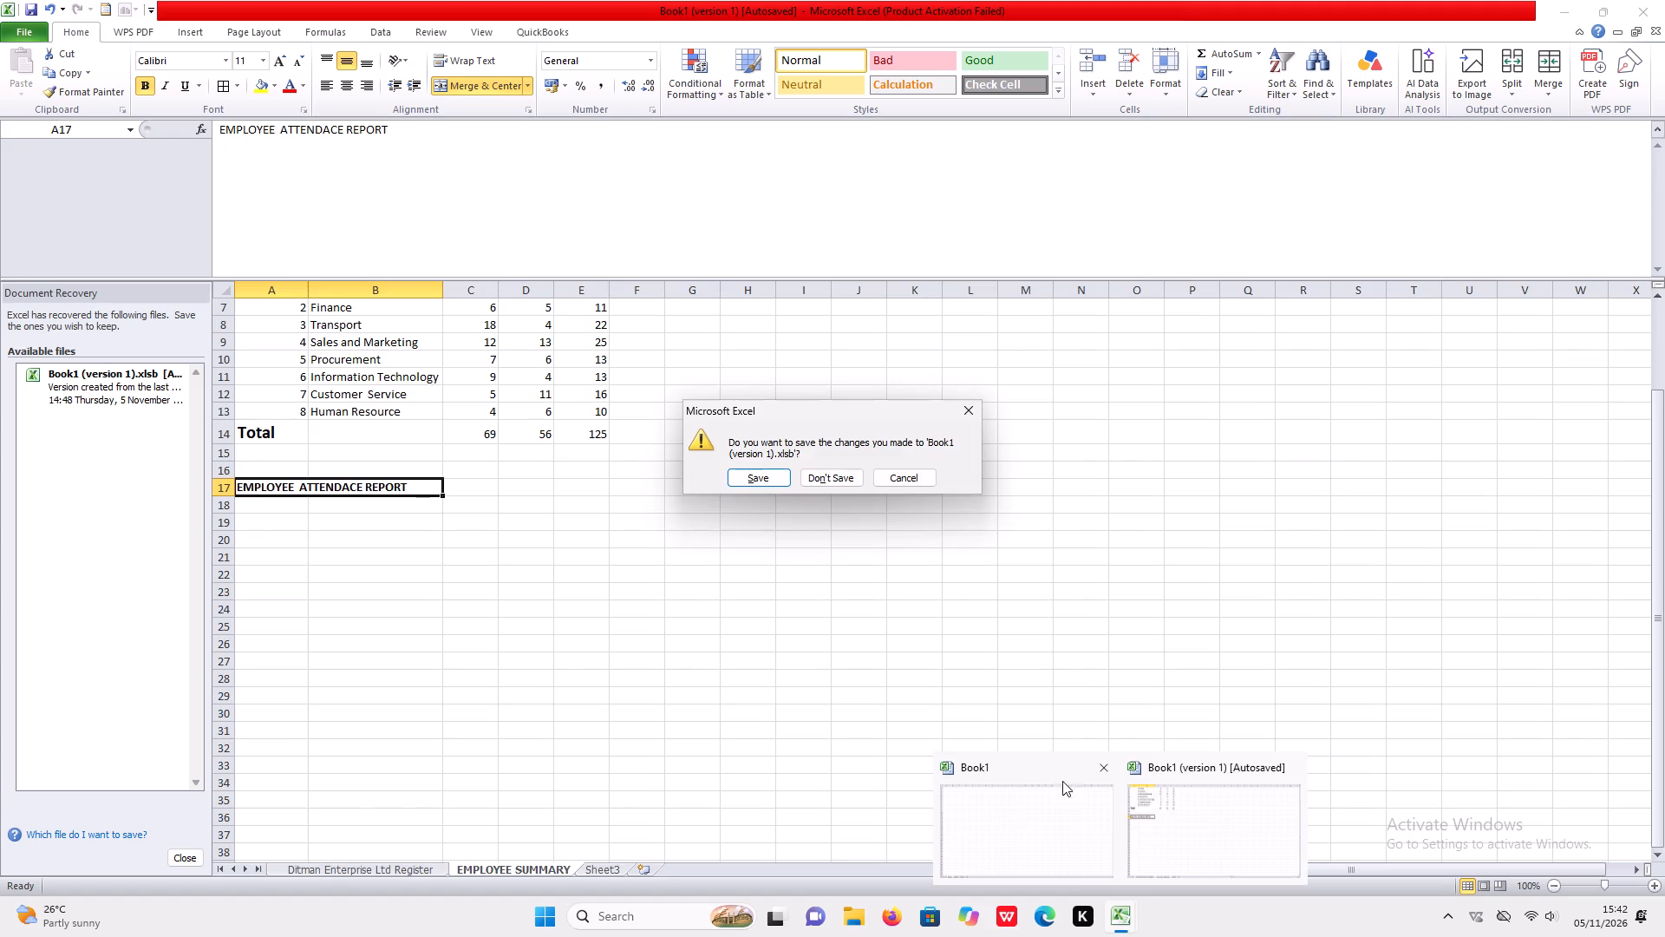
left_click(825, 477)
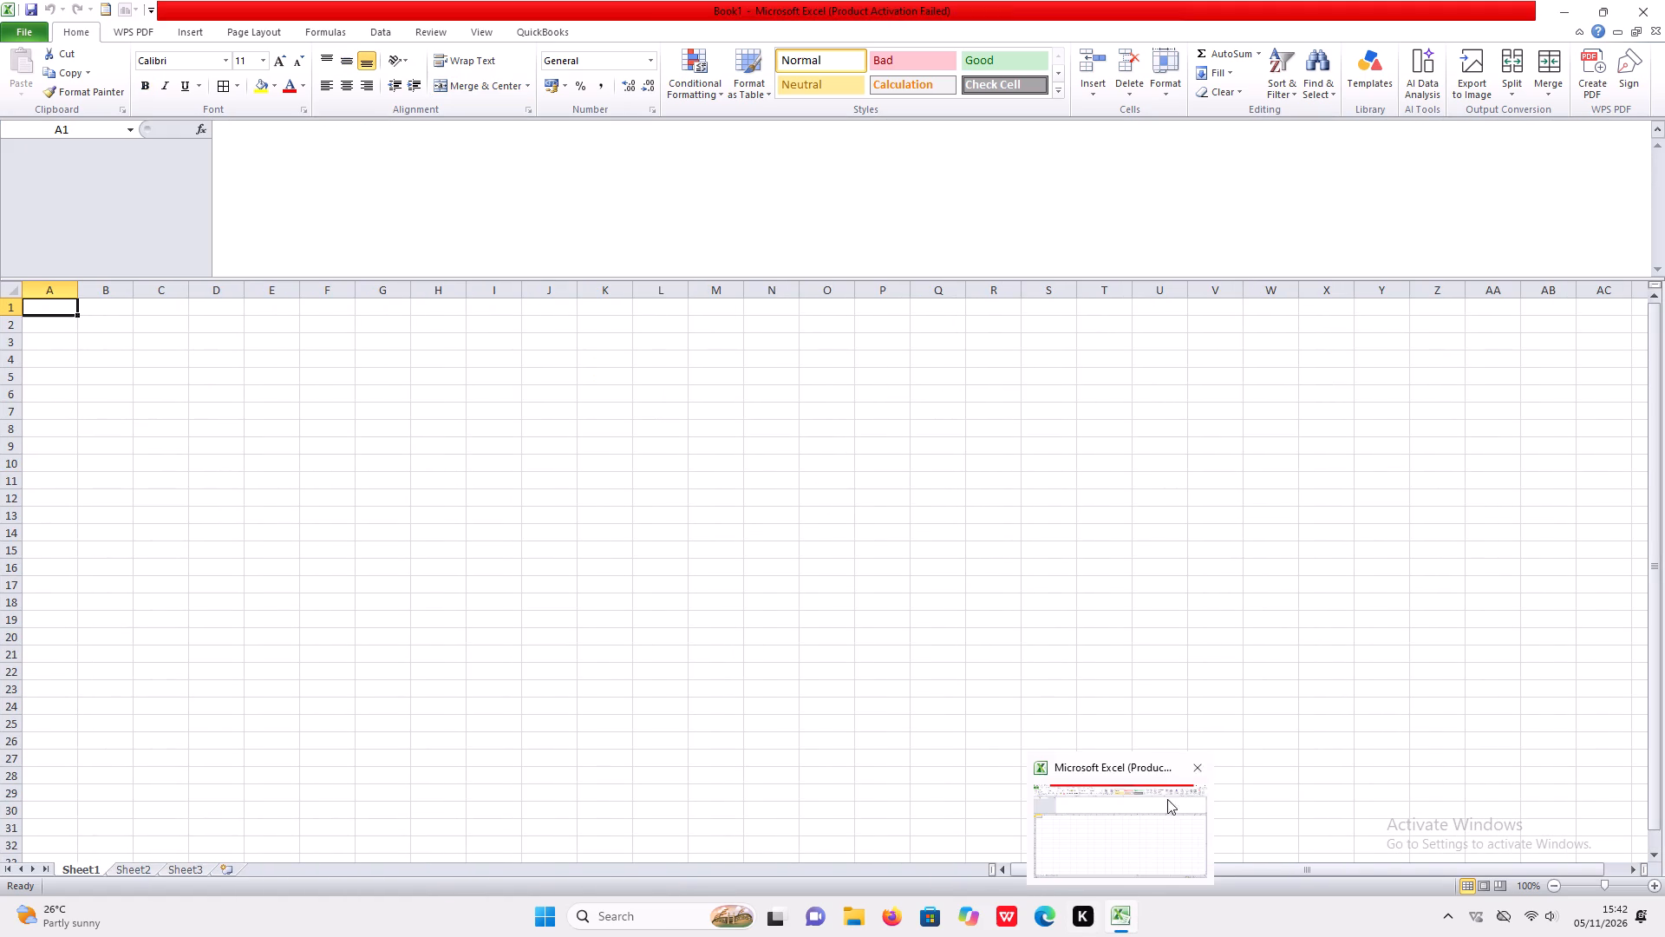
left_click(1197, 769)
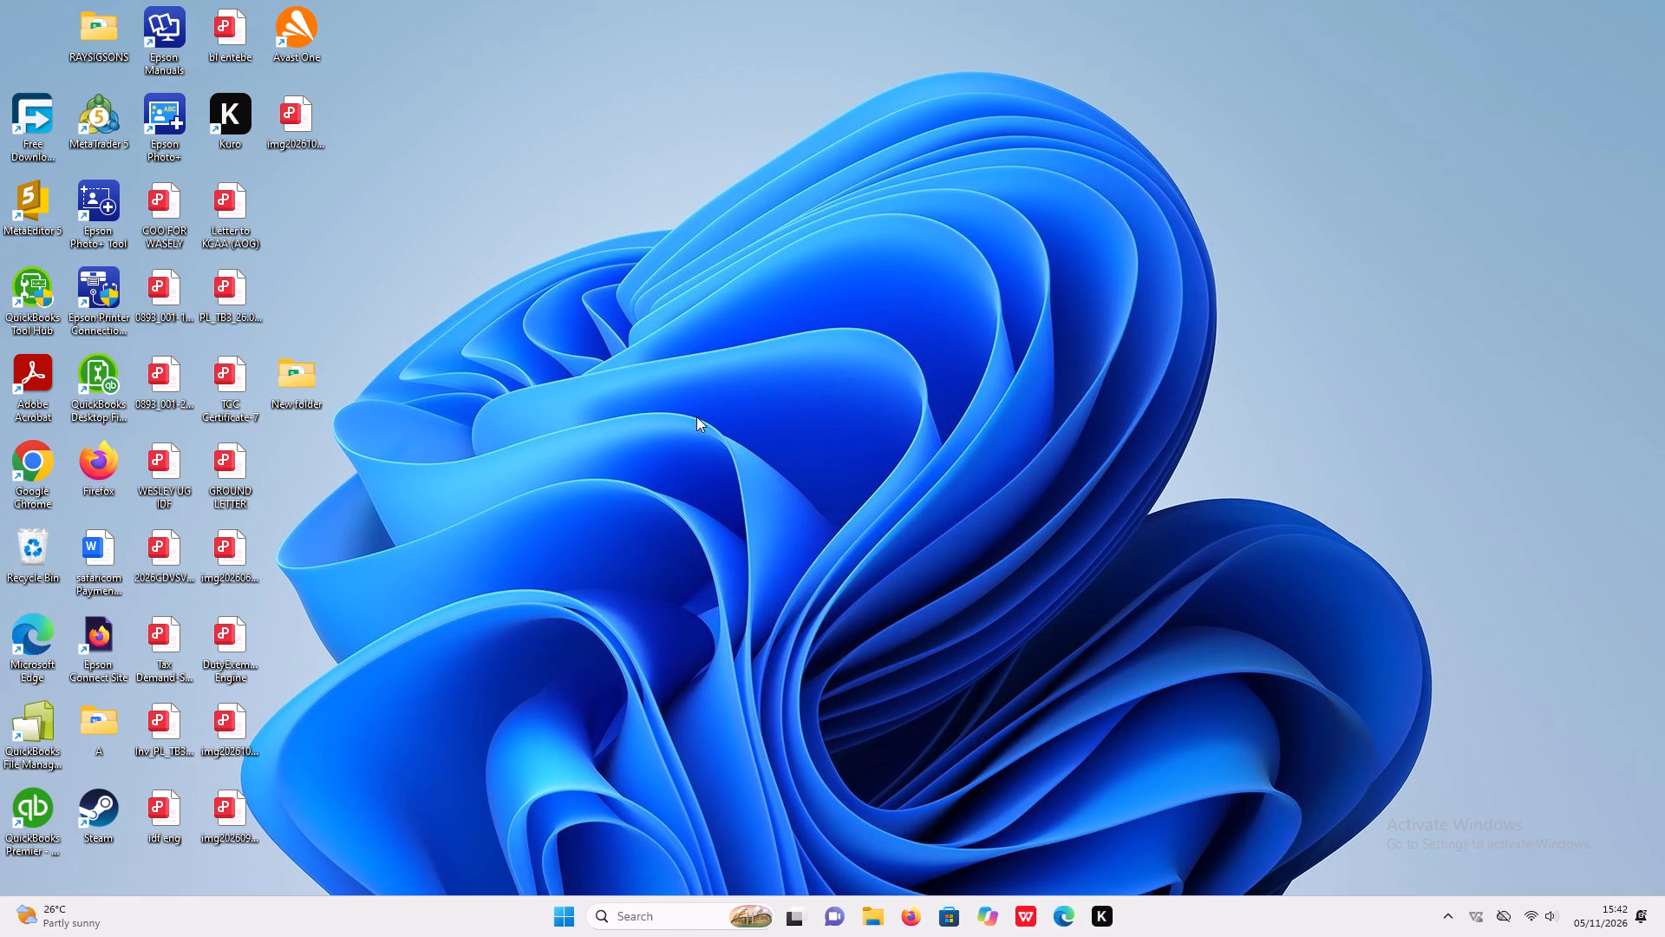